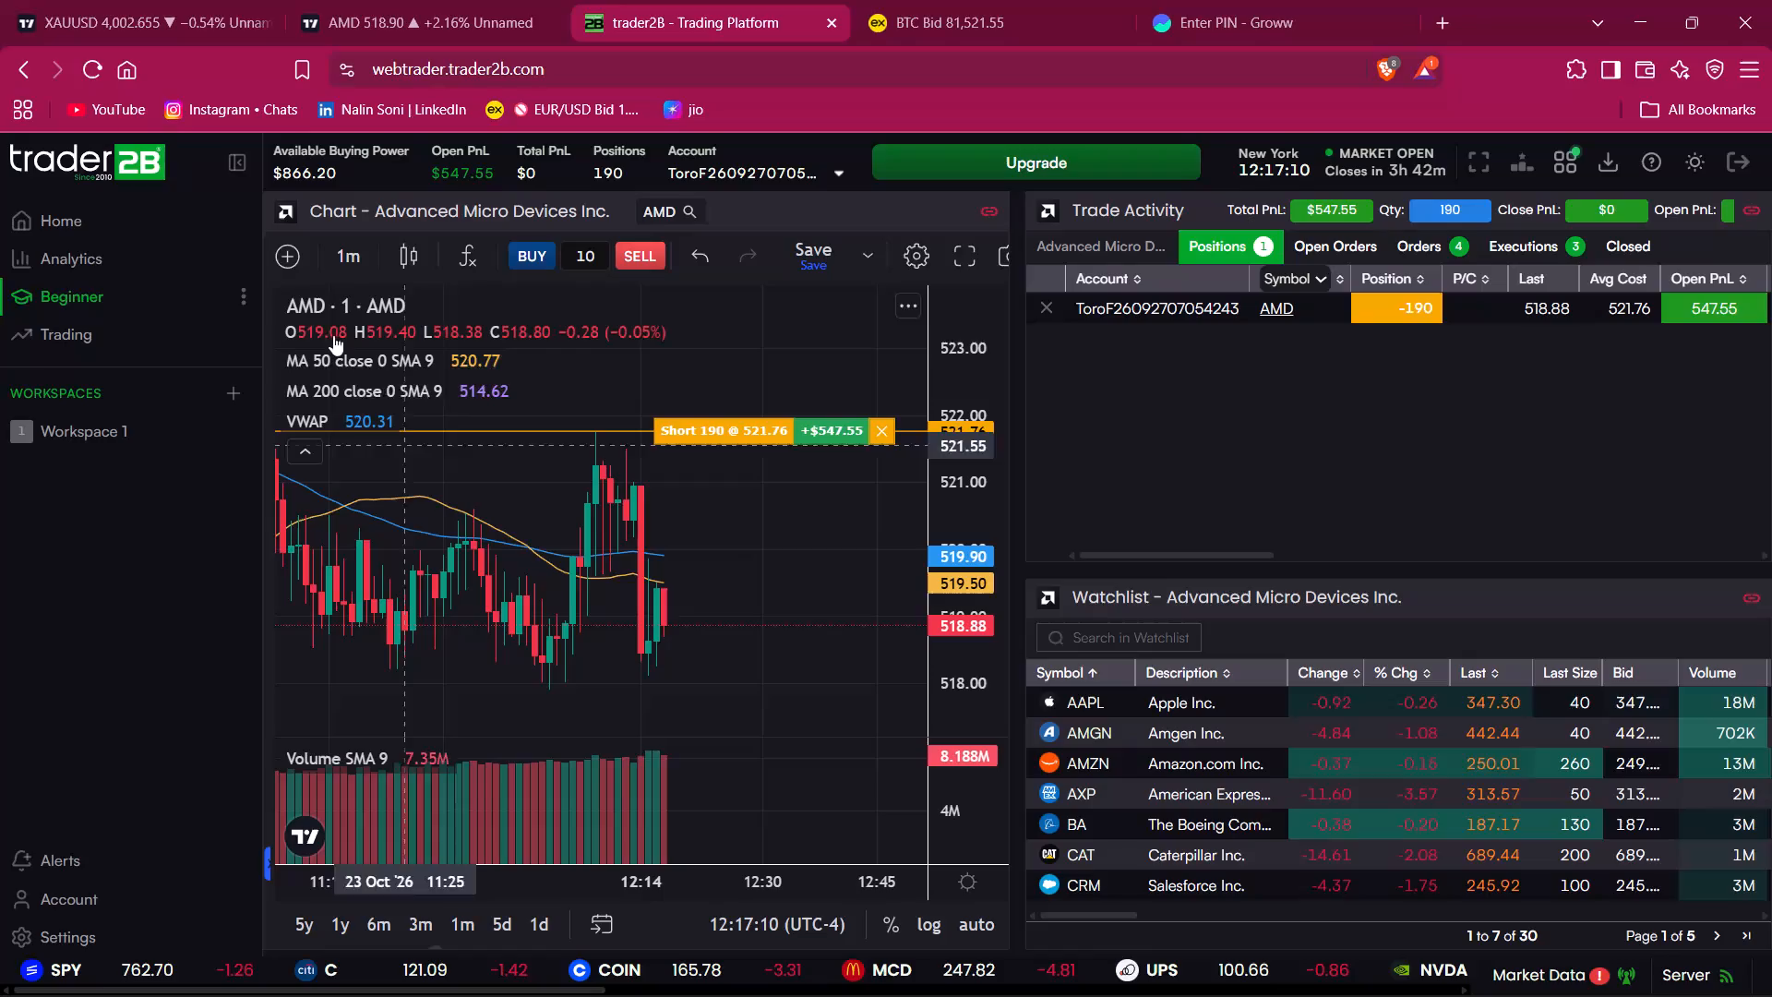
Switch to the TradingView AMD chart and place a horizontal ray at about 518.08, along the recent lows.
click(356, 0)
drag(1062, 522, 972, 504)
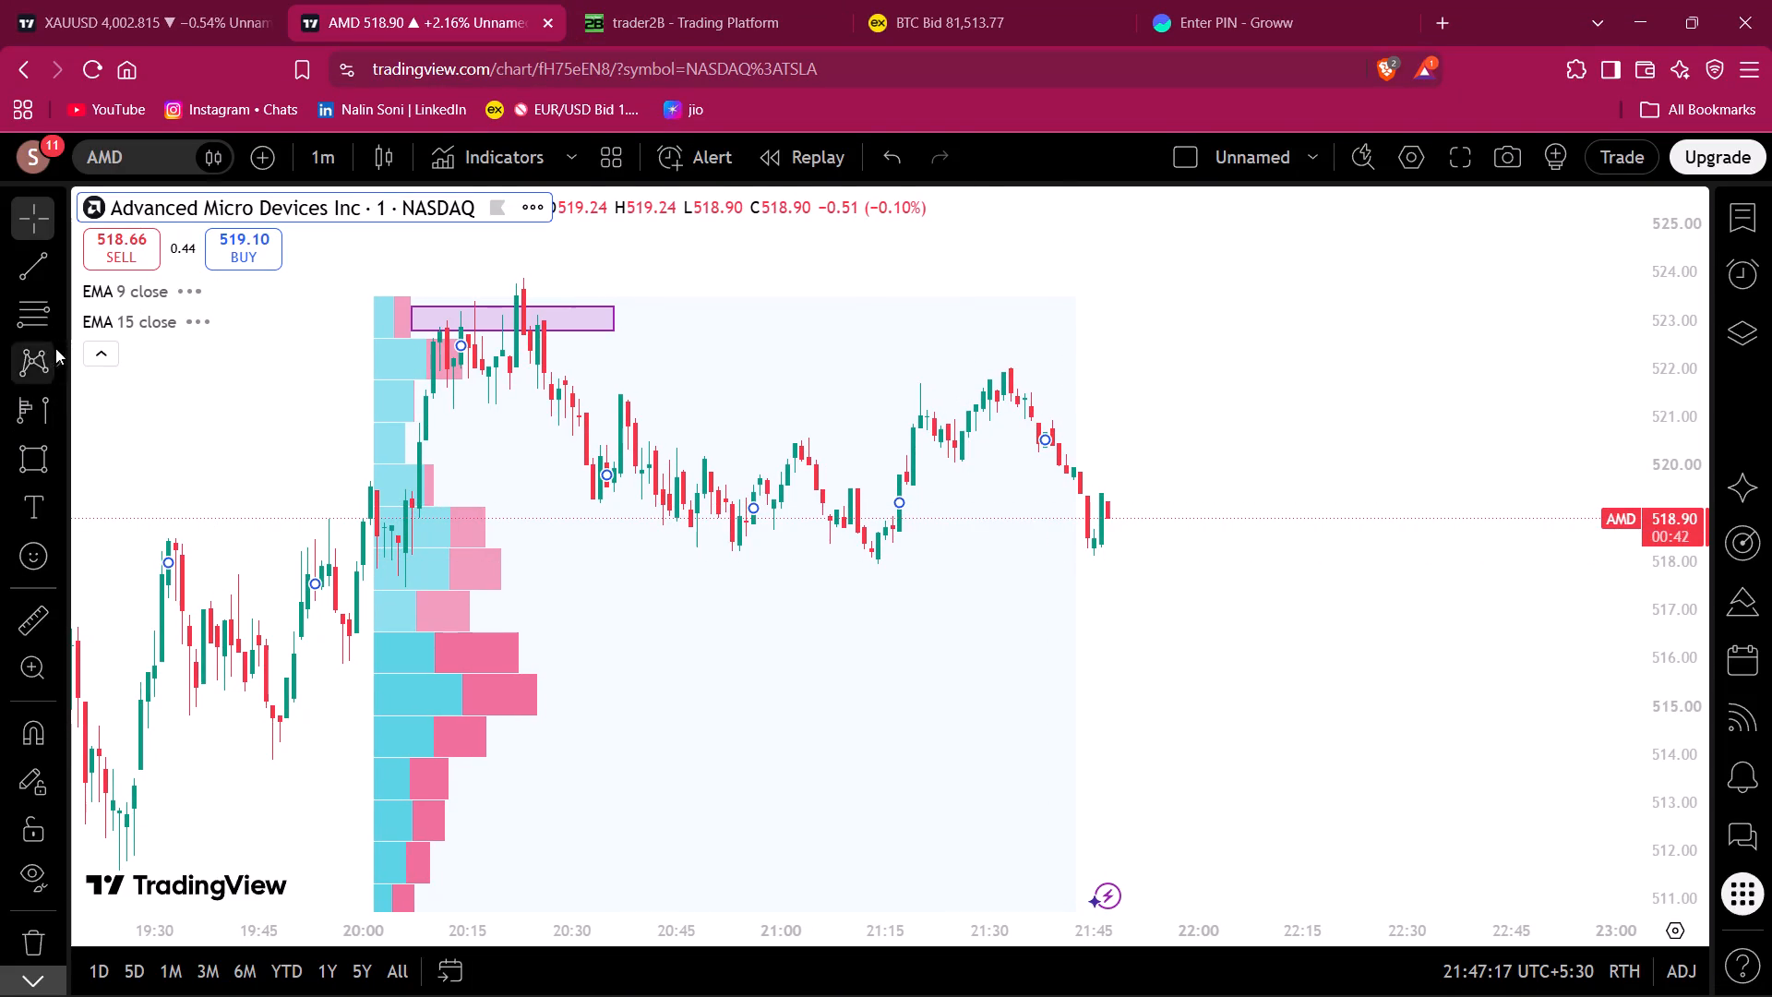
click(57, 254)
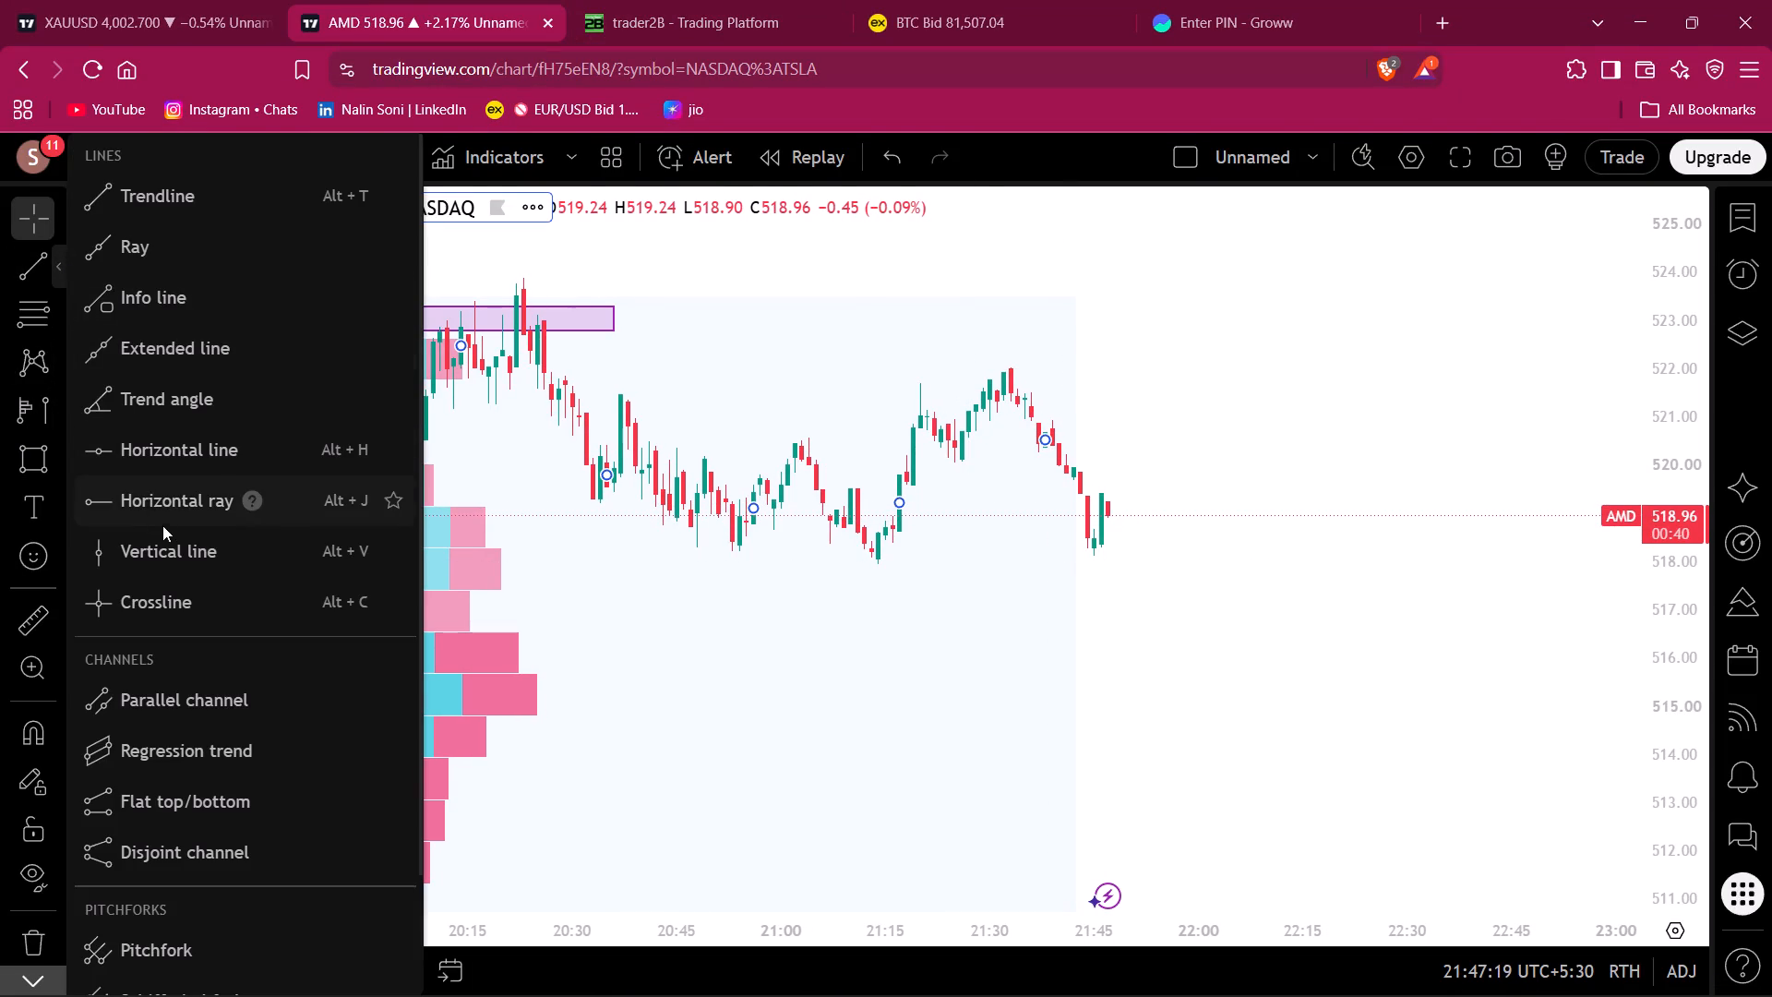
click(179, 519)
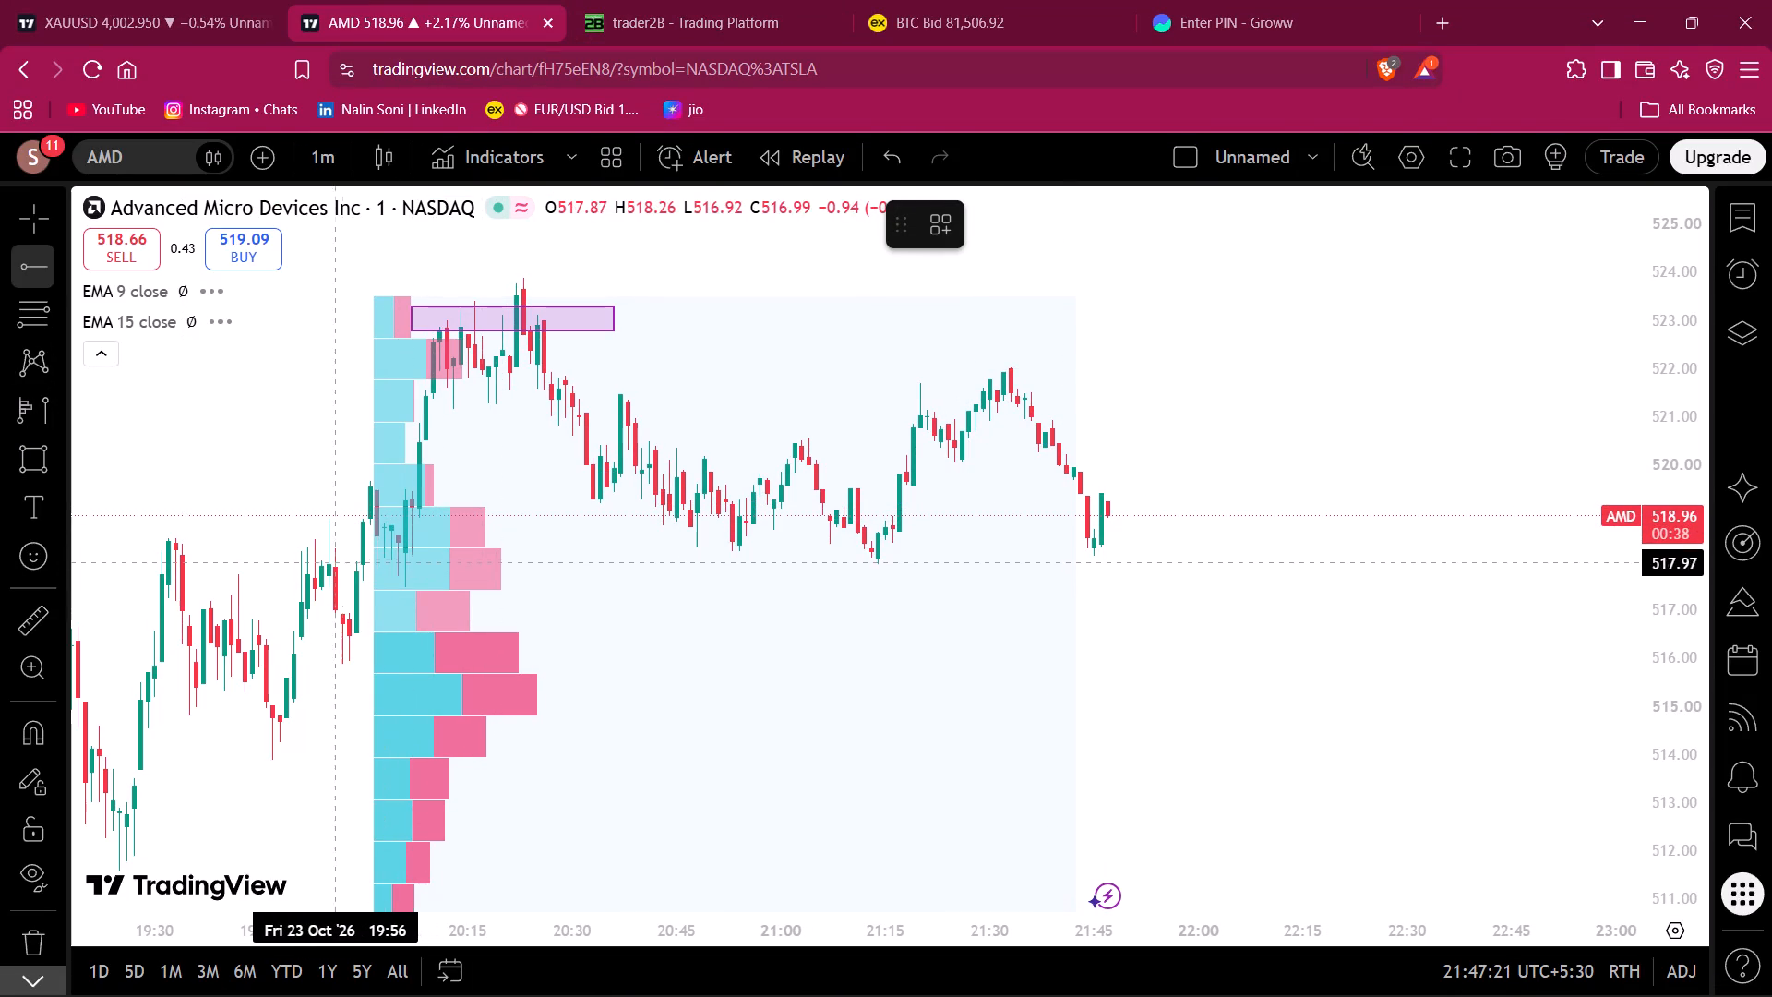
click(323, 557)
Switch the AMD chart to the 15-minute timeframe.
drag(1405, 664, 1207, 633)
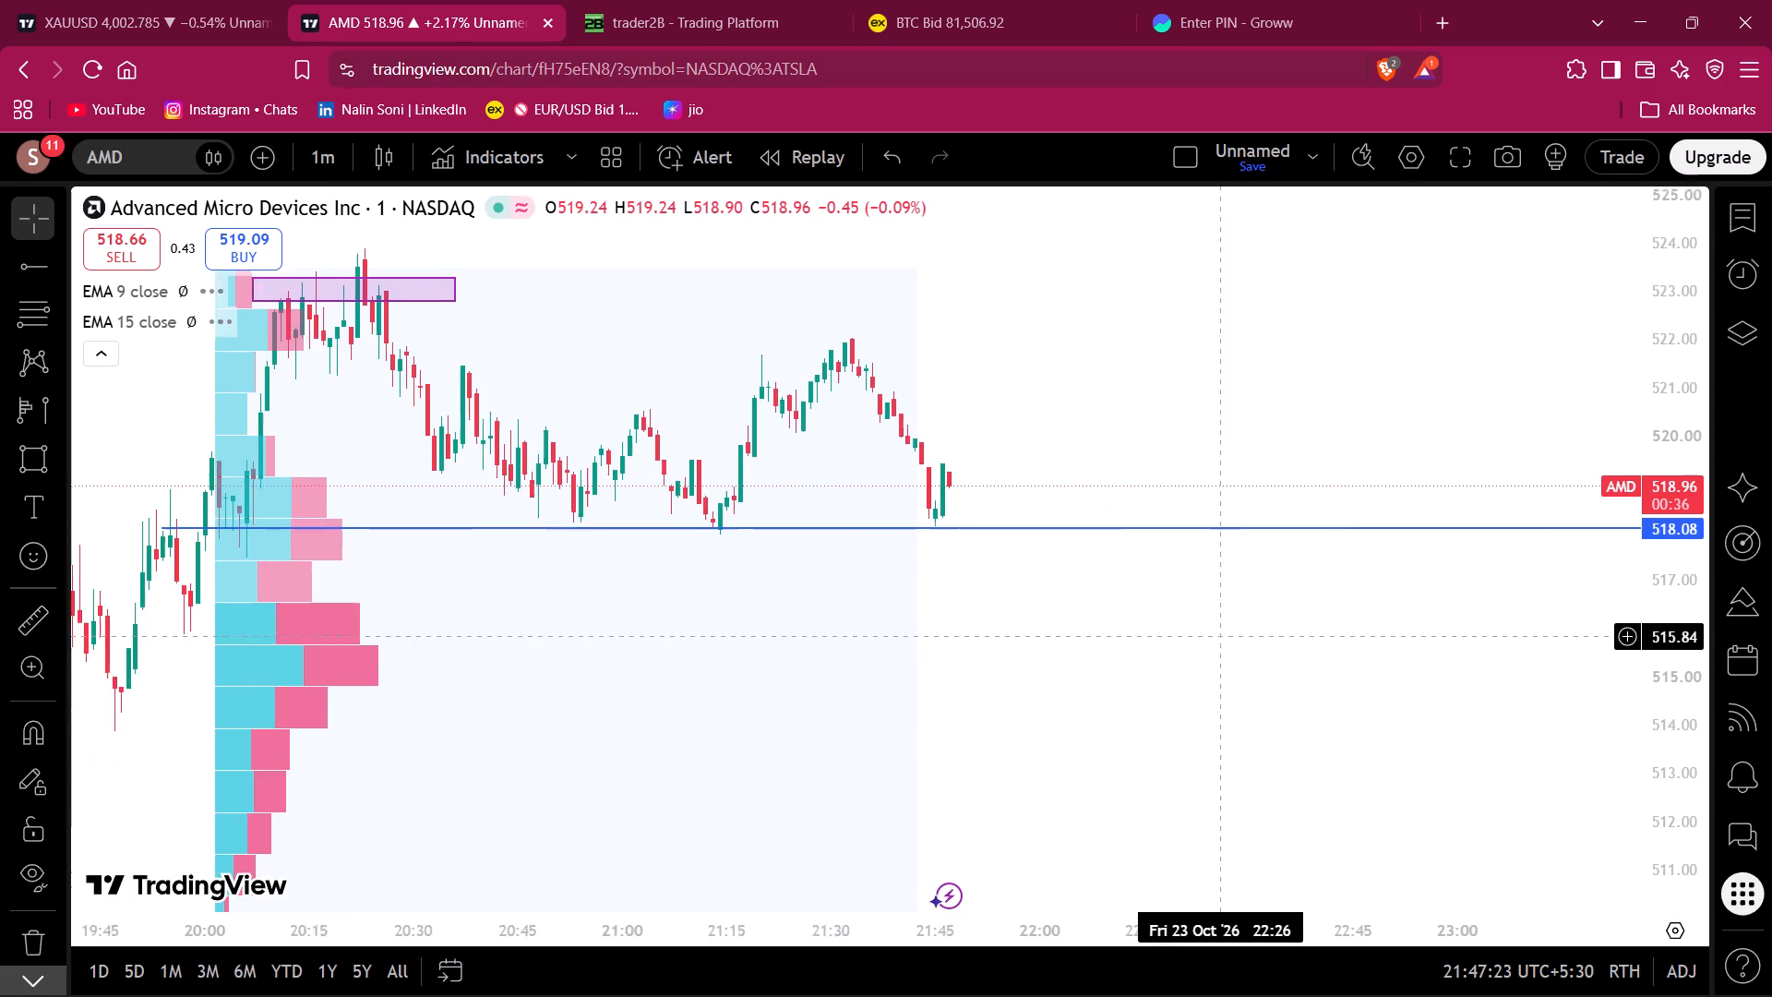
drag(813, 929, 1209, 916)
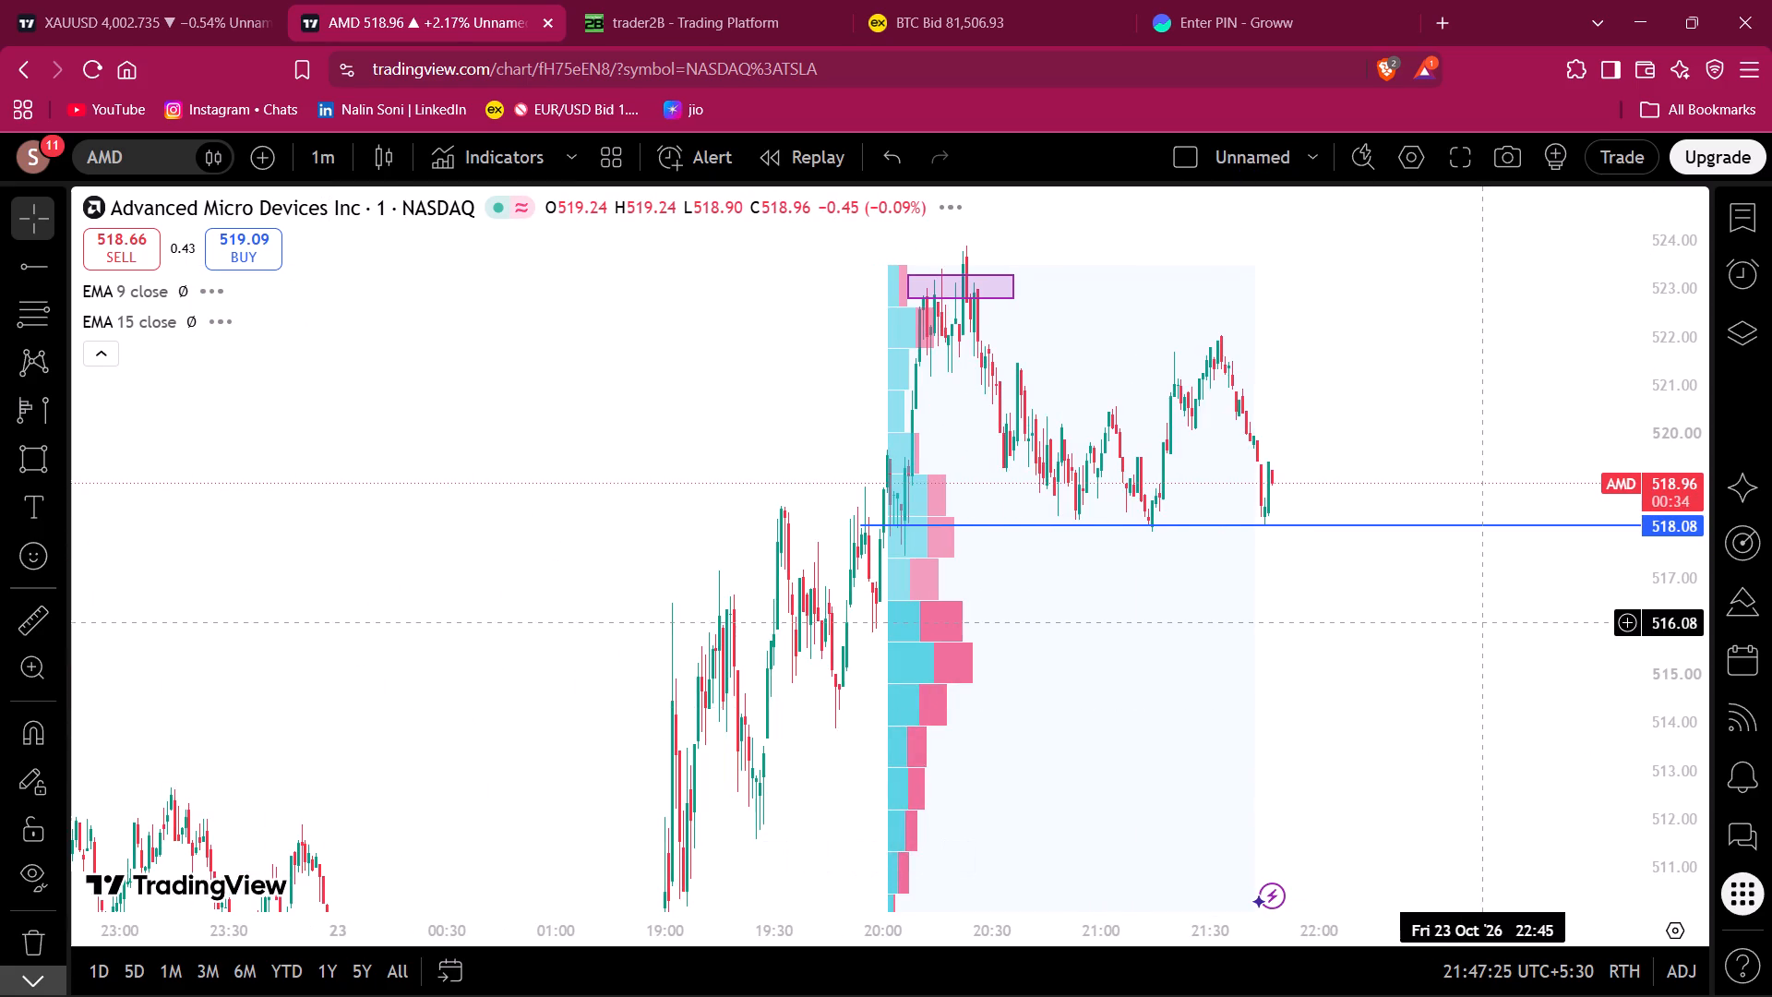
drag(1483, 622, 974, 597)
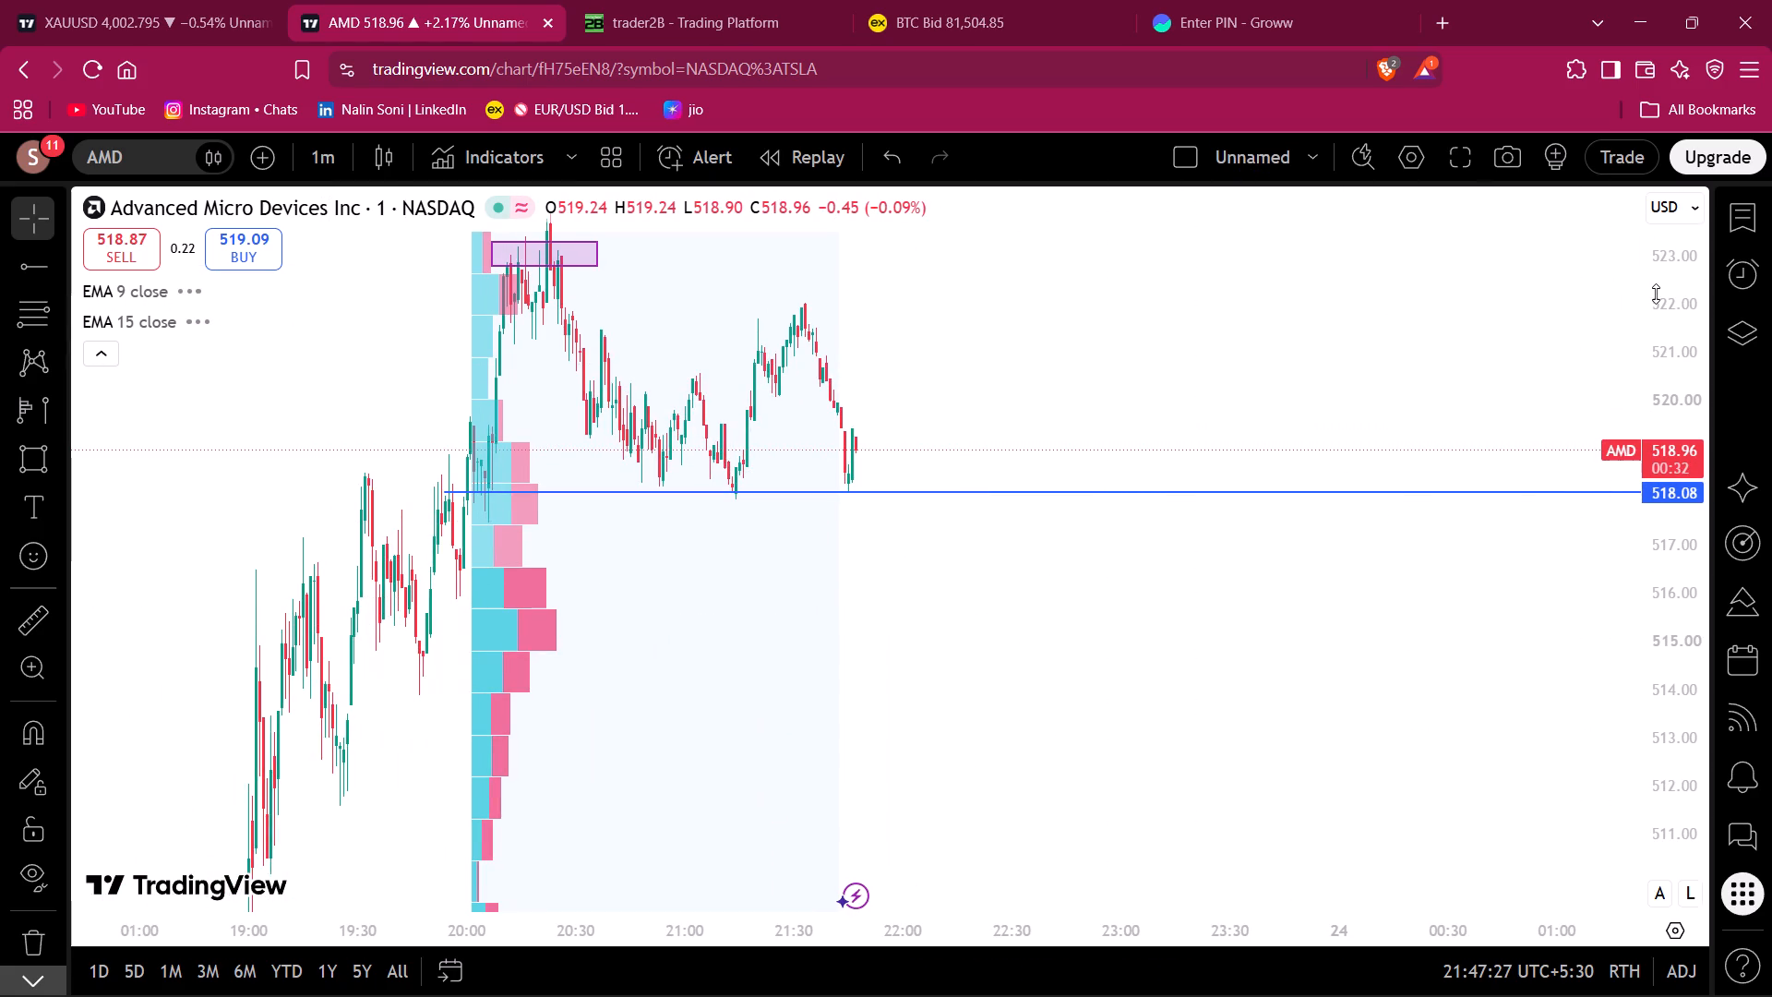
text(15)
key(Return)
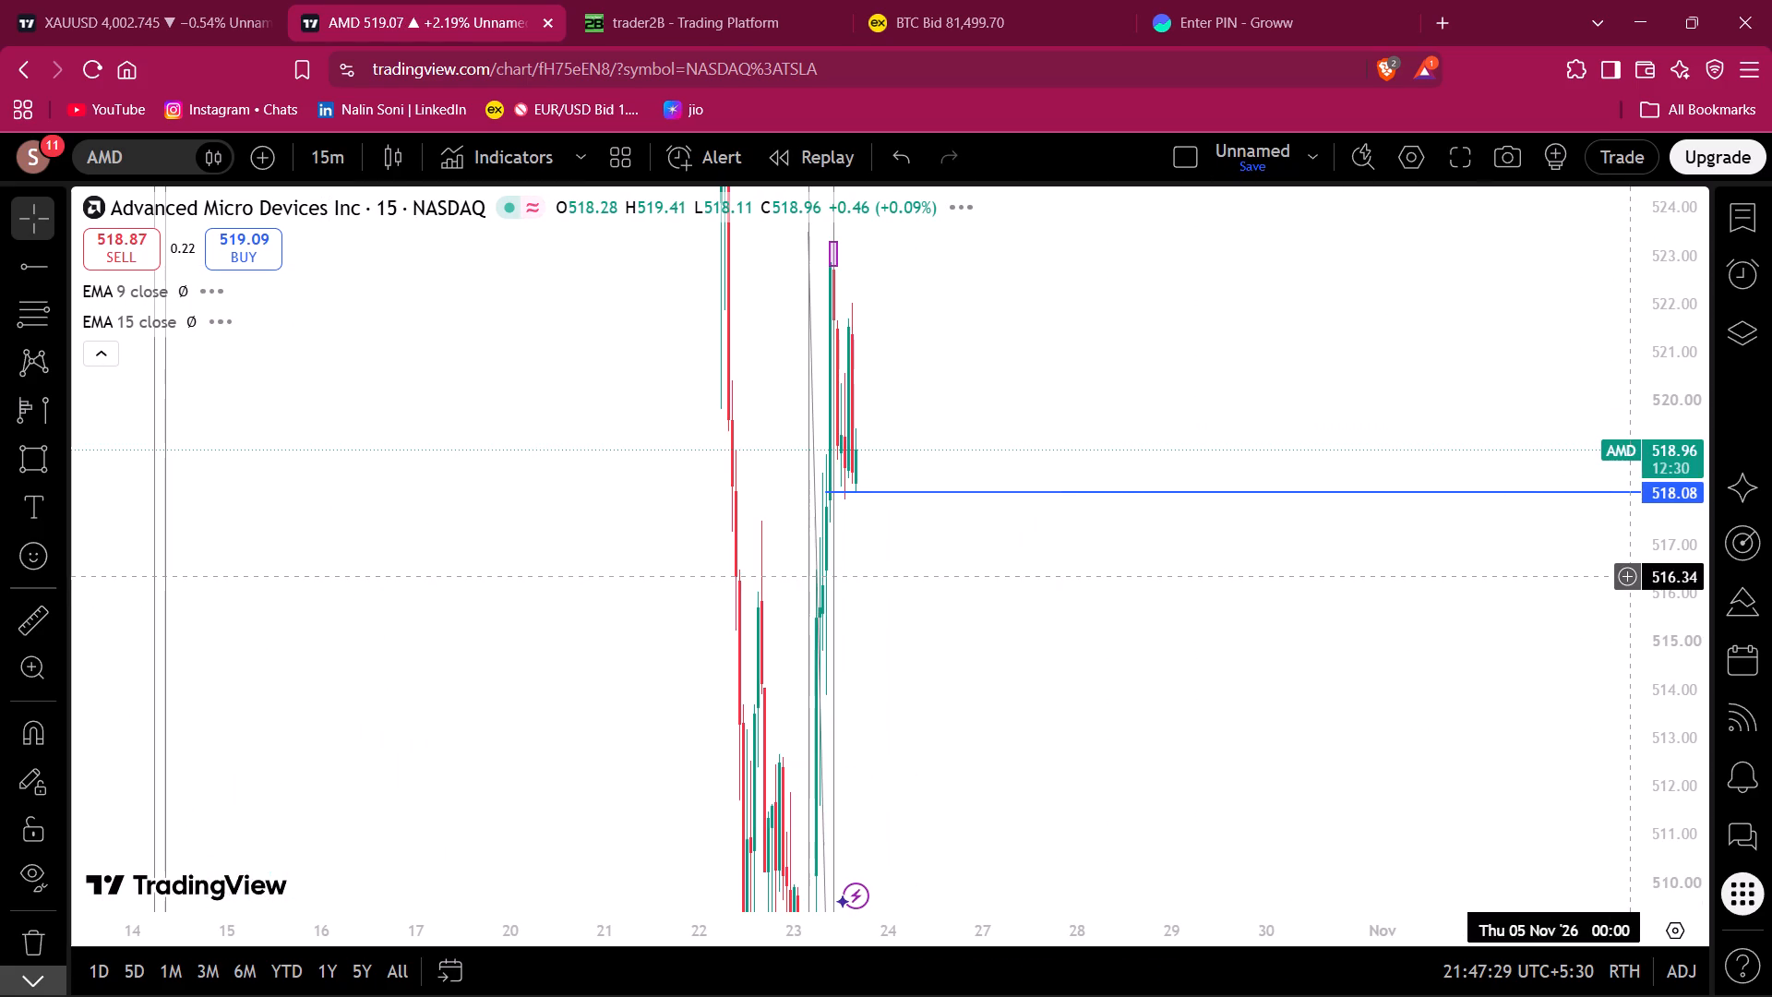
Examine AMD's 15-minute candles over the last few sessions, comparing recent price action with the horizontal ray.
drag(1670, 400, 1585, 905)
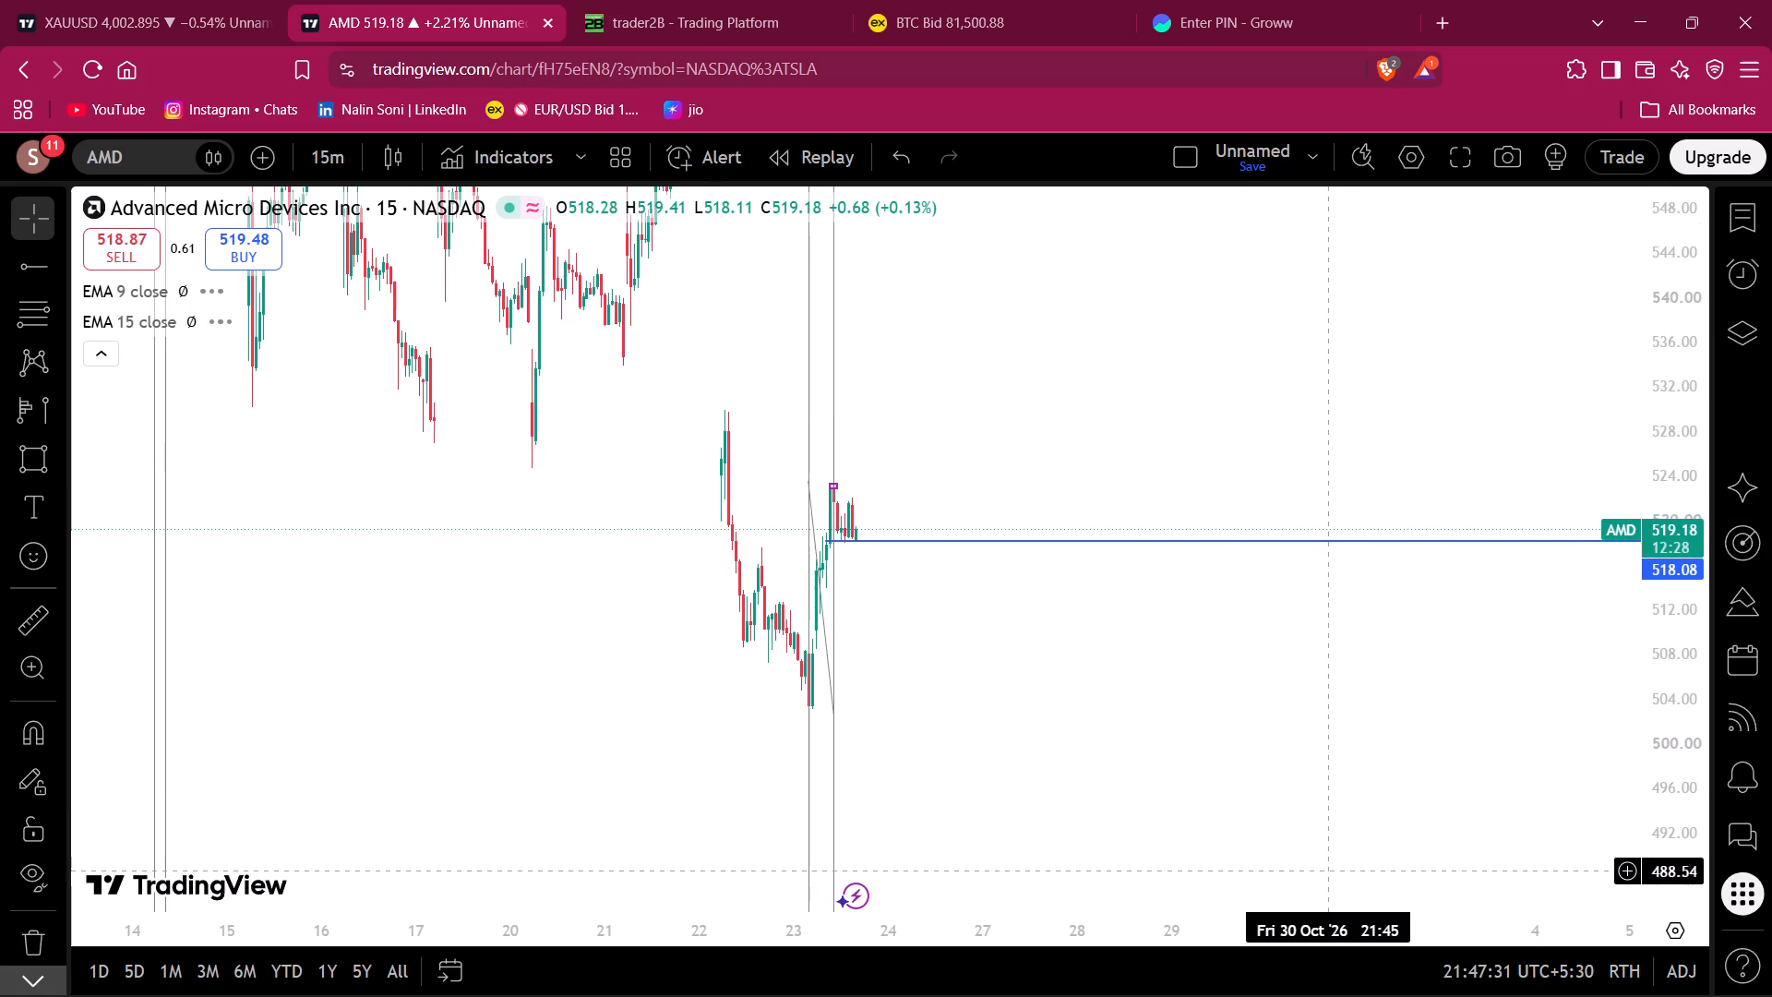
drag(1330, 929, 999, 890)
drag(557, 650, 1252, 671)
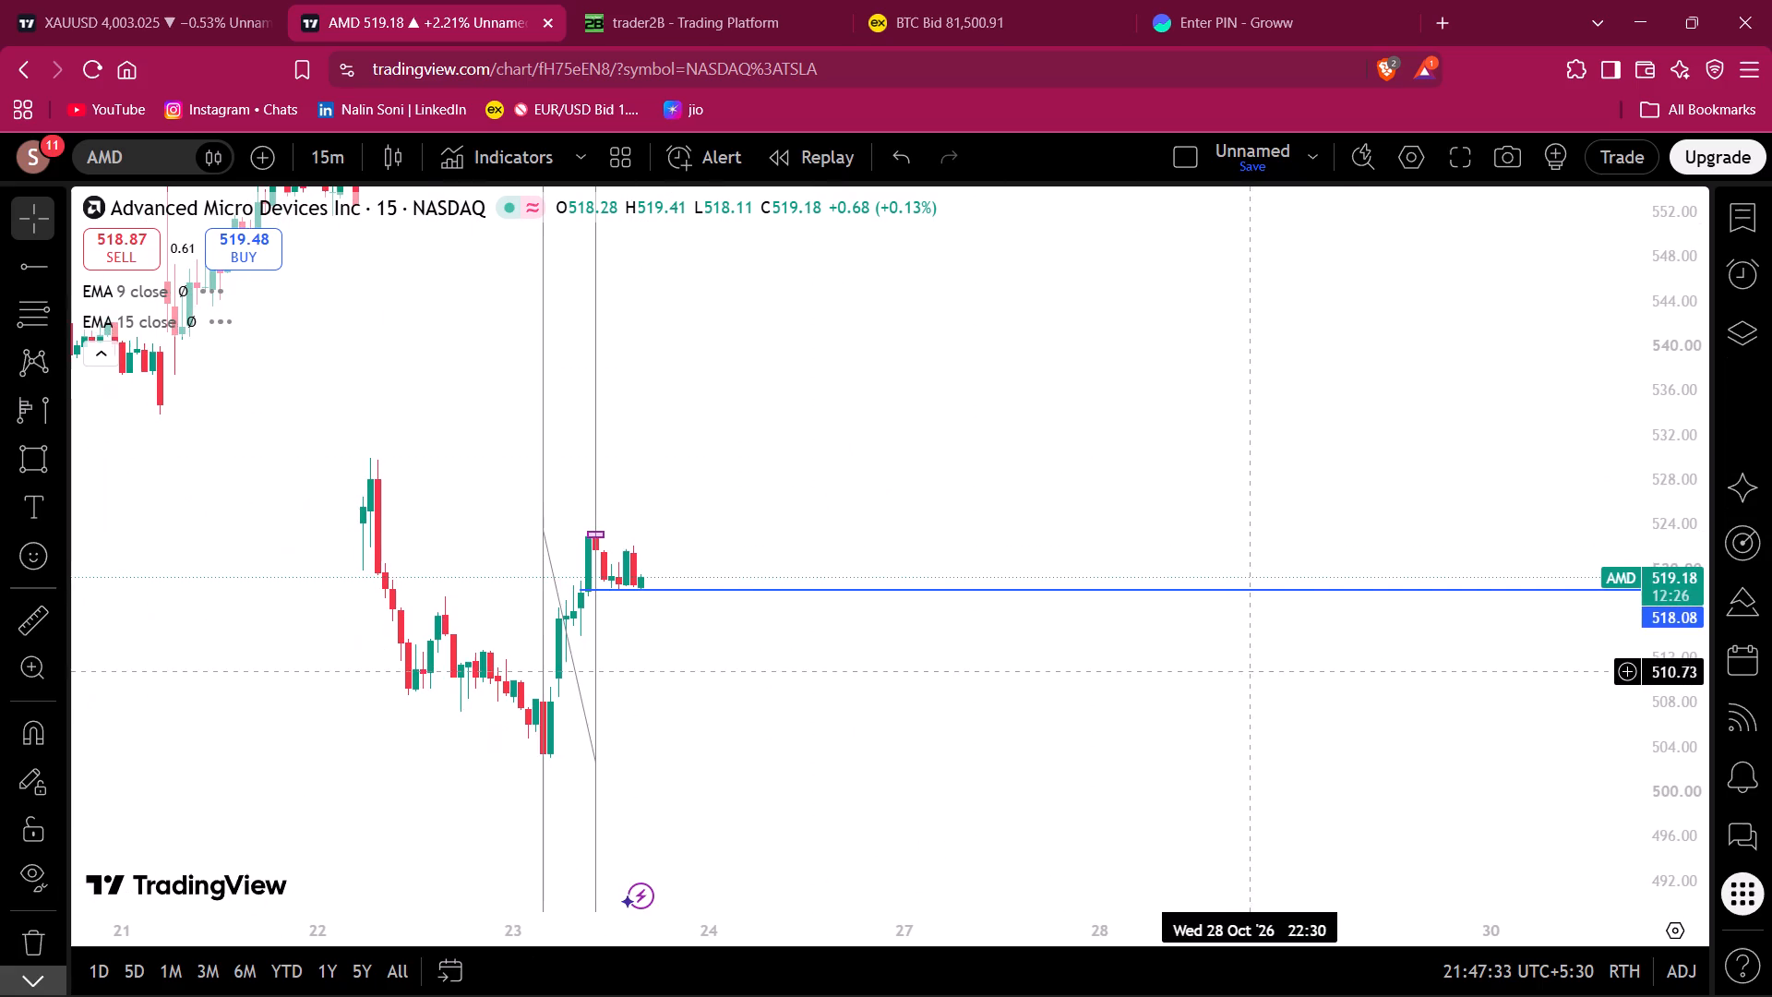
drag(839, 667, 1048, 601)
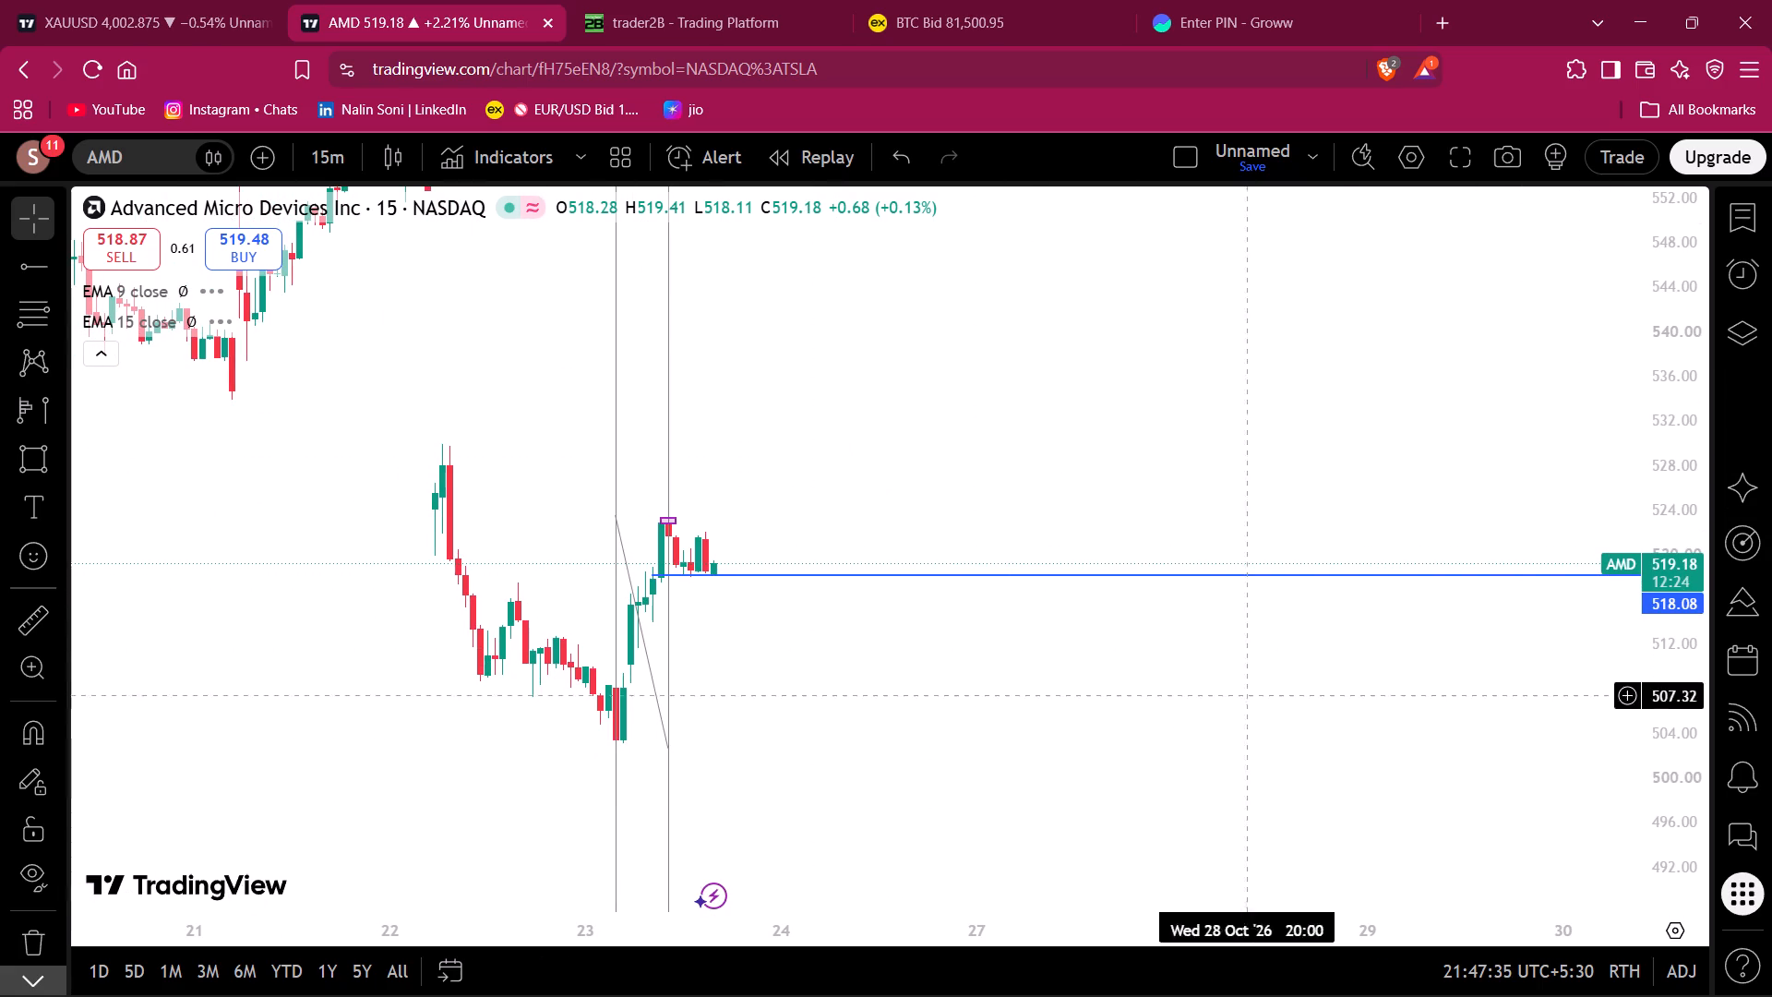
drag(1134, 721, 1078, 624)
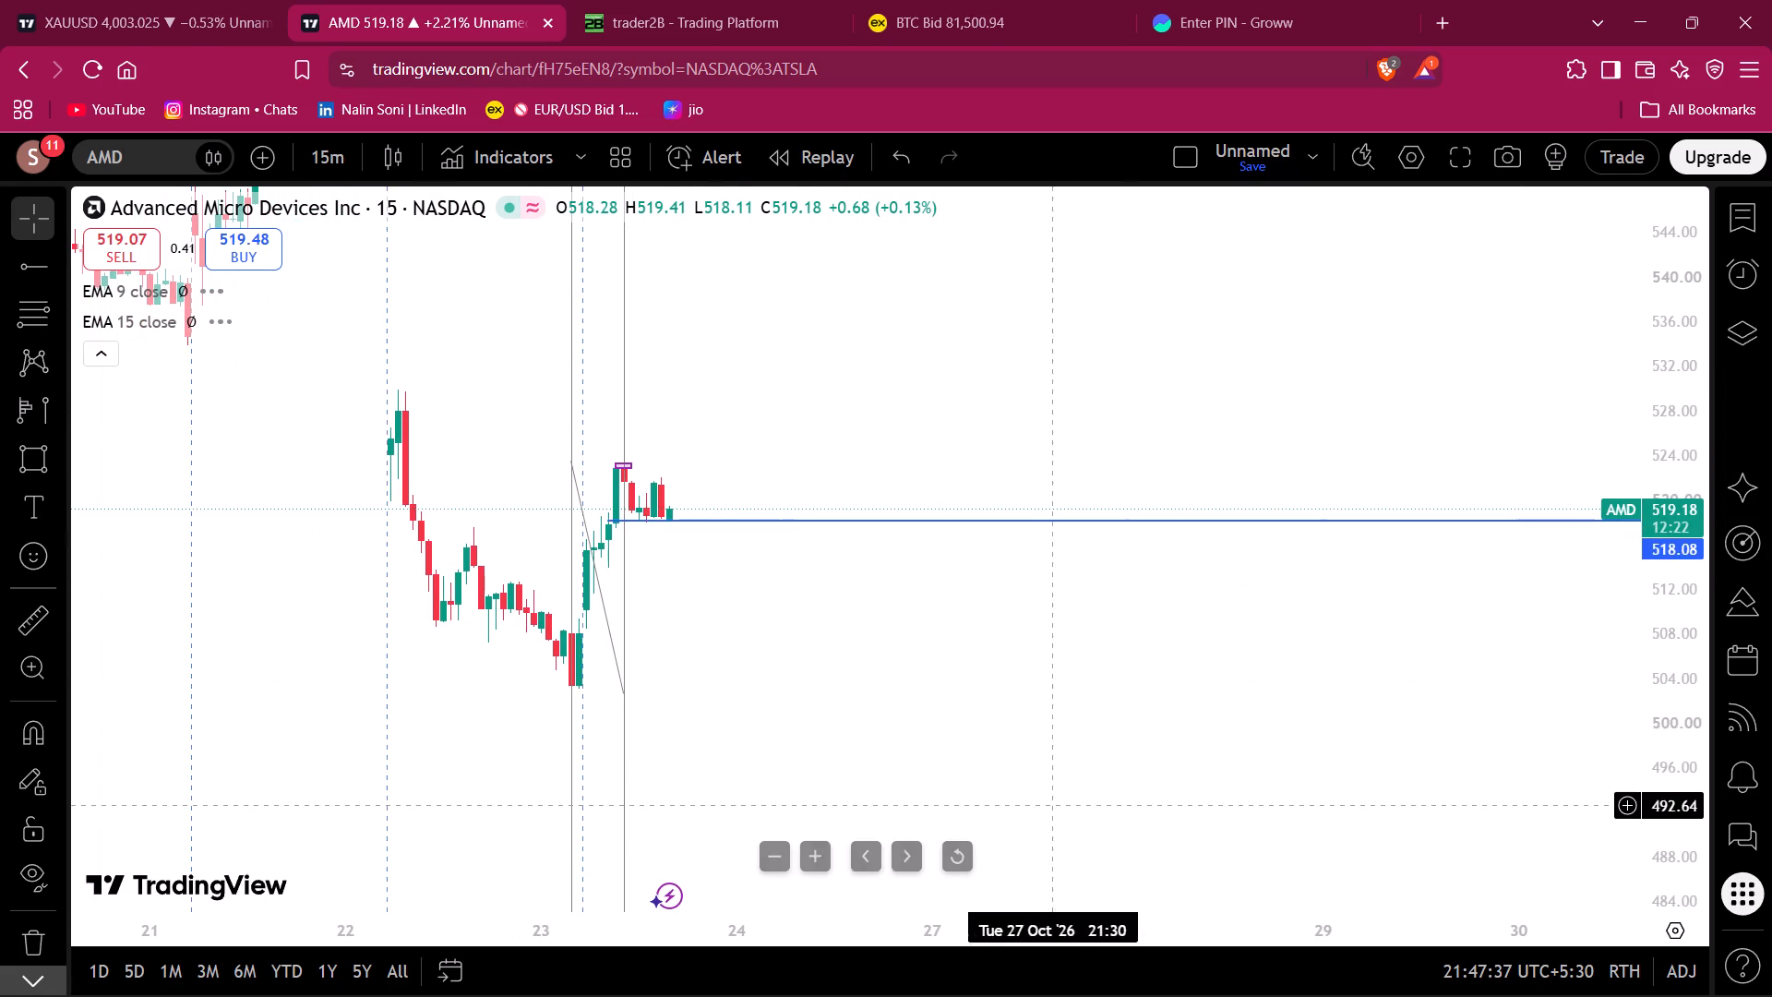
drag(1679, 785, 1676, 486)
drag(1101, 675, 1230, 734)
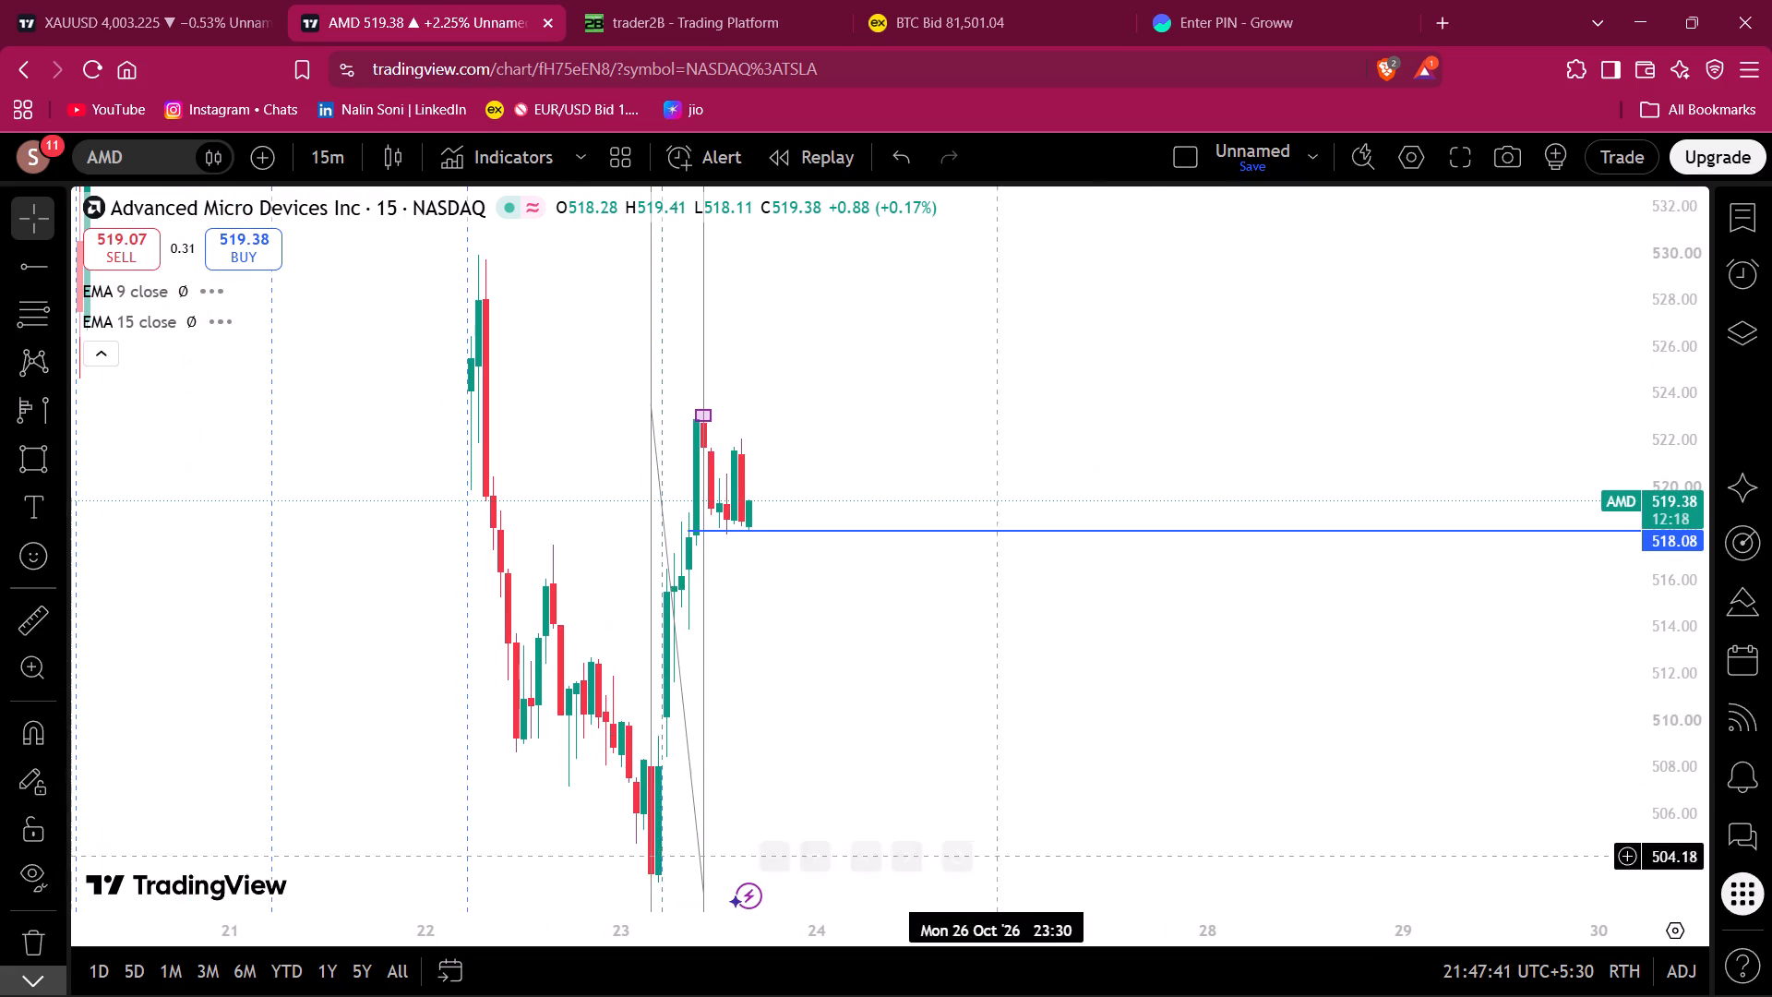
drag(964, 934, 521, 941)
drag(301, 761, 908, 801)
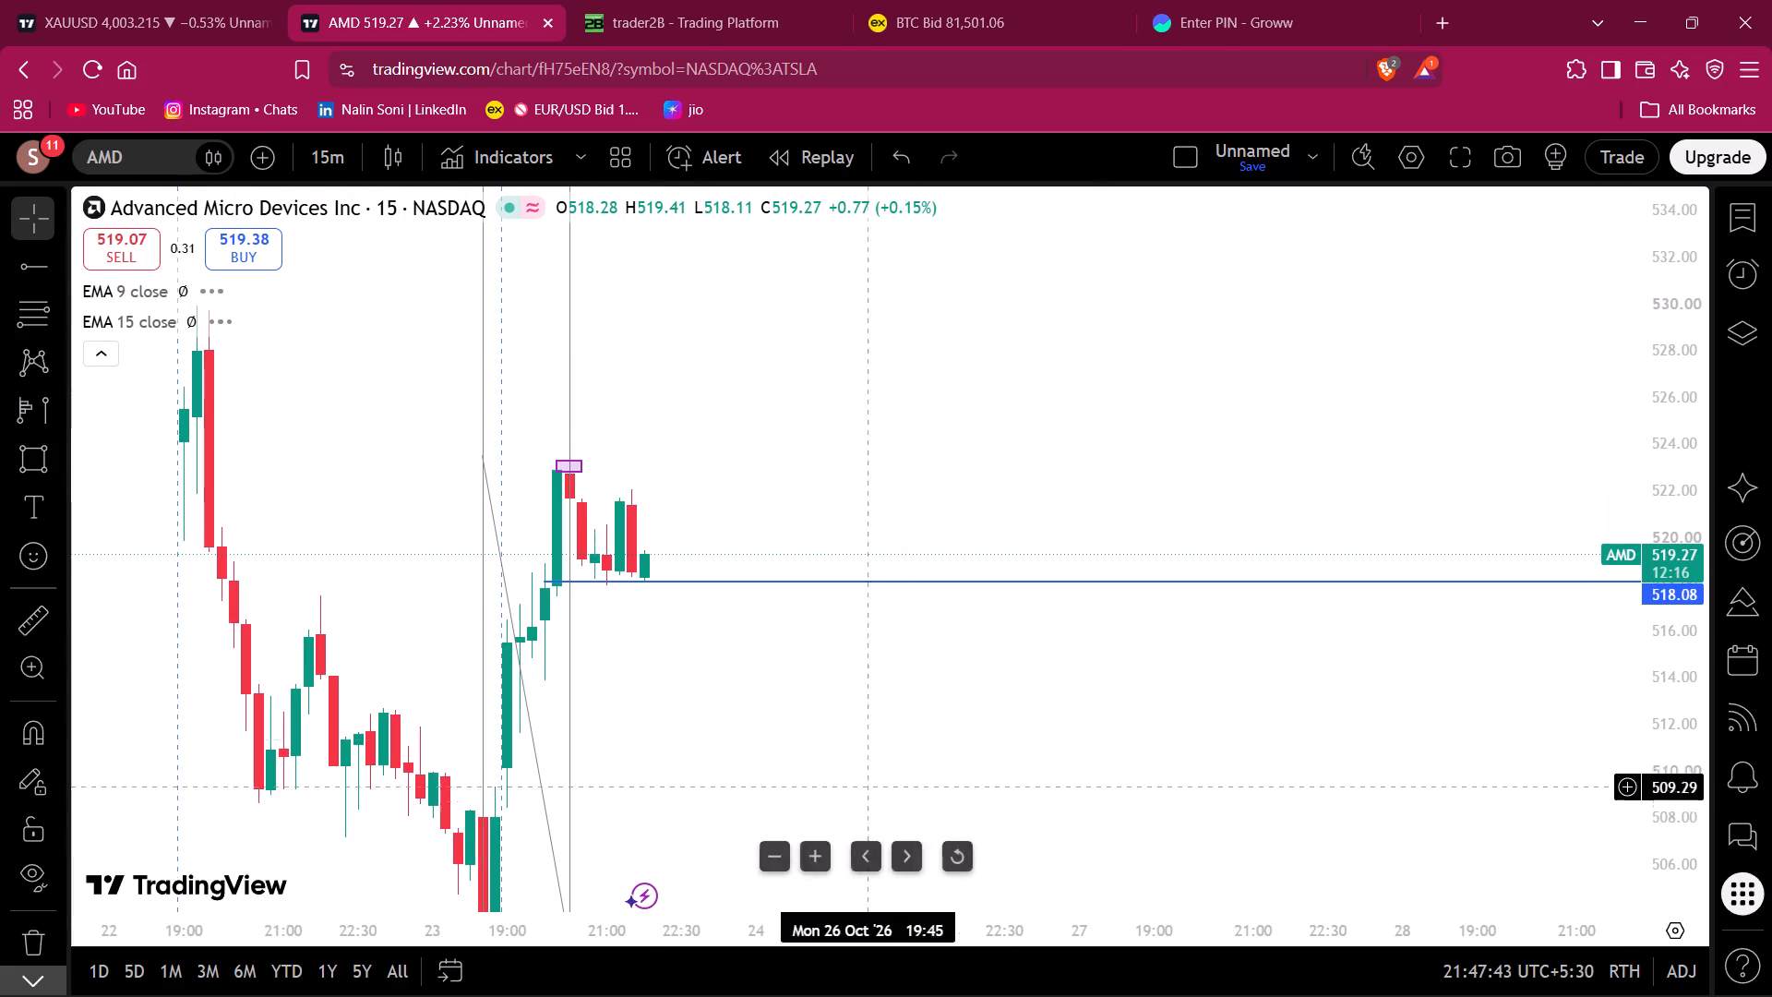
drag(593, 740, 712, 718)
Step the chart down to the 5-minute and then the 1-minute timeframe, and examine the candles near the horizontal ray.
key(5)
key(Return)
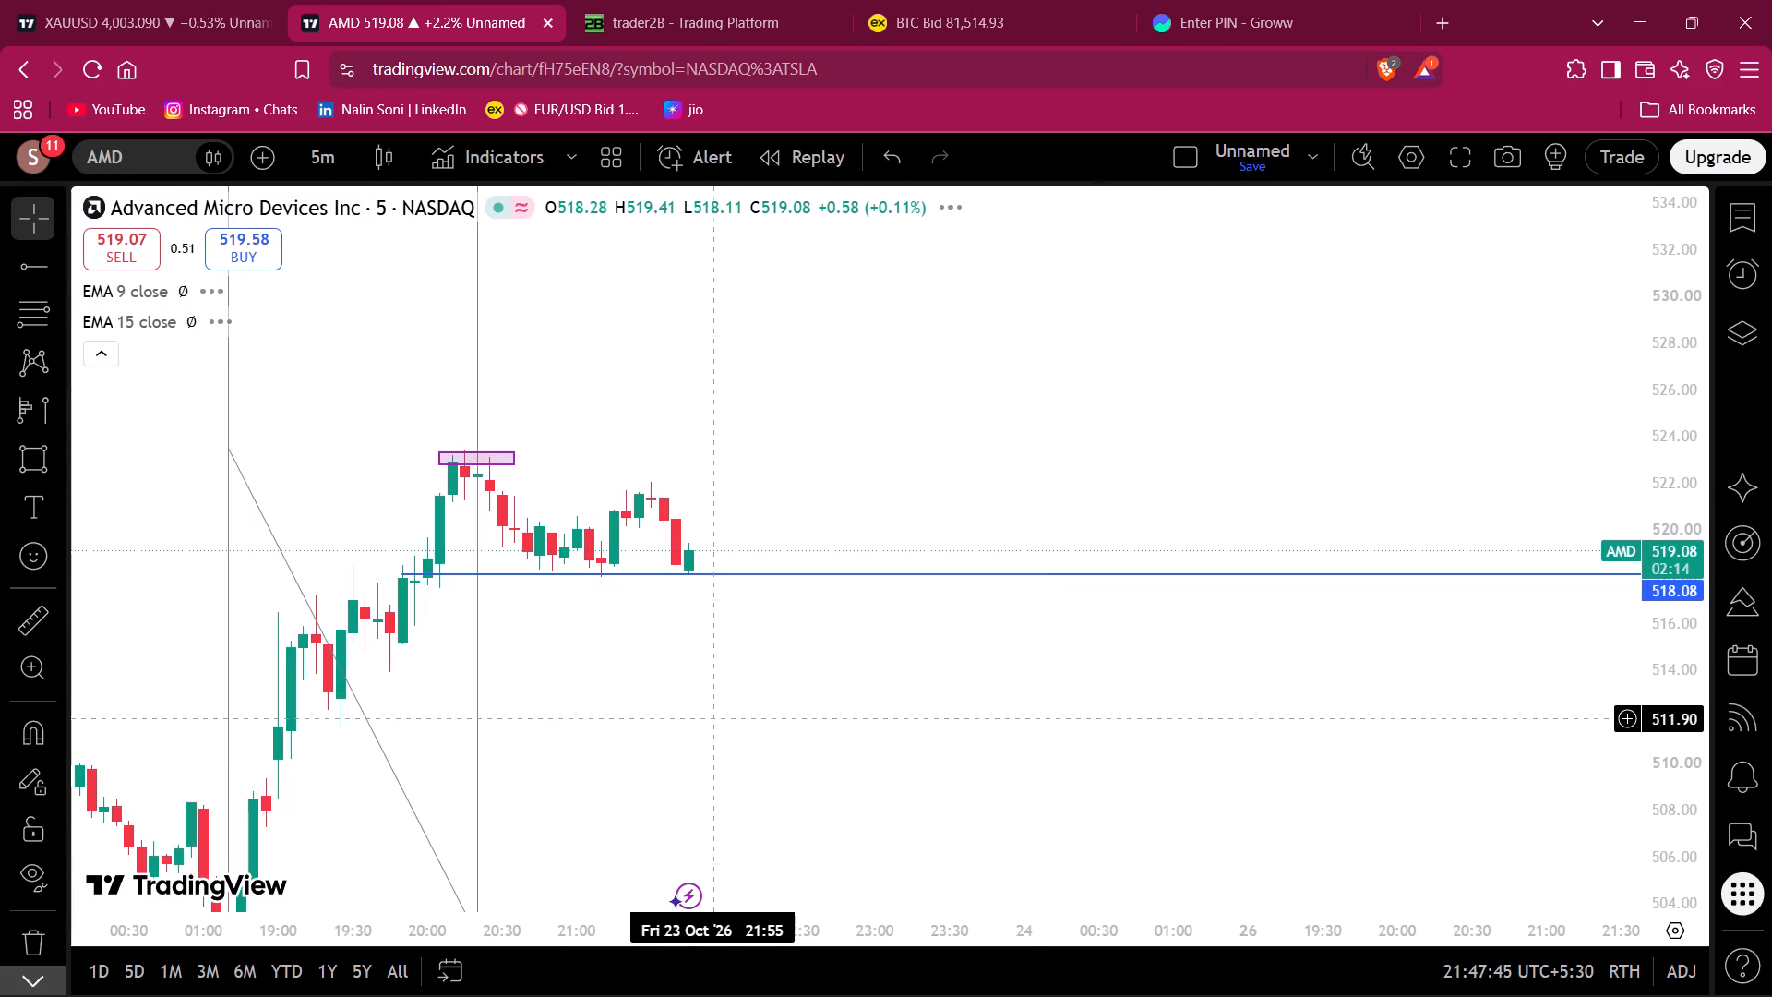
key(1)
key(Return)
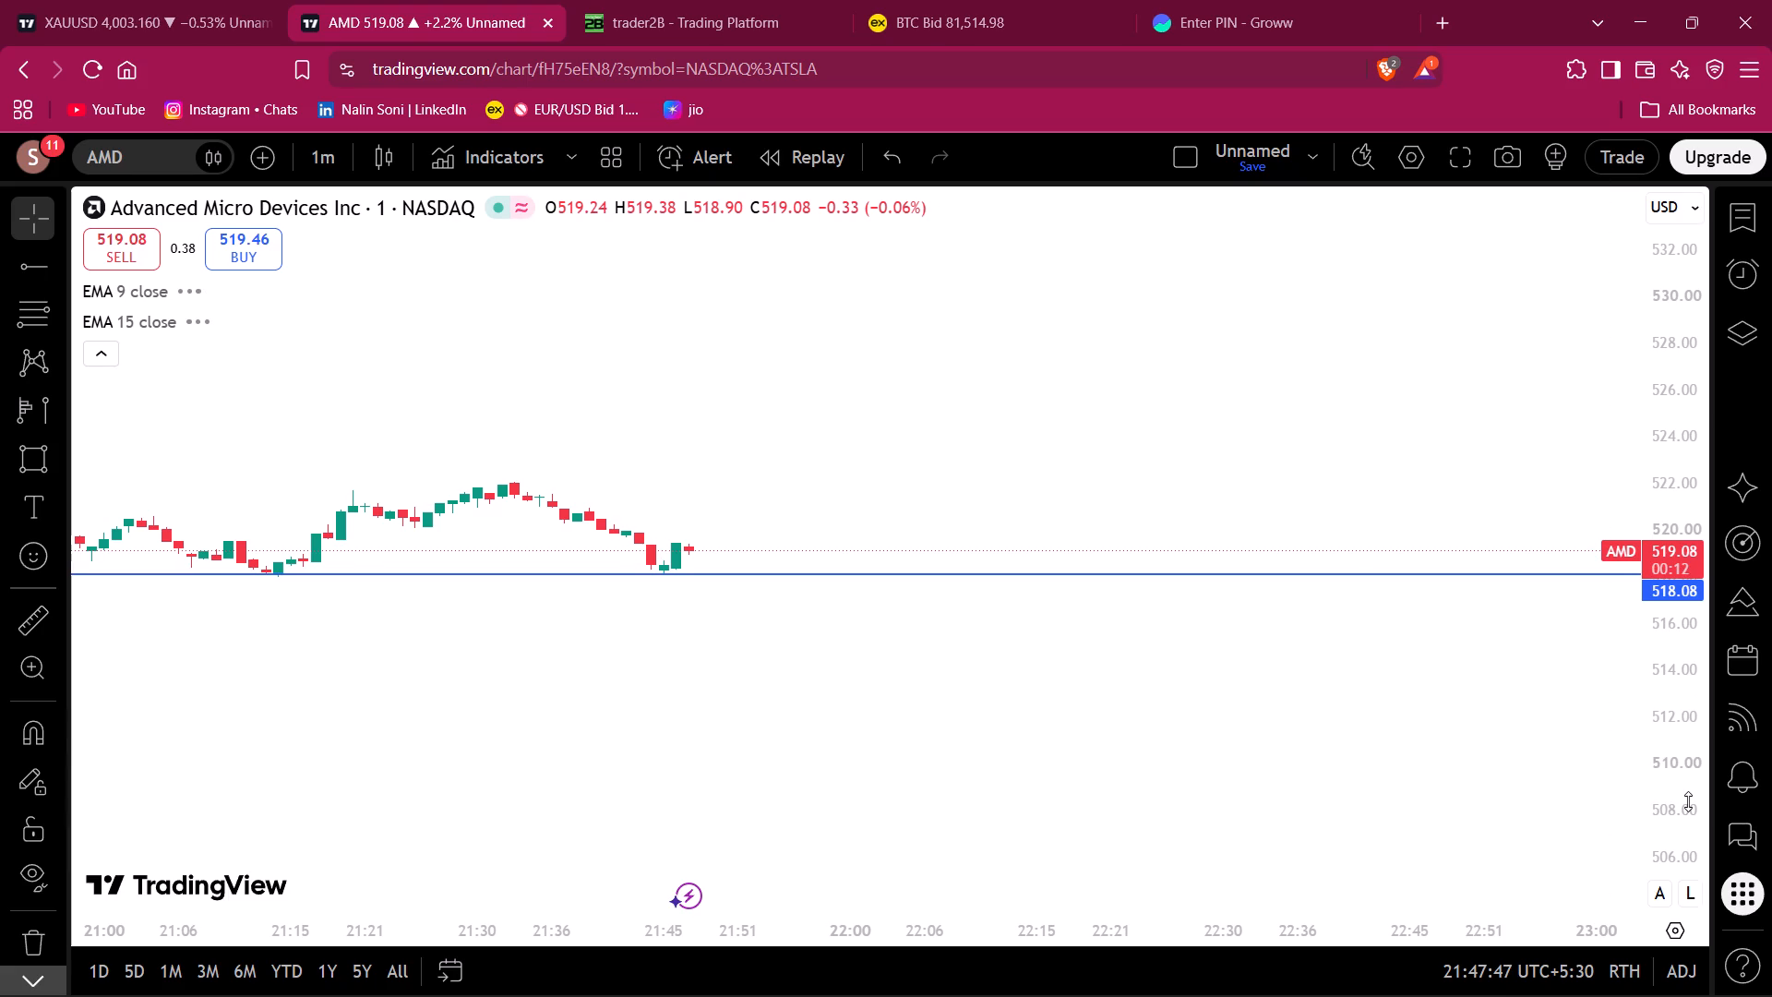
drag(1688, 801, 1603, 270)
drag(1169, 434, 985, 447)
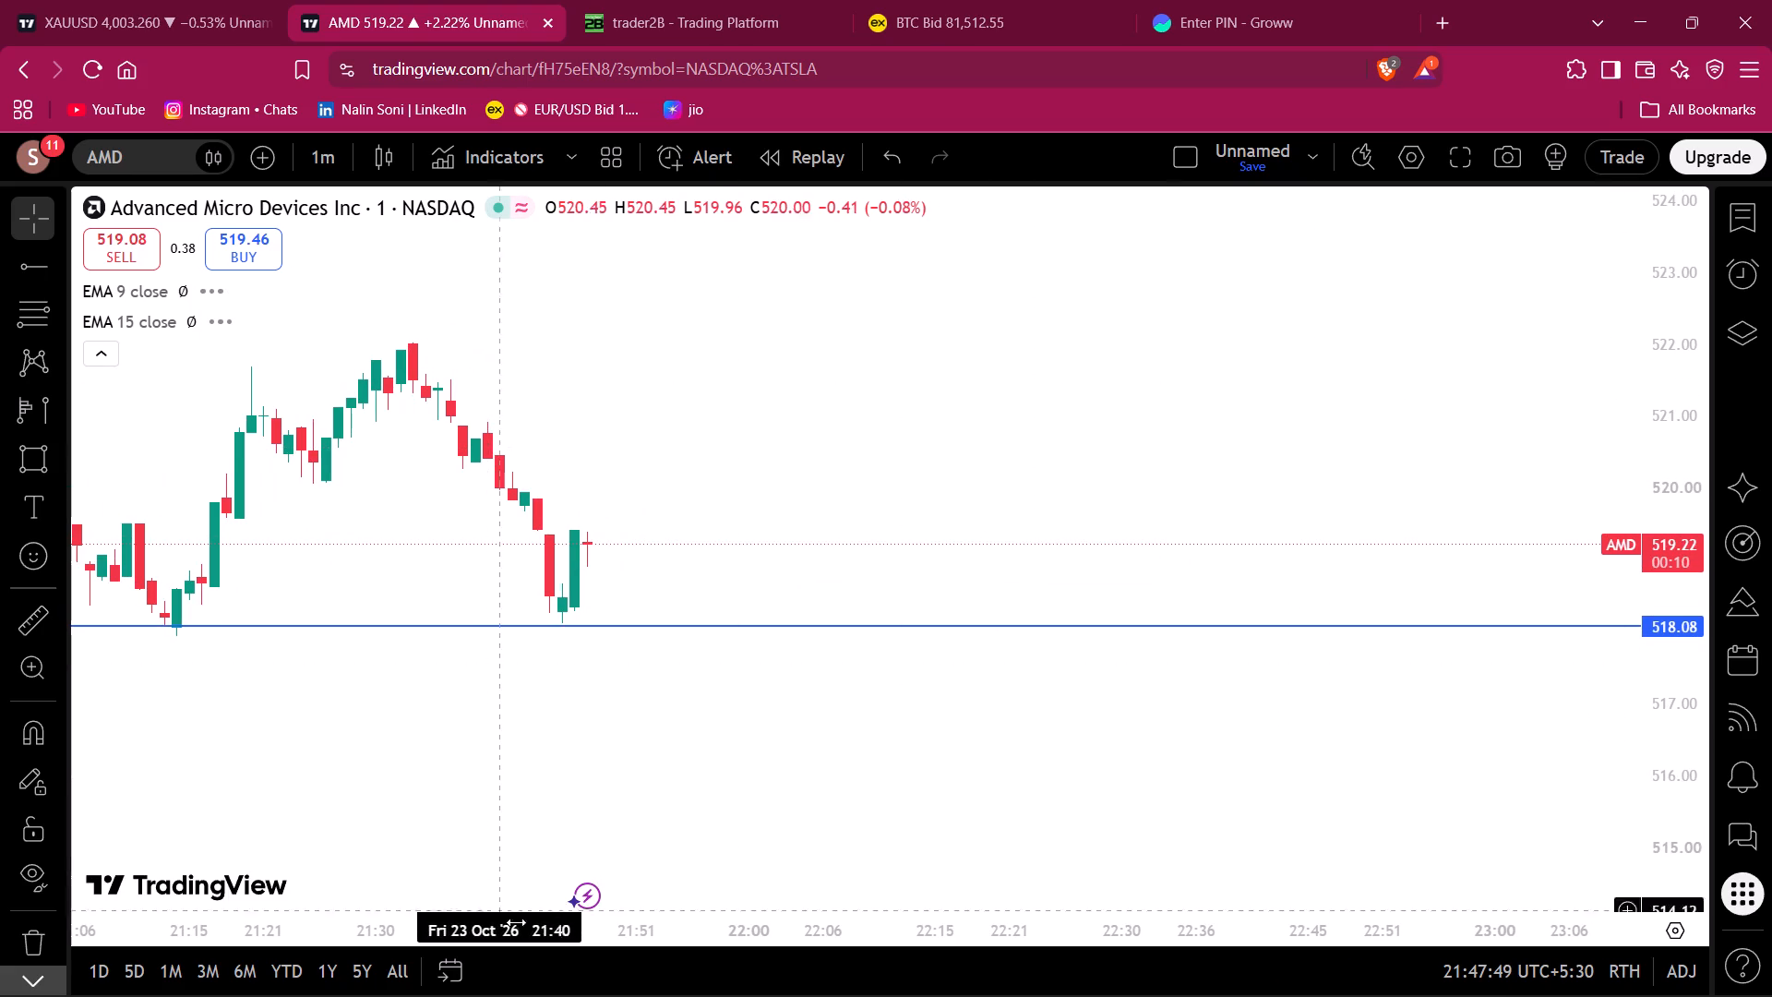
drag(520, 943, 921, 978)
drag(1072, 894, 946, 894)
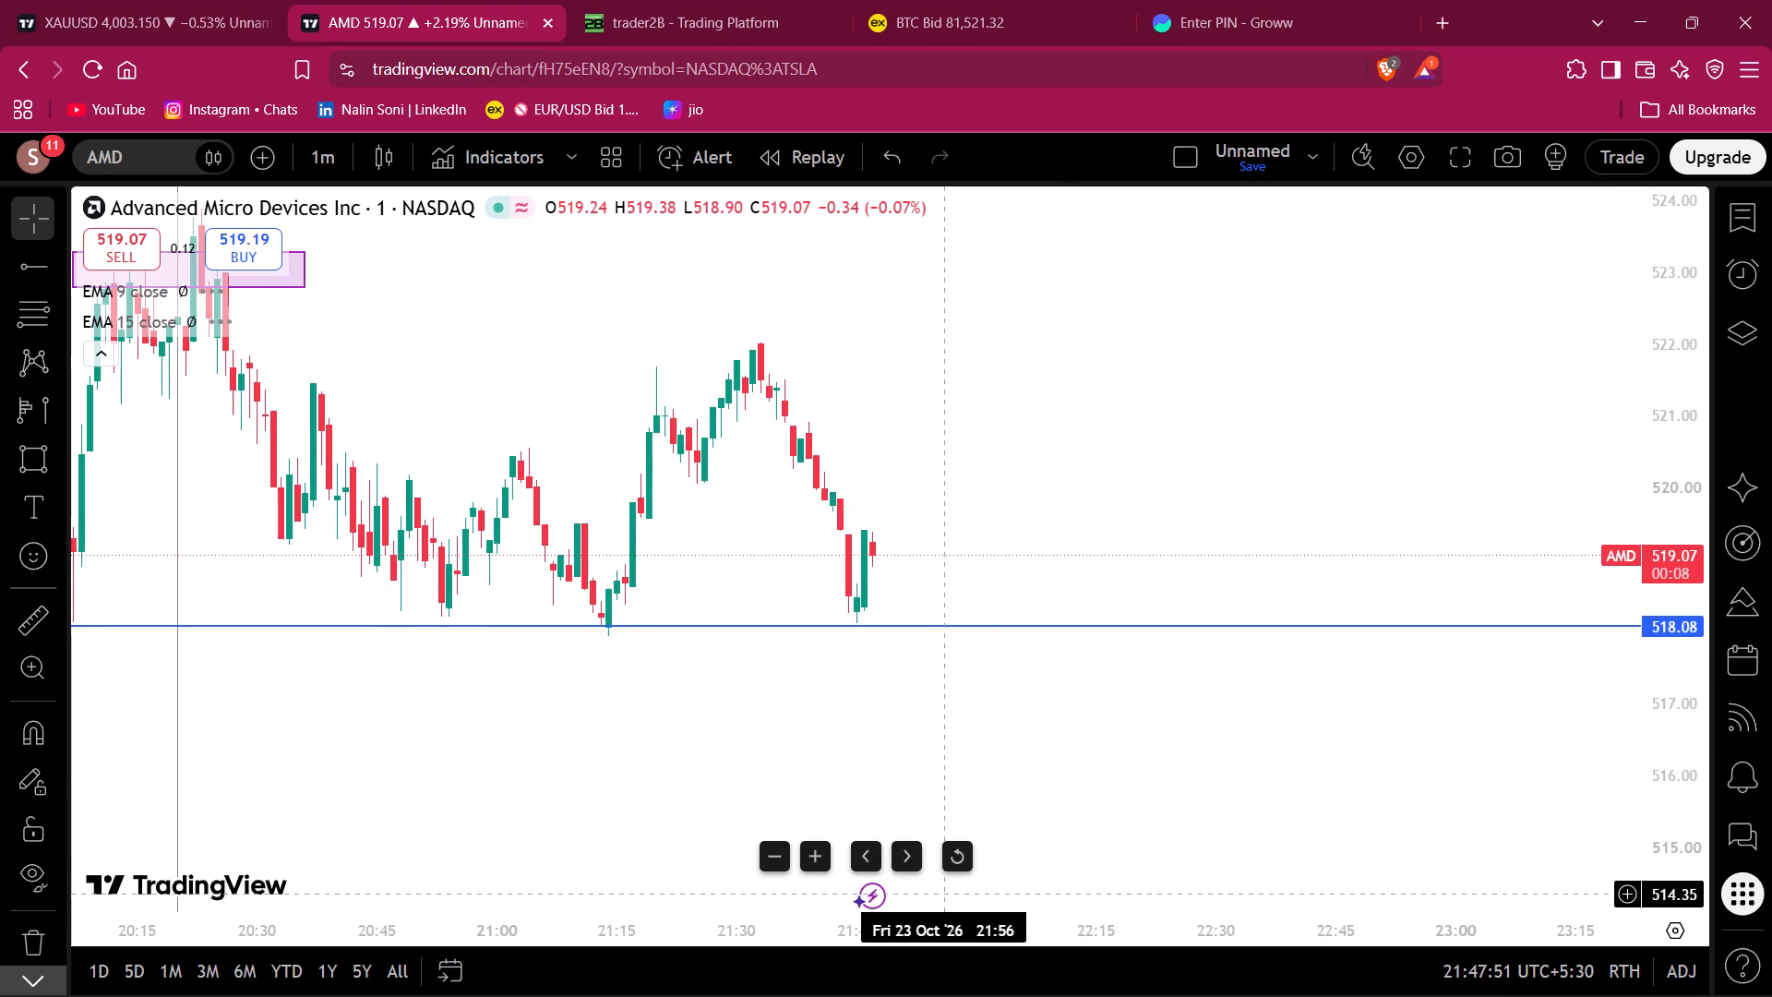
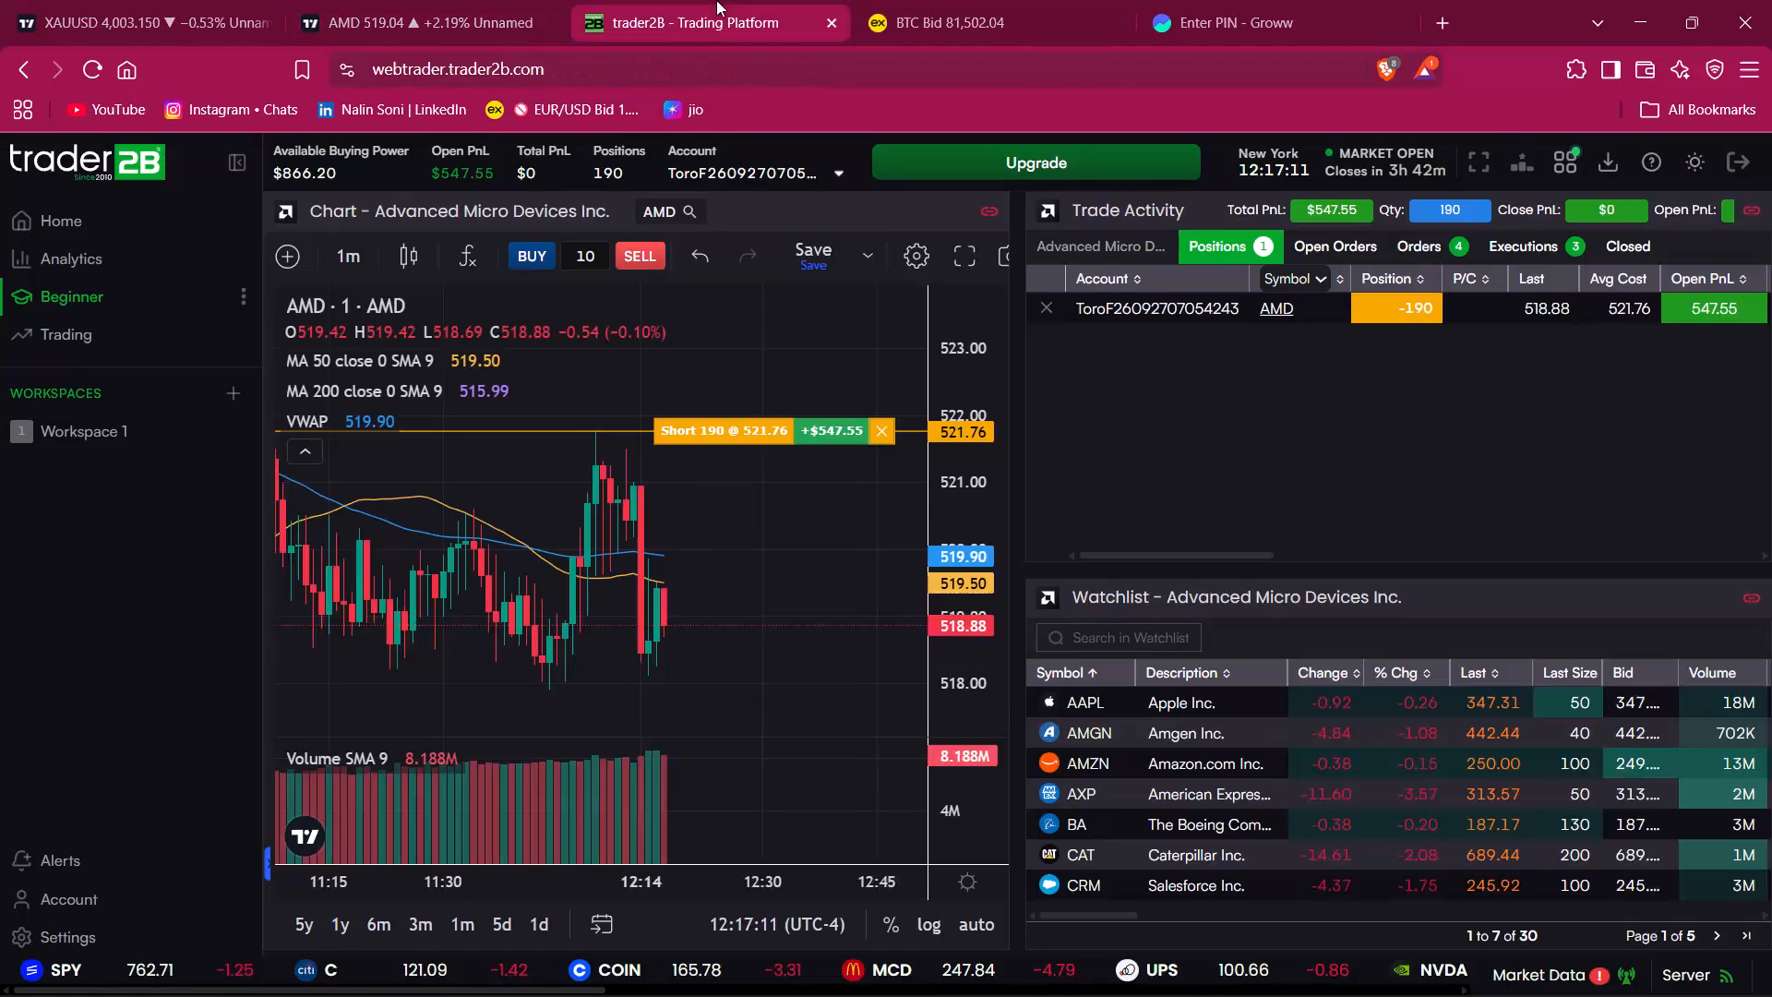
Examine AMD's 1-minute candles on the trader2B chart against the open short position's entry line.
drag(822, 620, 784, 573)
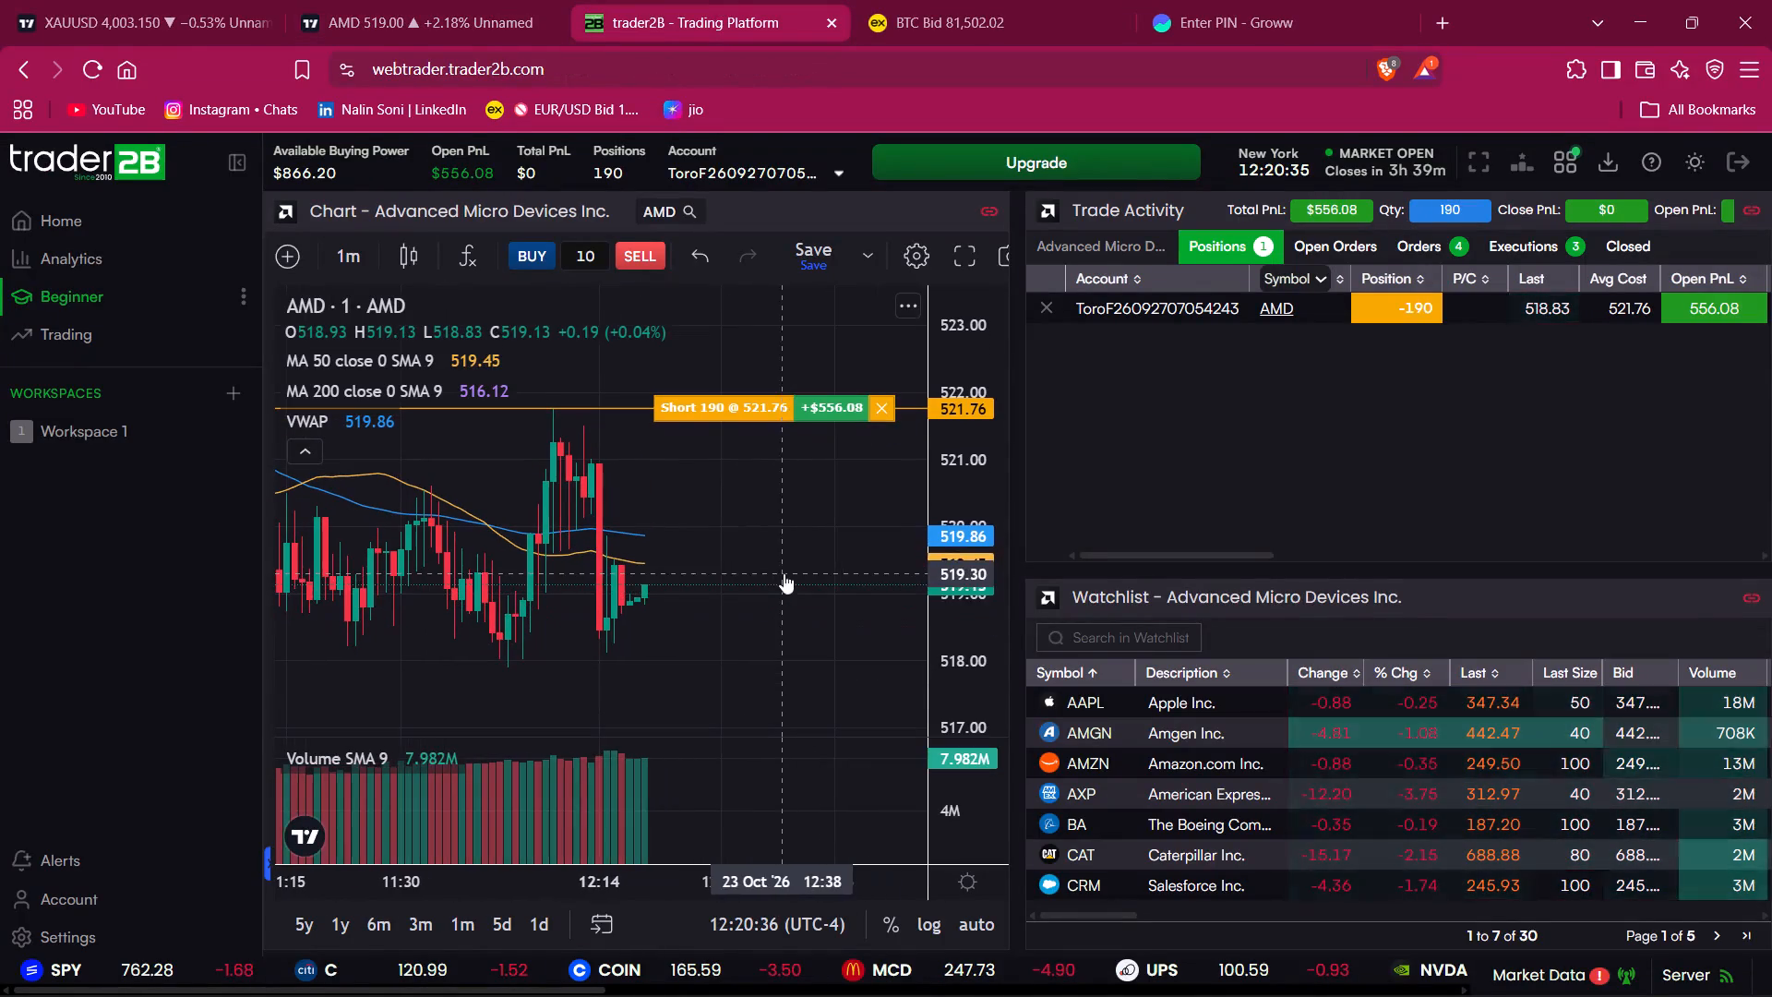
drag(988, 511, 982, 571)
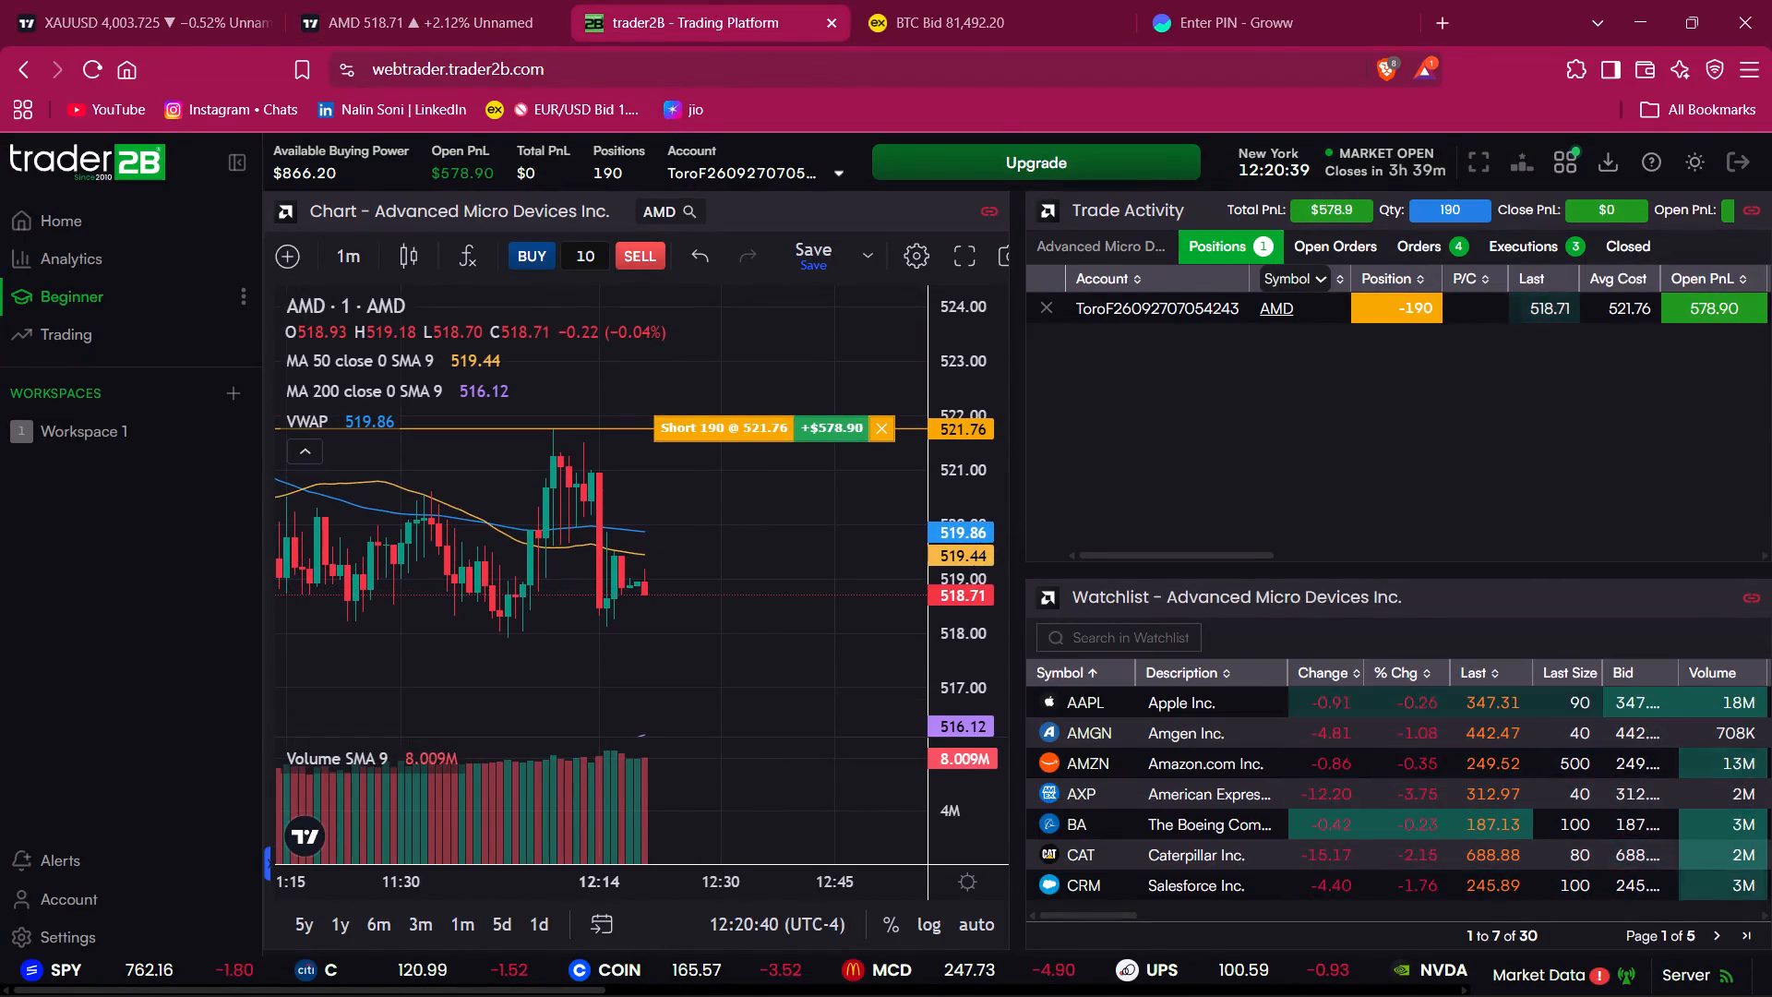
click(103, 208)
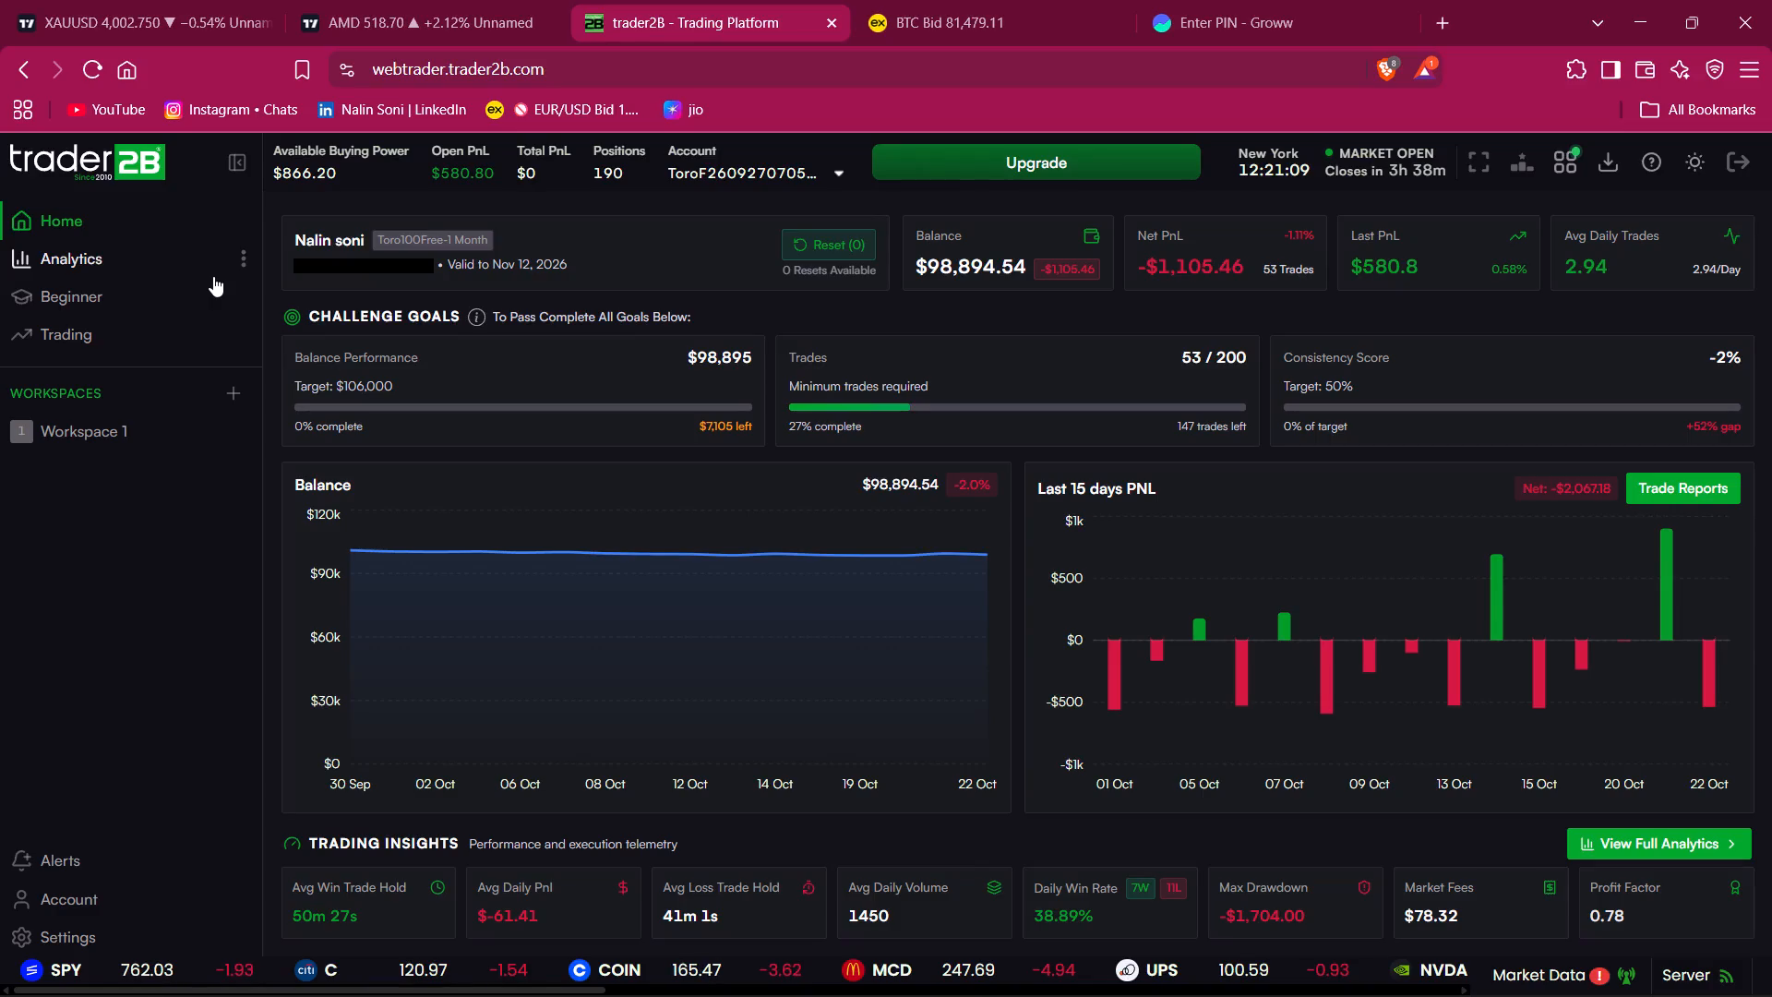
click(156, 286)
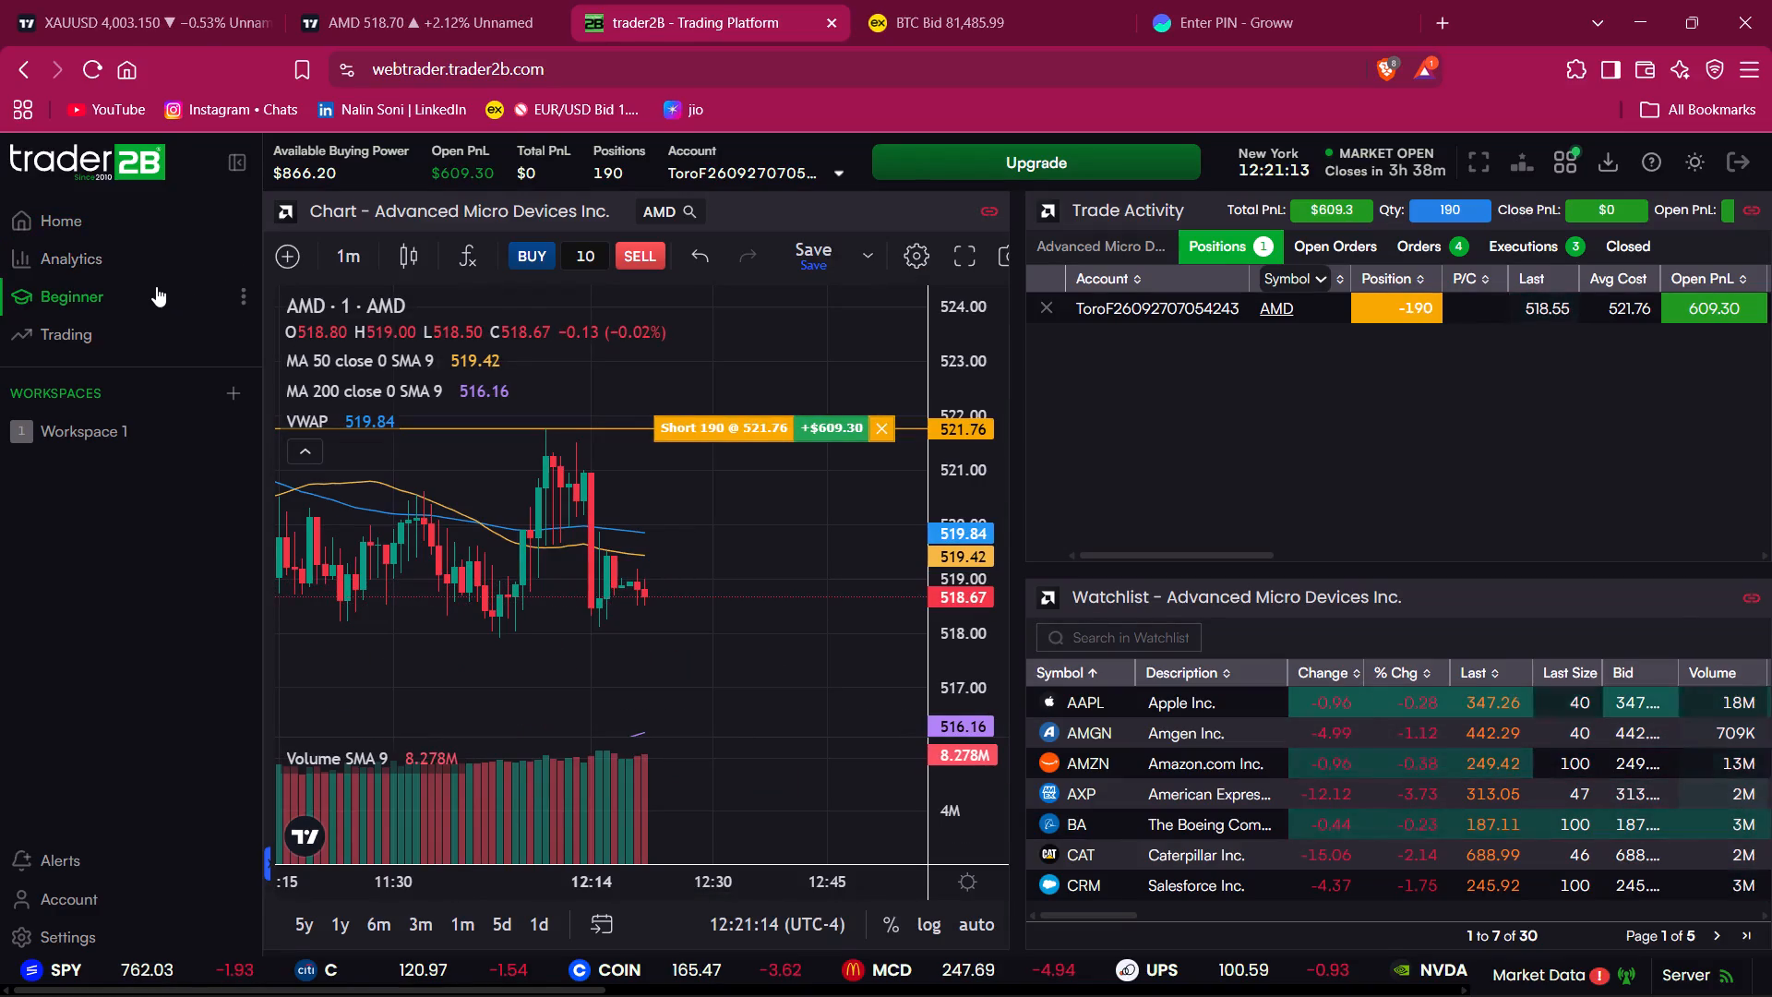
Switch to the TradingView AMD chart and examine the 1-minute candles between the purple zone and the horizontal ray.
click(444, 0)
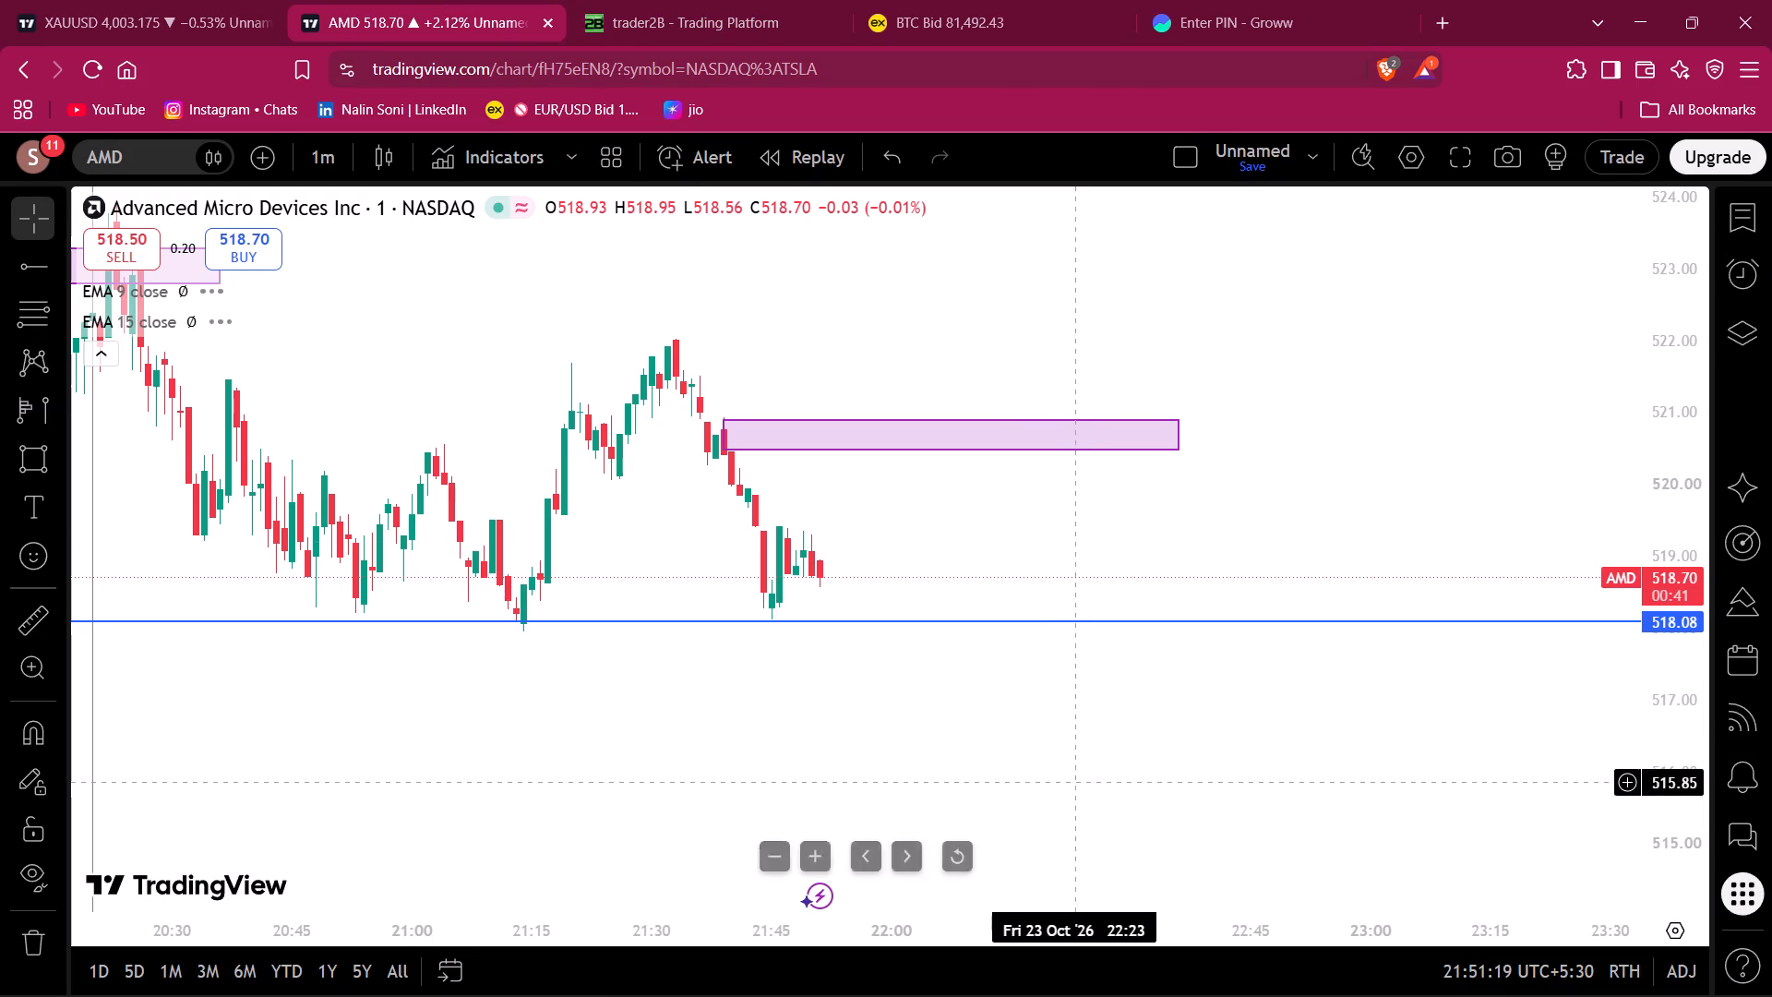
drag(1076, 782, 931, 698)
drag(837, 938, 1070, 951)
drag(1232, 762, 1144, 701)
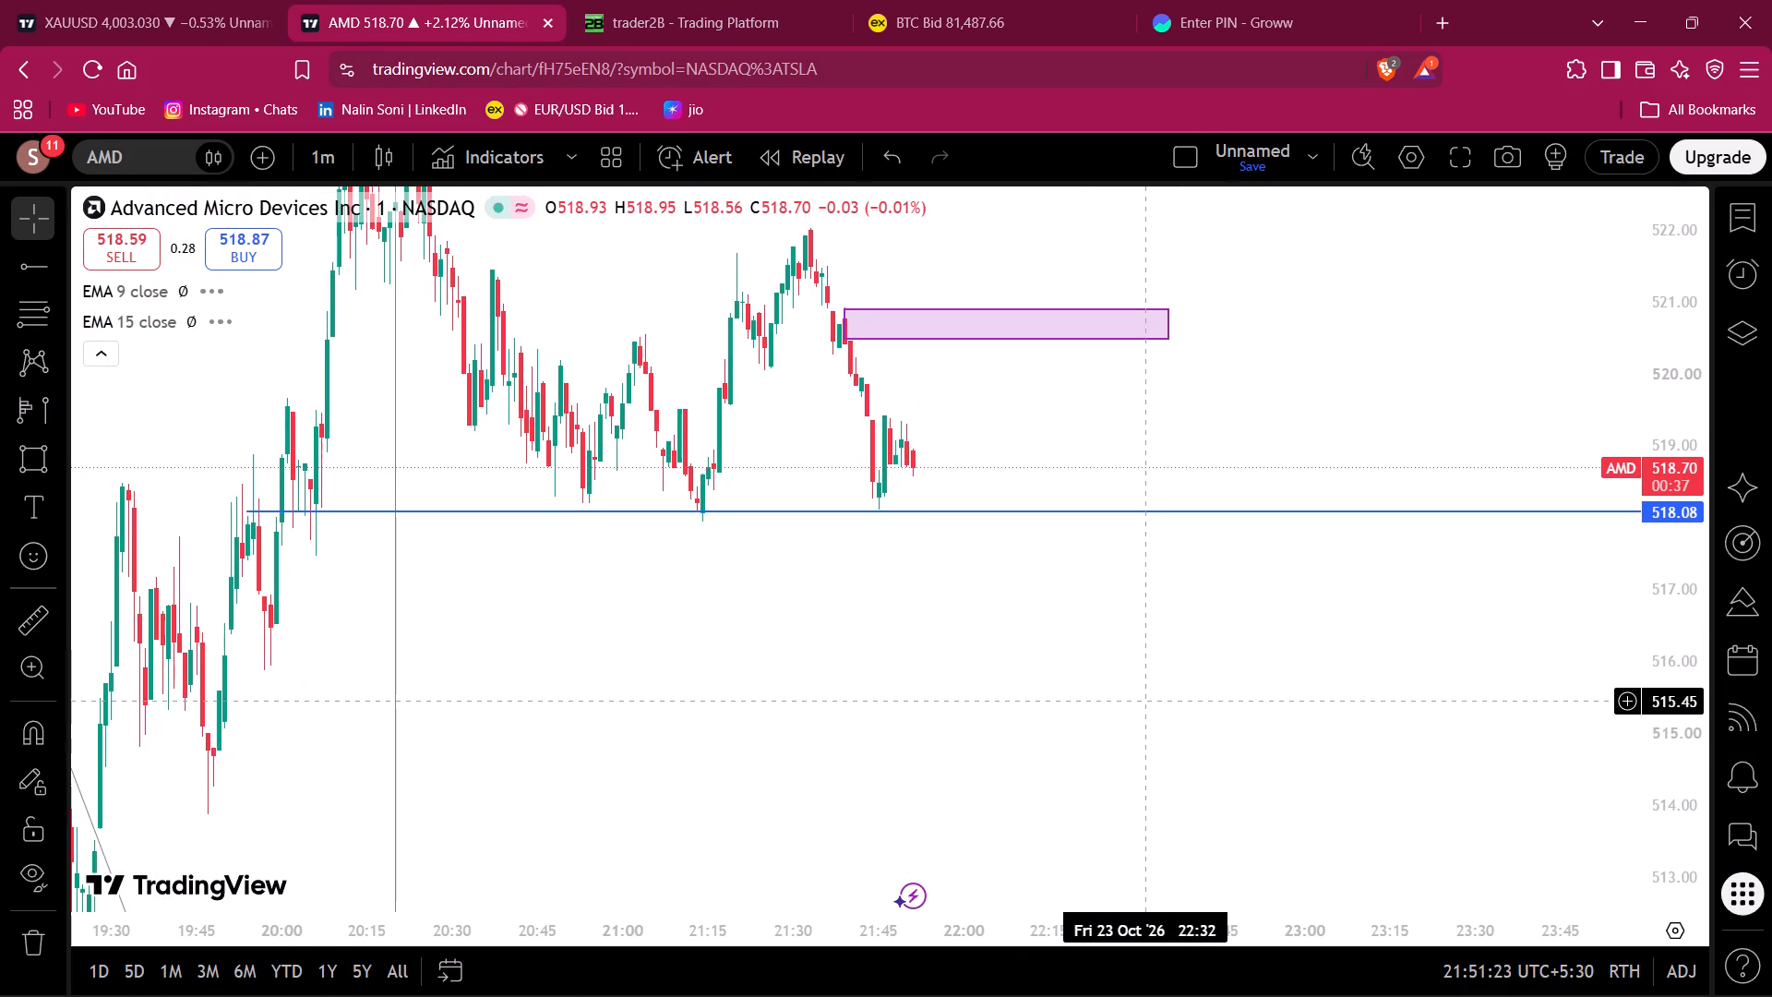
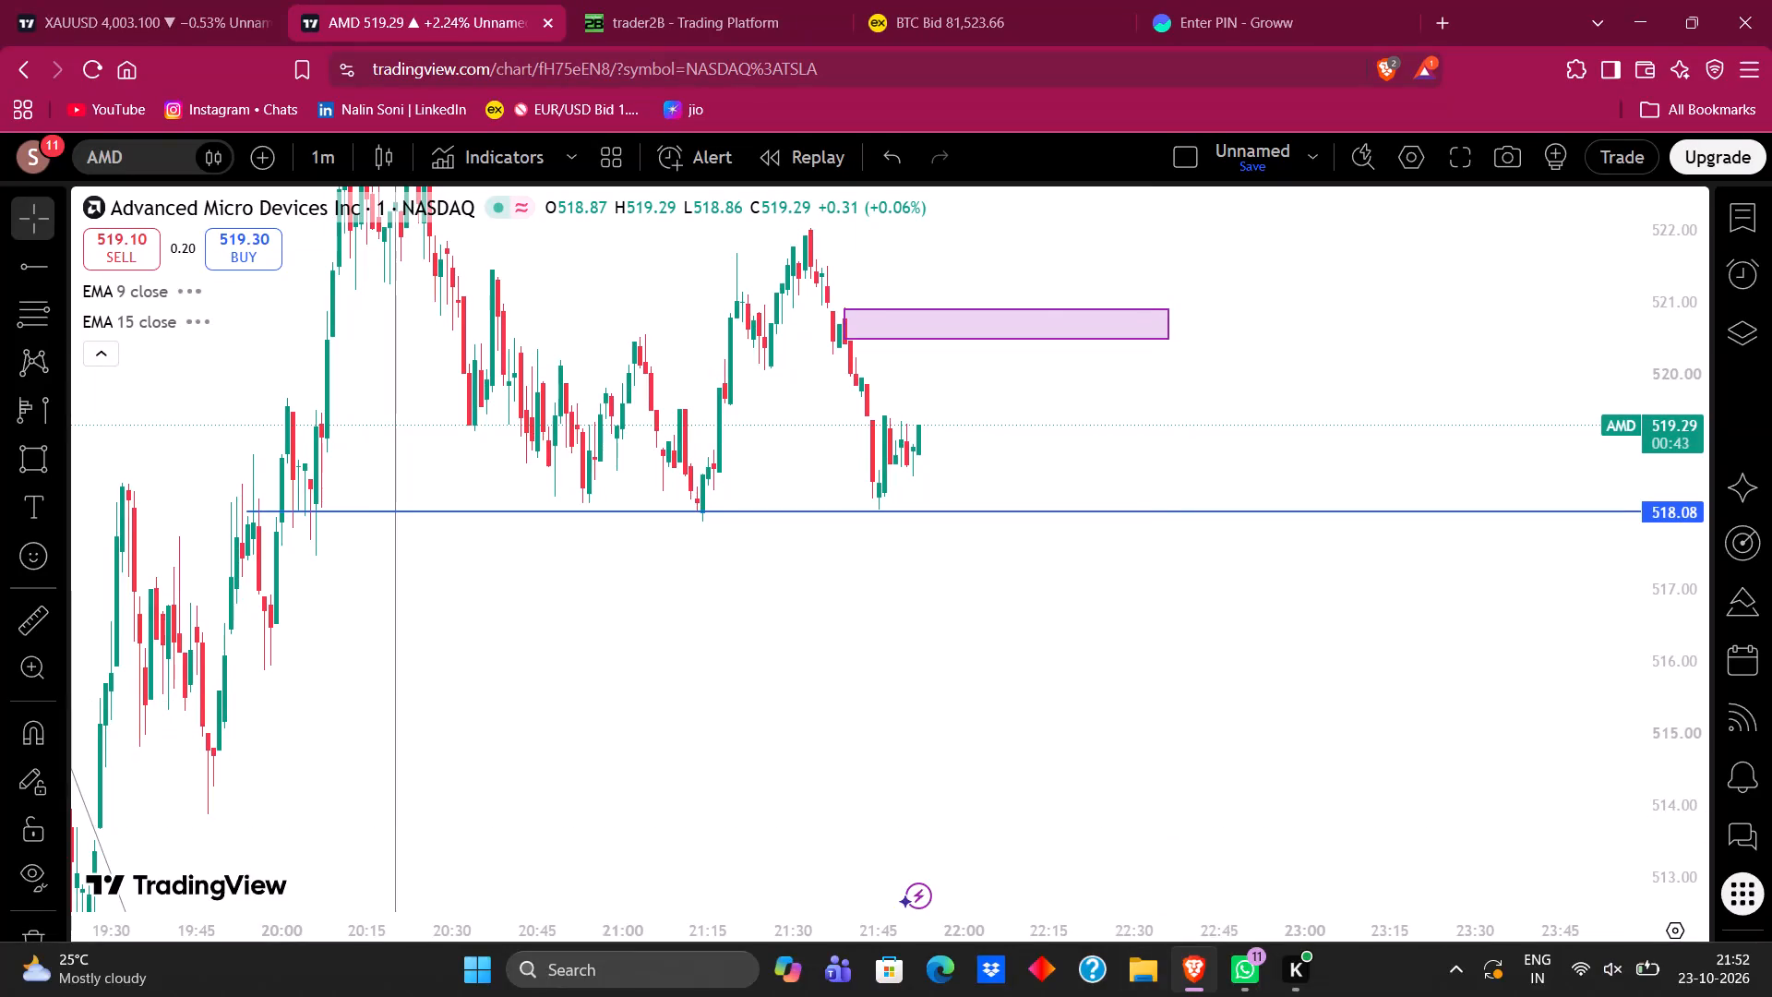
Examine AMD's recent 1-minute candles more closely around the 518.08 horizontal ray and below the purple zone.
drag(1149, 922, 881, 902)
drag(664, 613, 1419, 678)
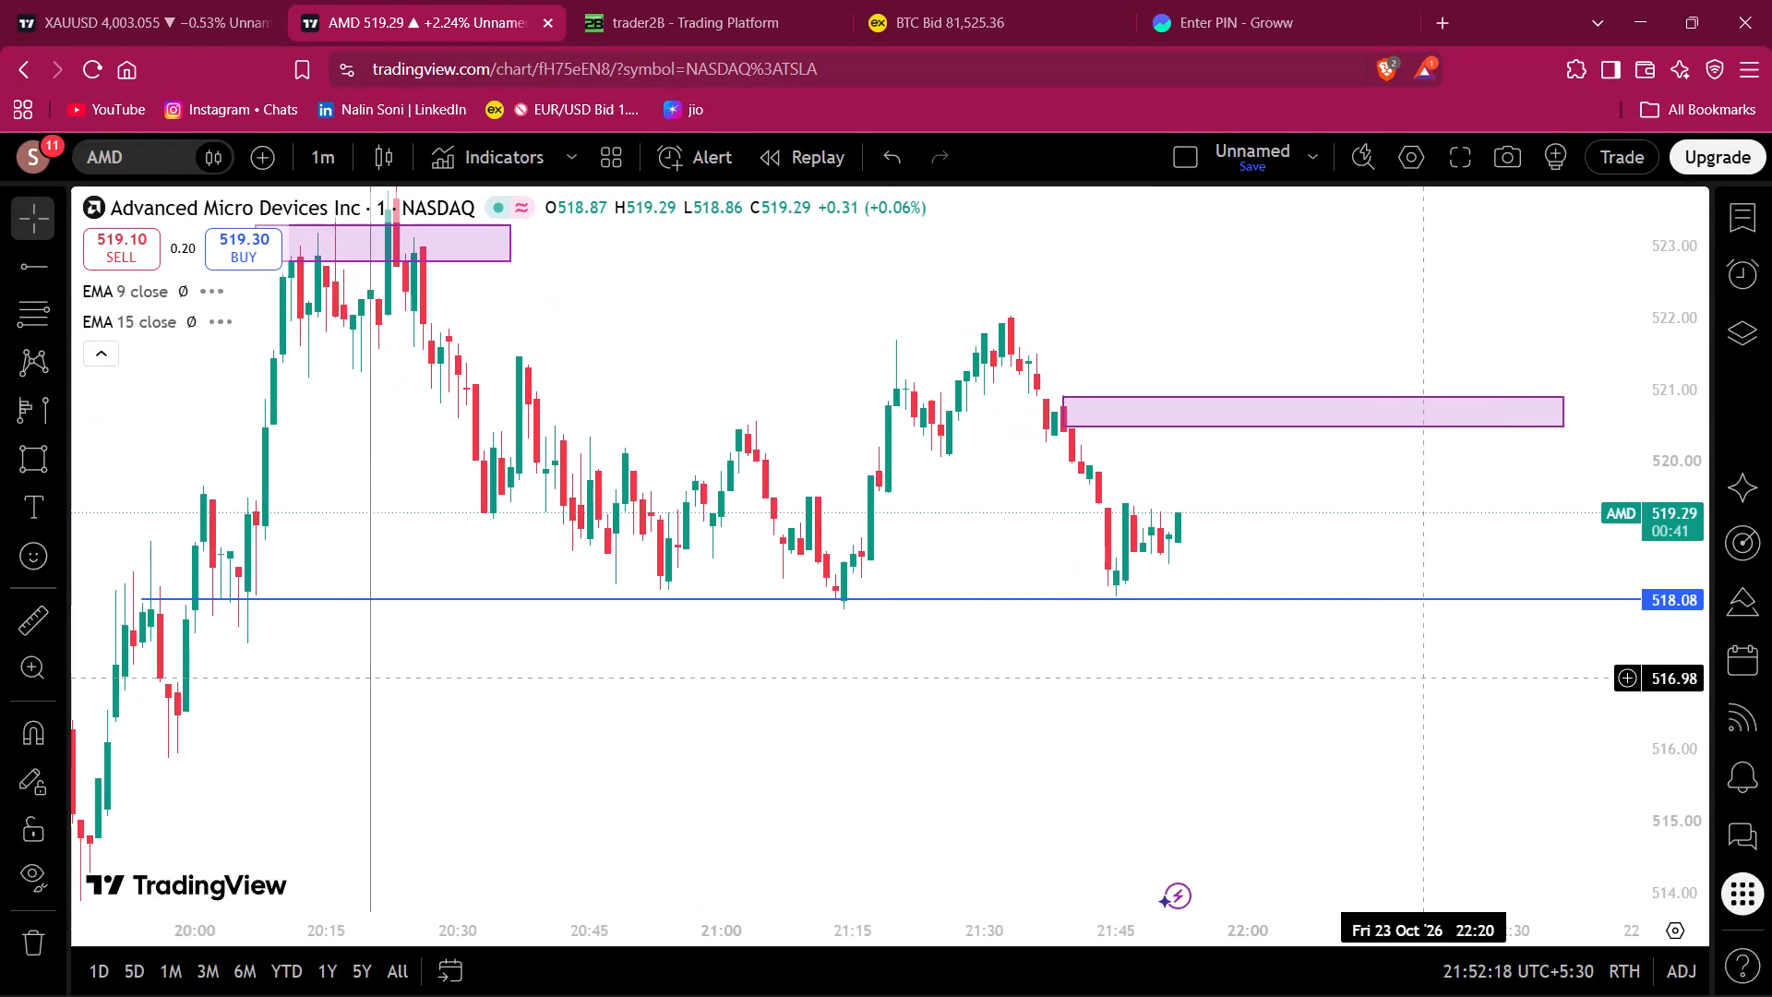
drag(1419, 678, 1376, 634)
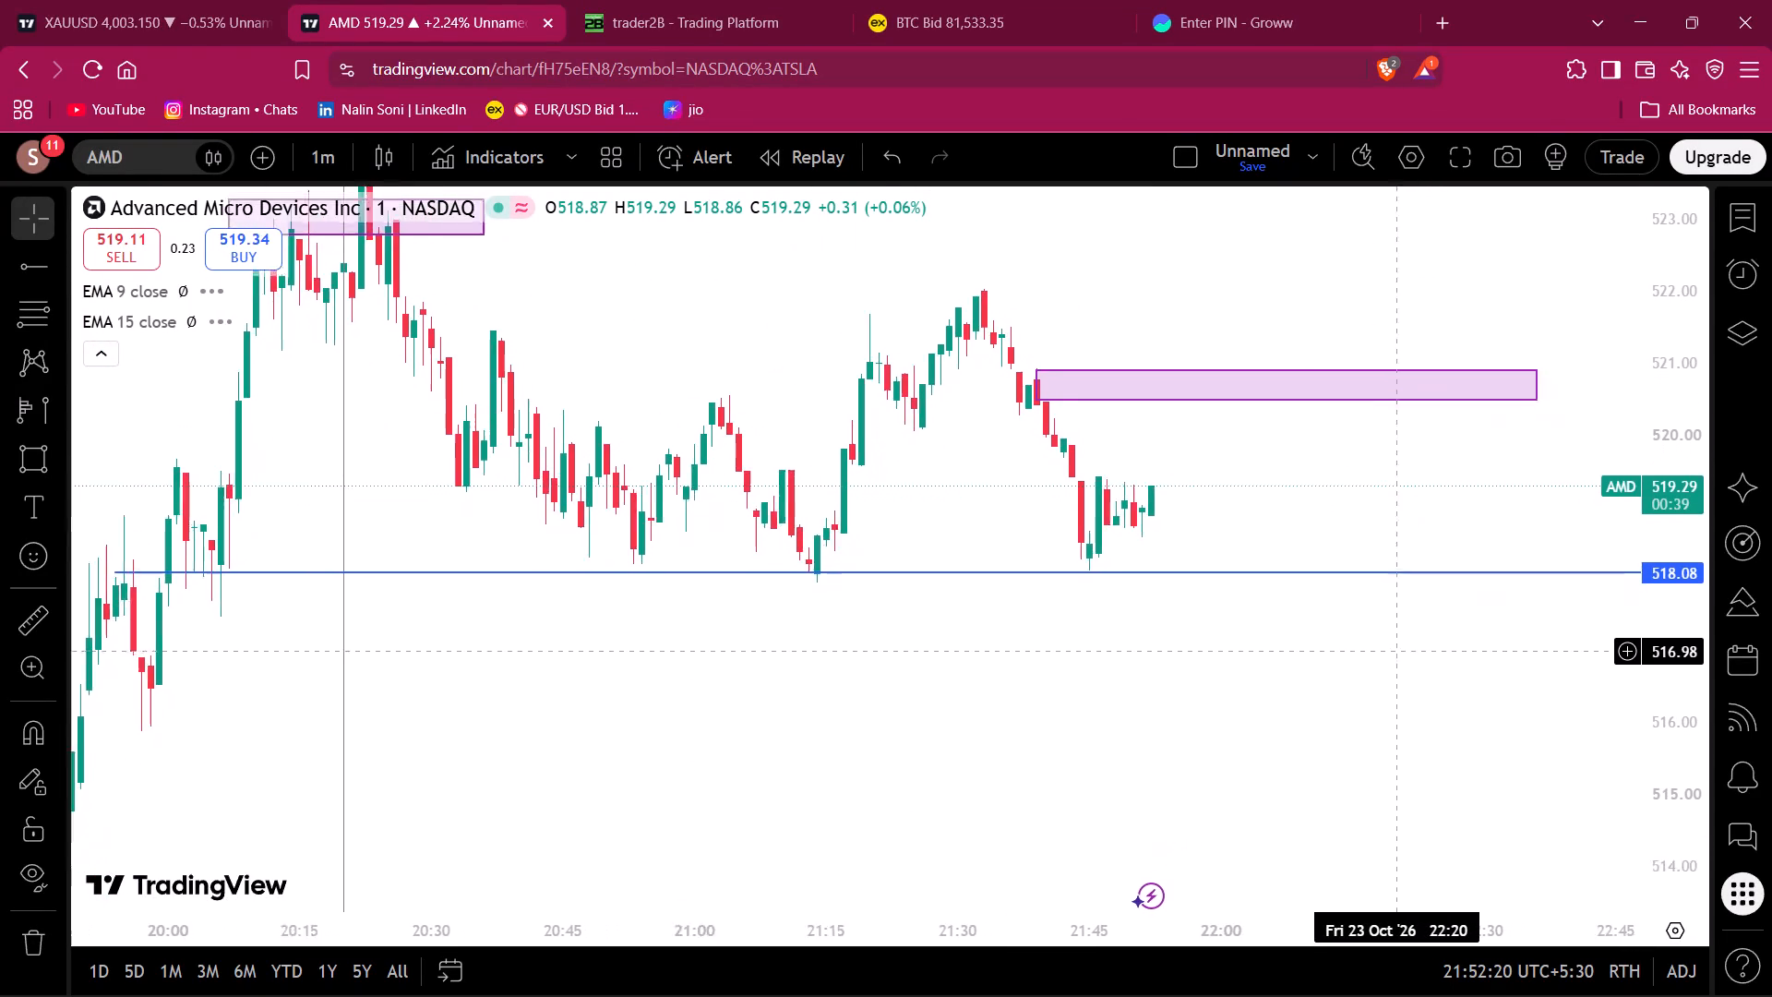
drag(1376, 634, 1315, 588)
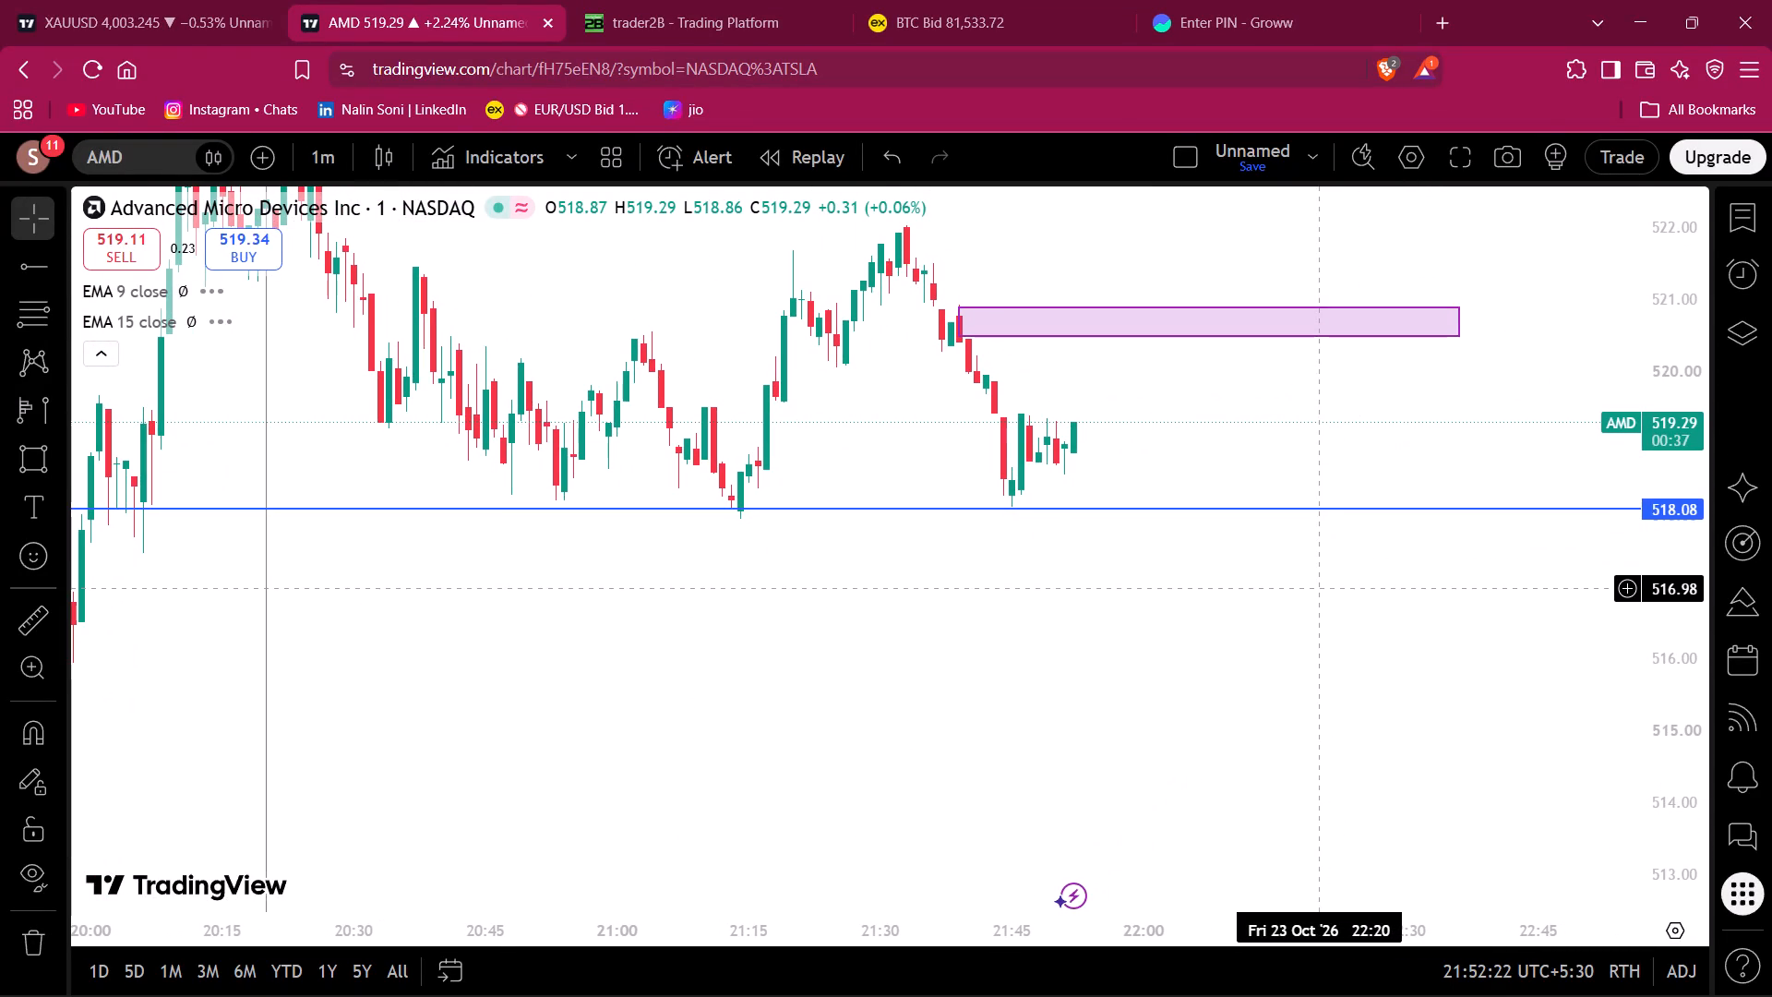
drag(1315, 588, 1262, 504)
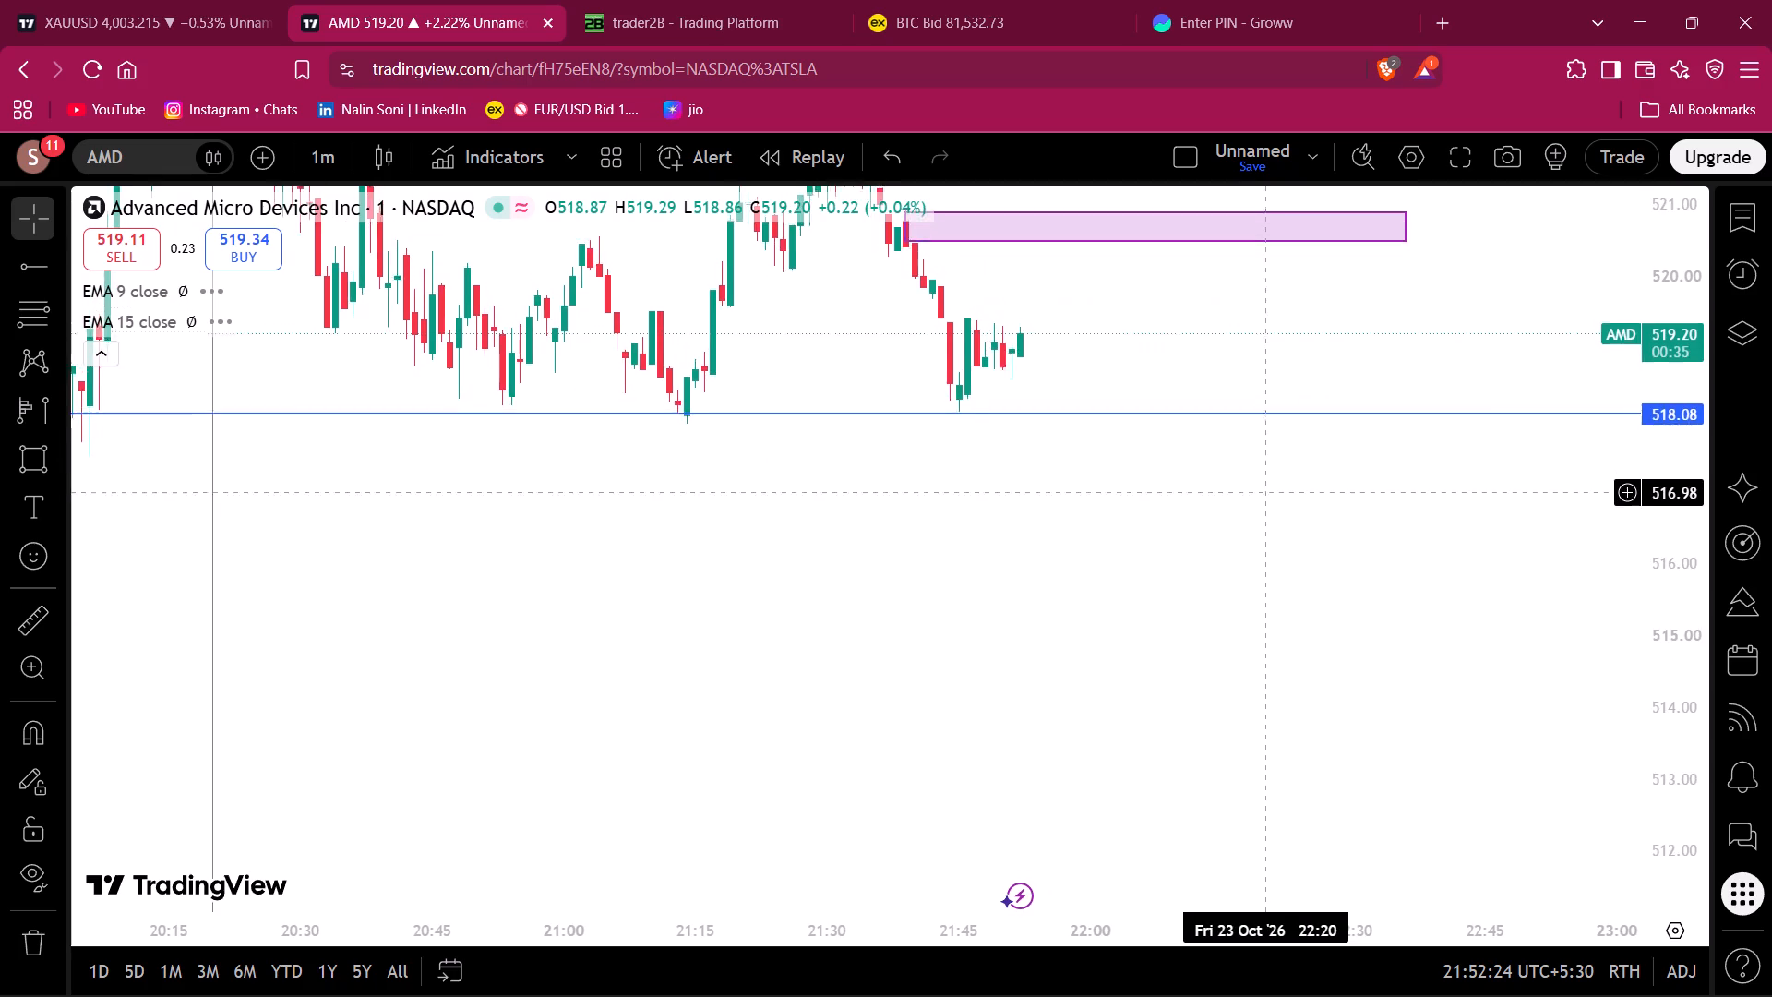
drag(1262, 504, 1273, 567)
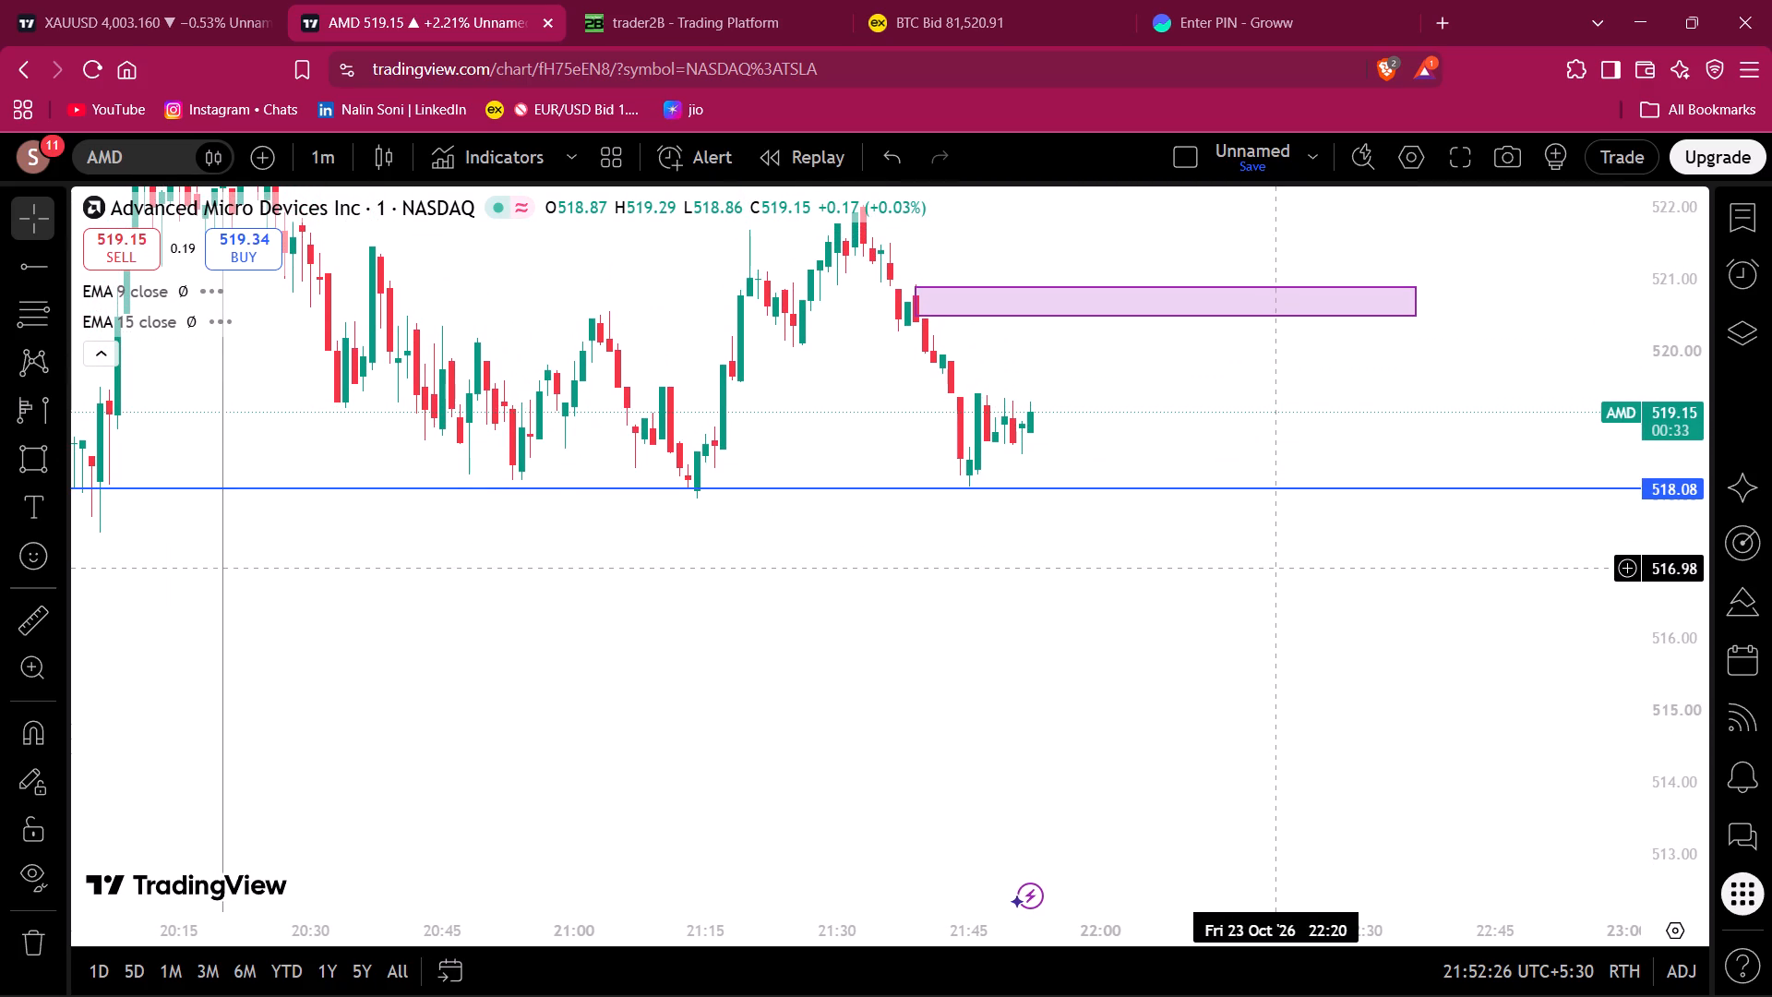
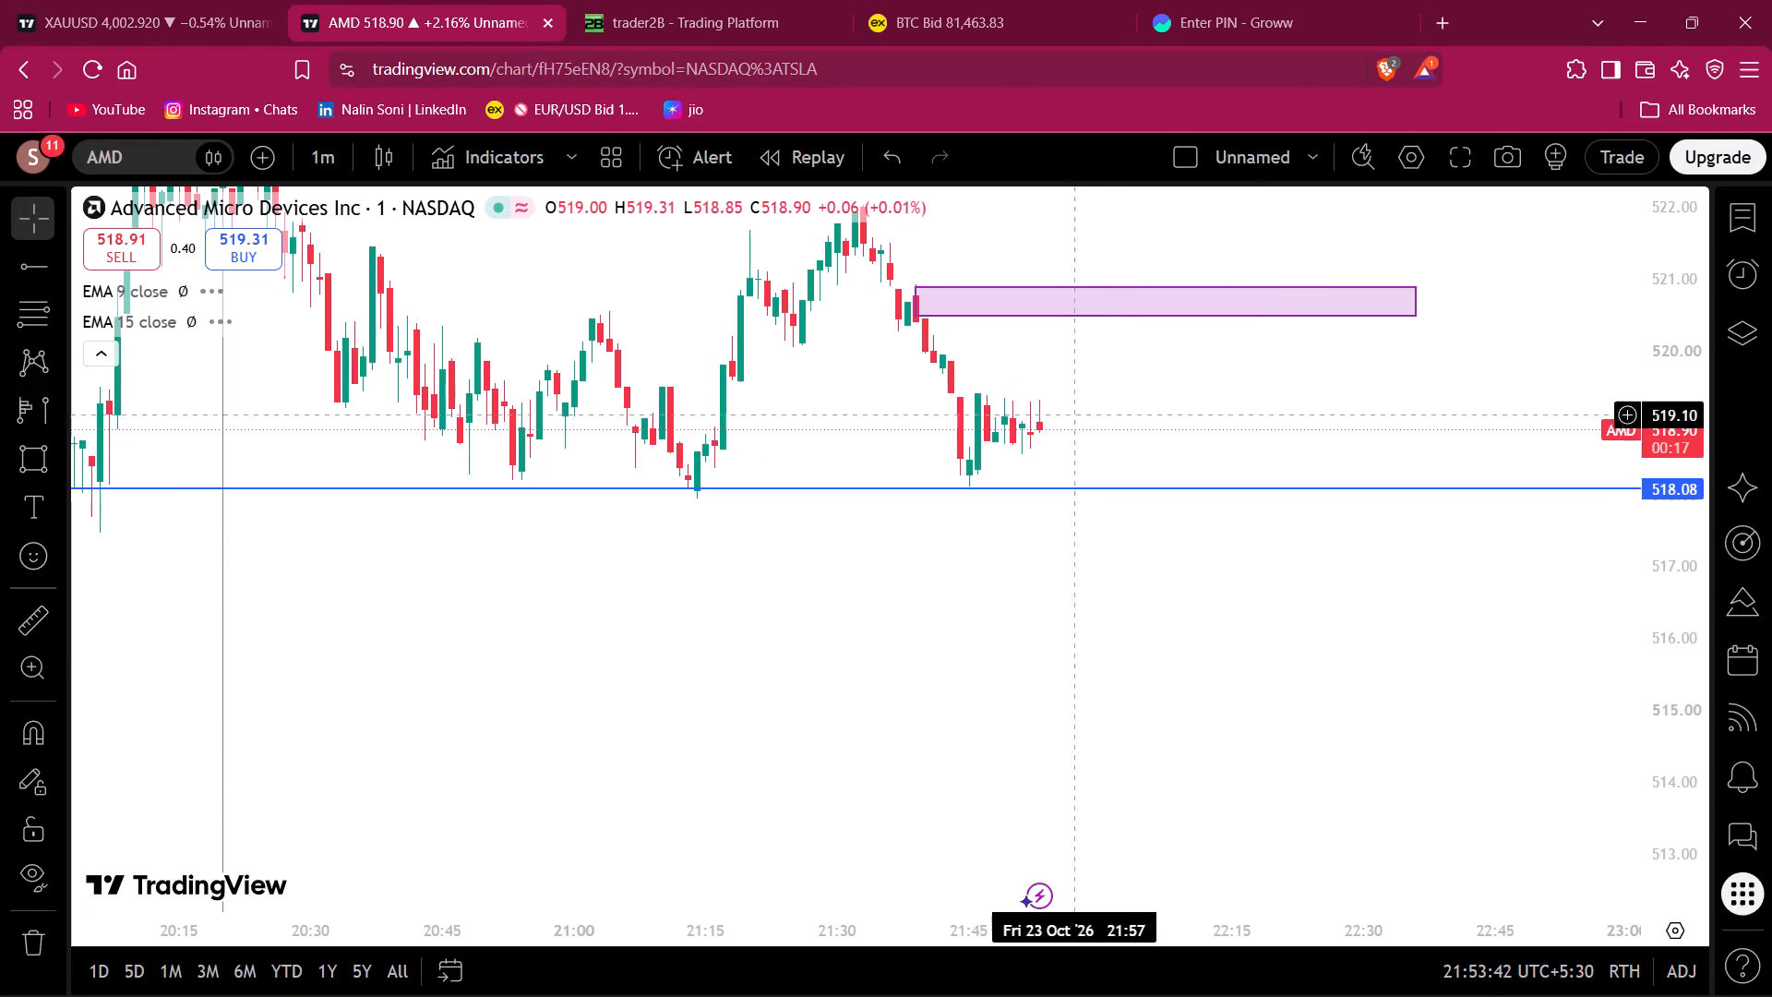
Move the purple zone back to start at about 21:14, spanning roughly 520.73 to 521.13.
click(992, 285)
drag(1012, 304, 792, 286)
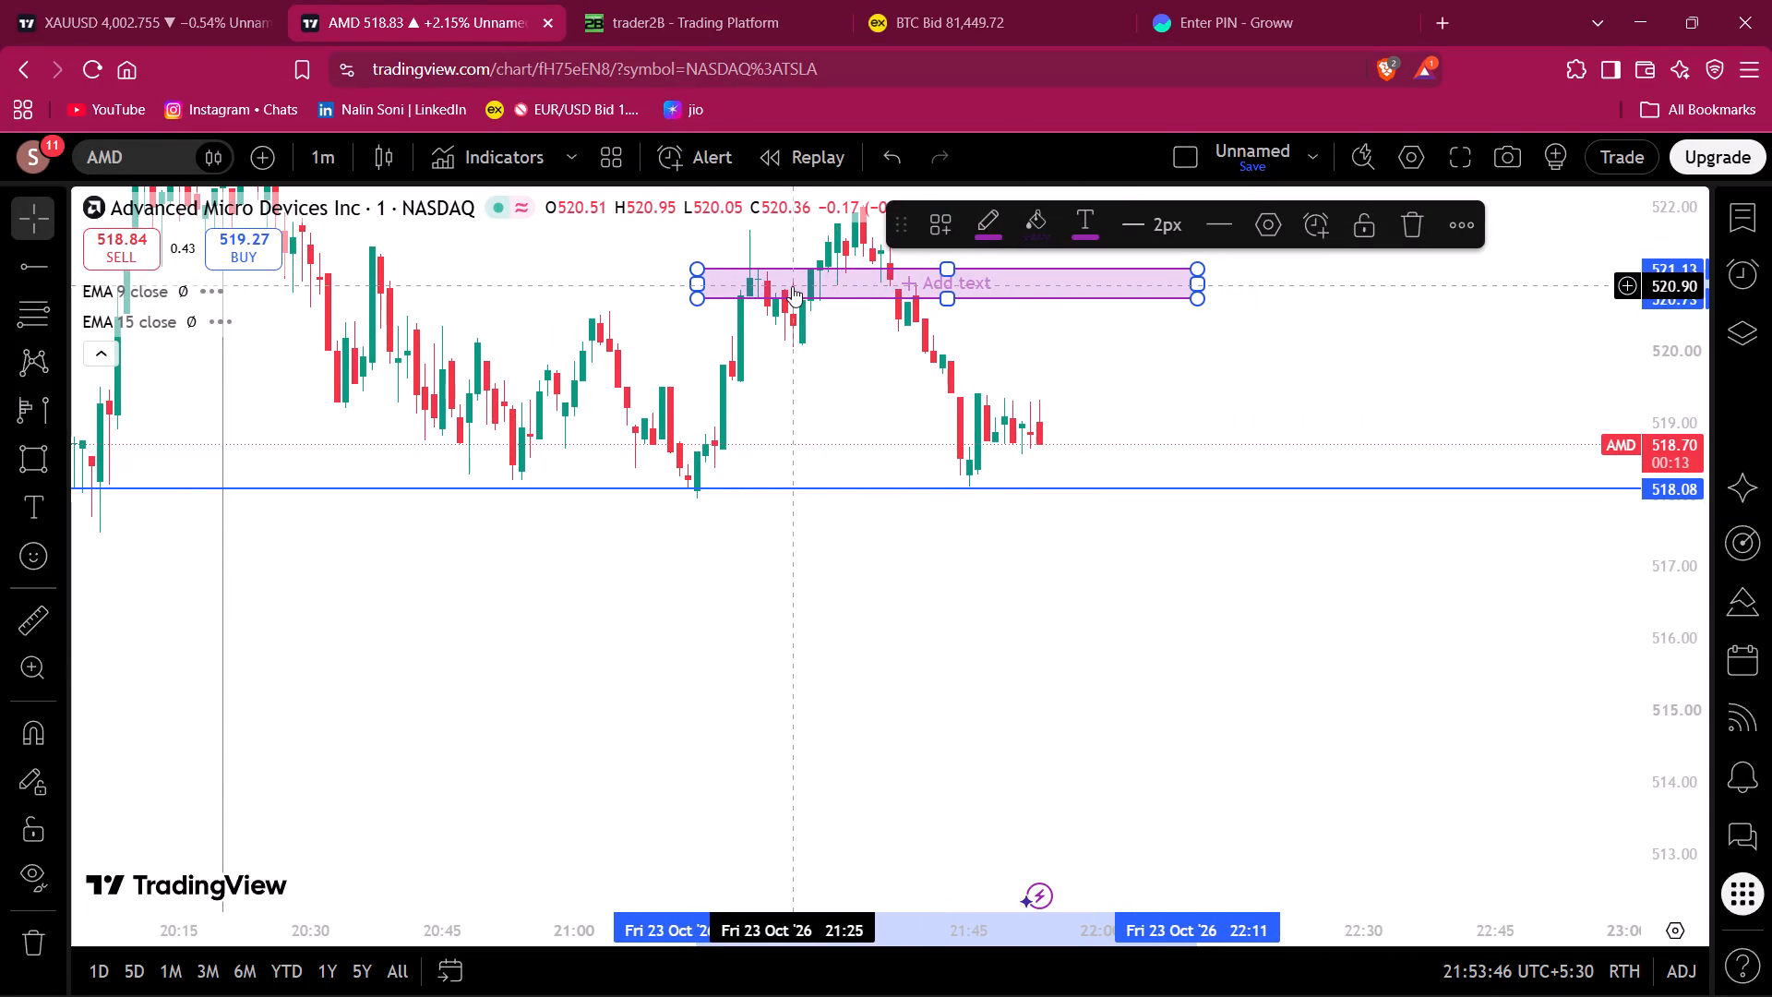
Move the purple zone forward to run from about 21:42 to 22:39, between roughly 520.14 and 520.55.
drag(890, 339, 844, 442)
drag(818, 364, 826, 356)
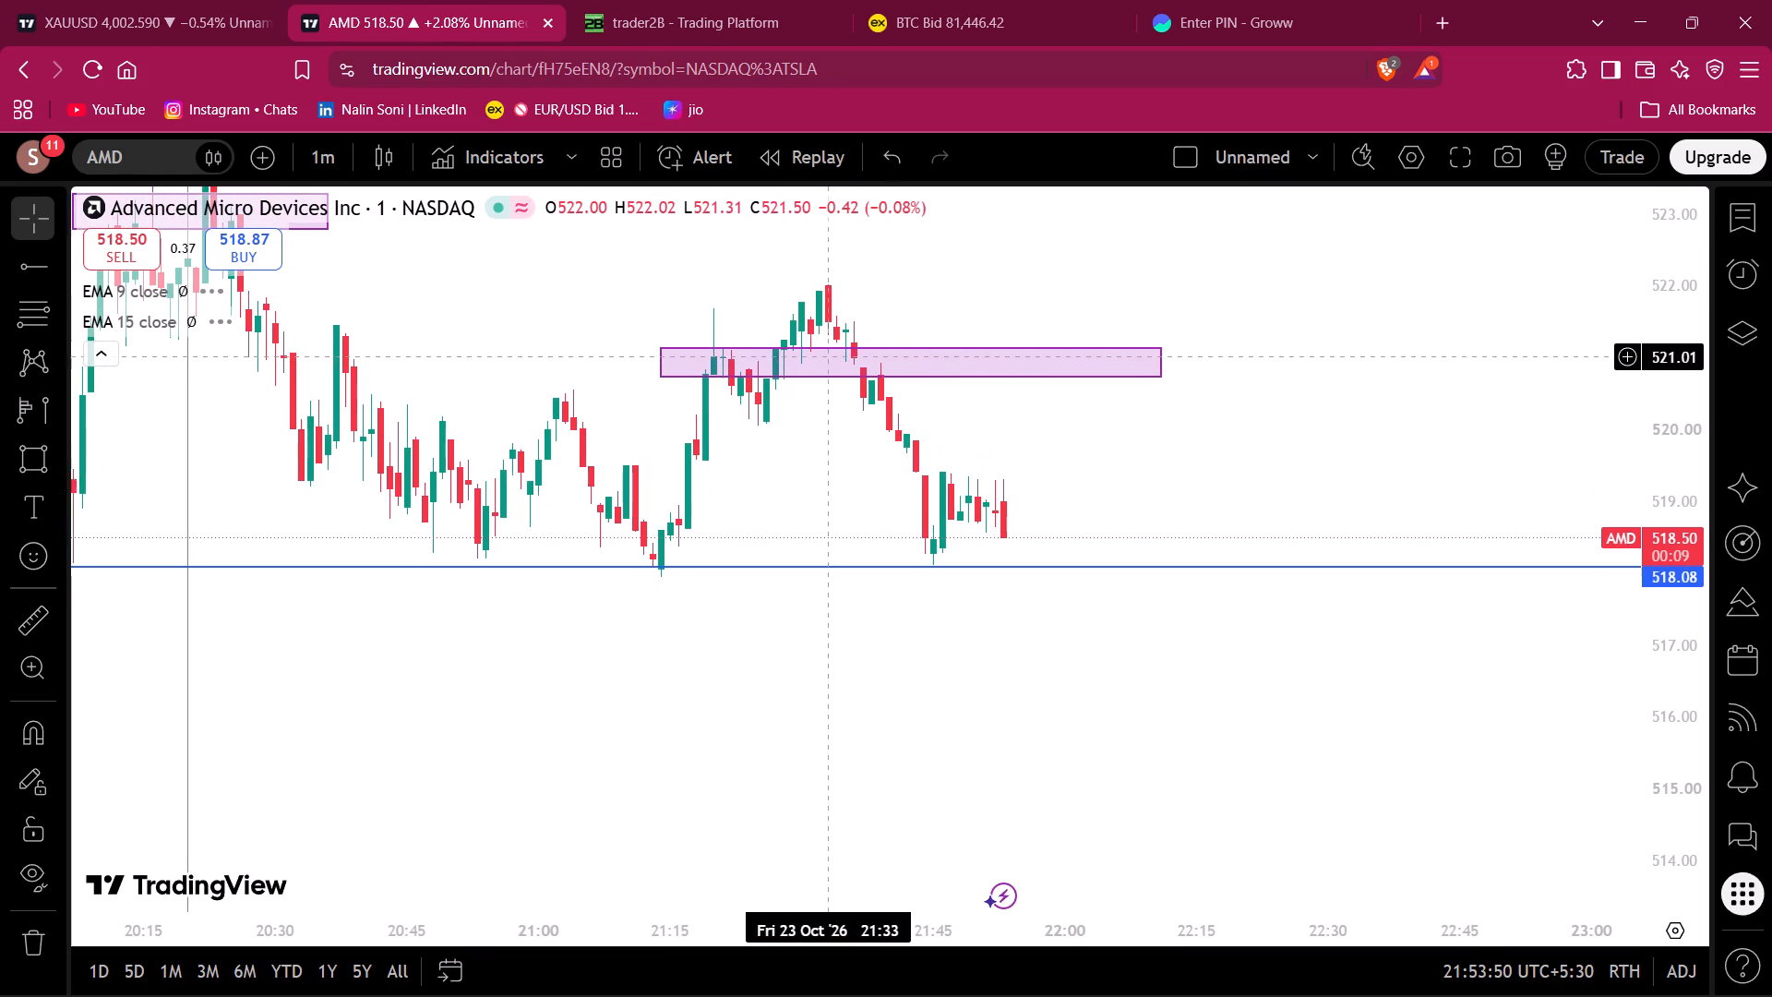
drag(826, 356, 828, 355)
click(843, 343)
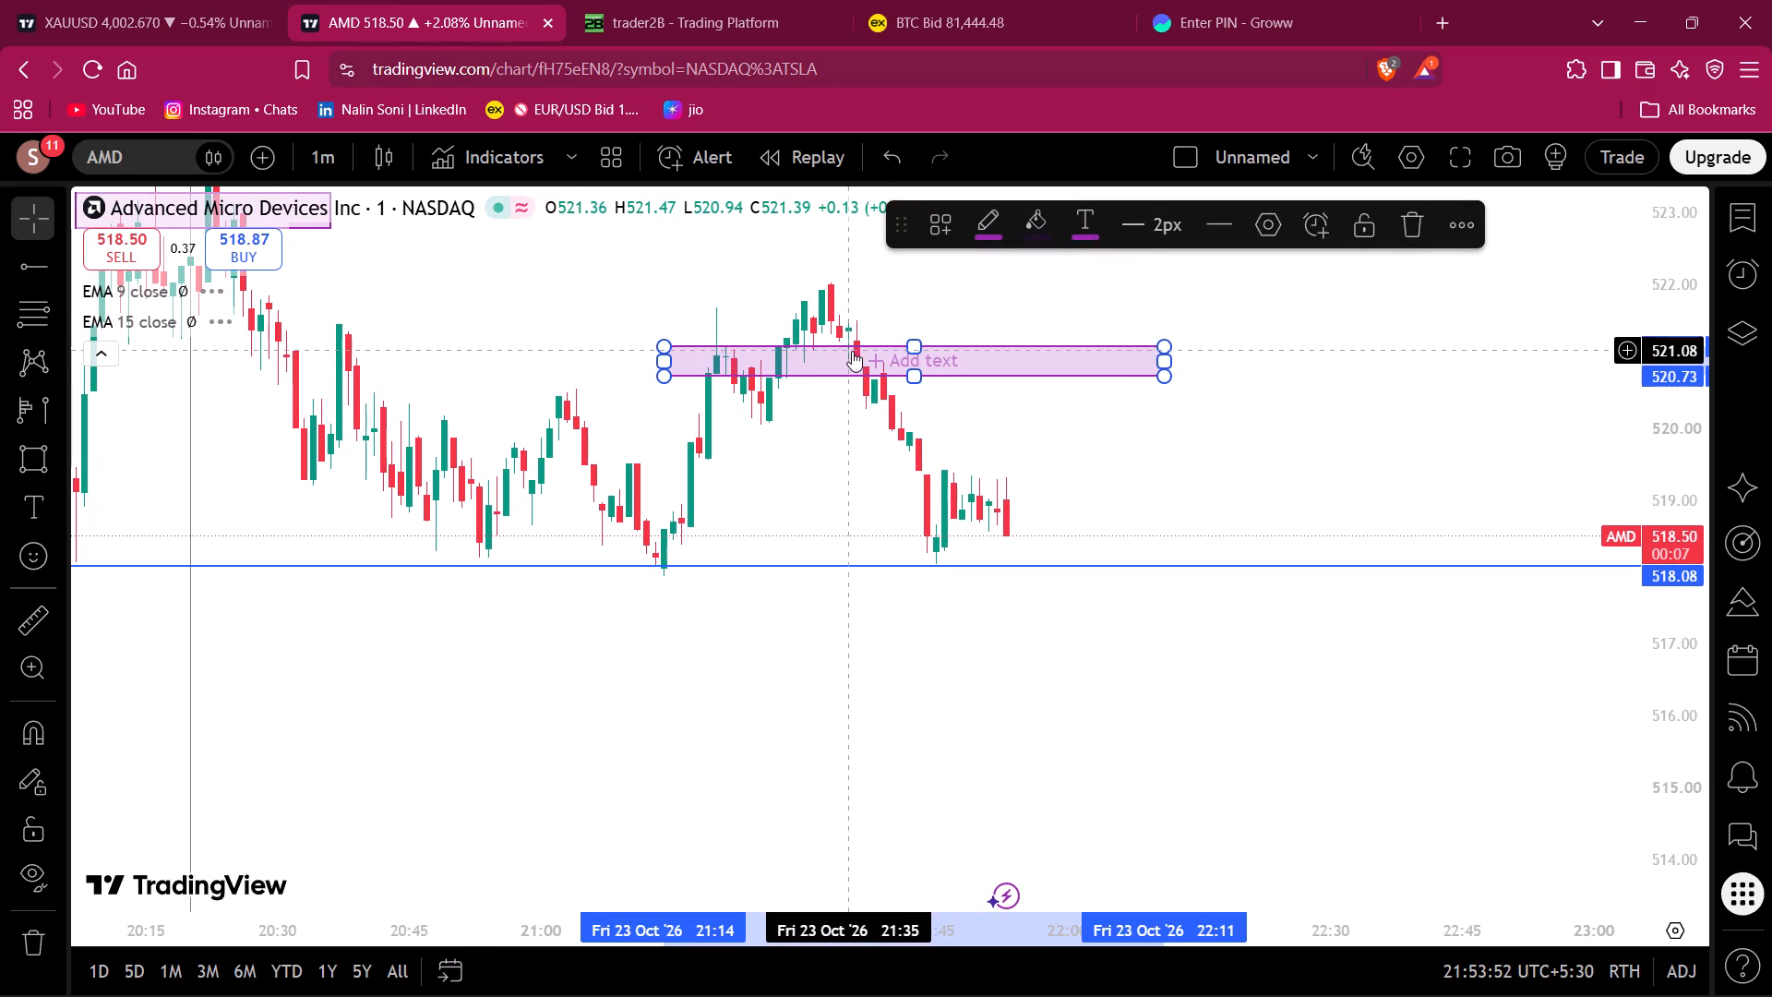
drag(852, 351, 1096, 392)
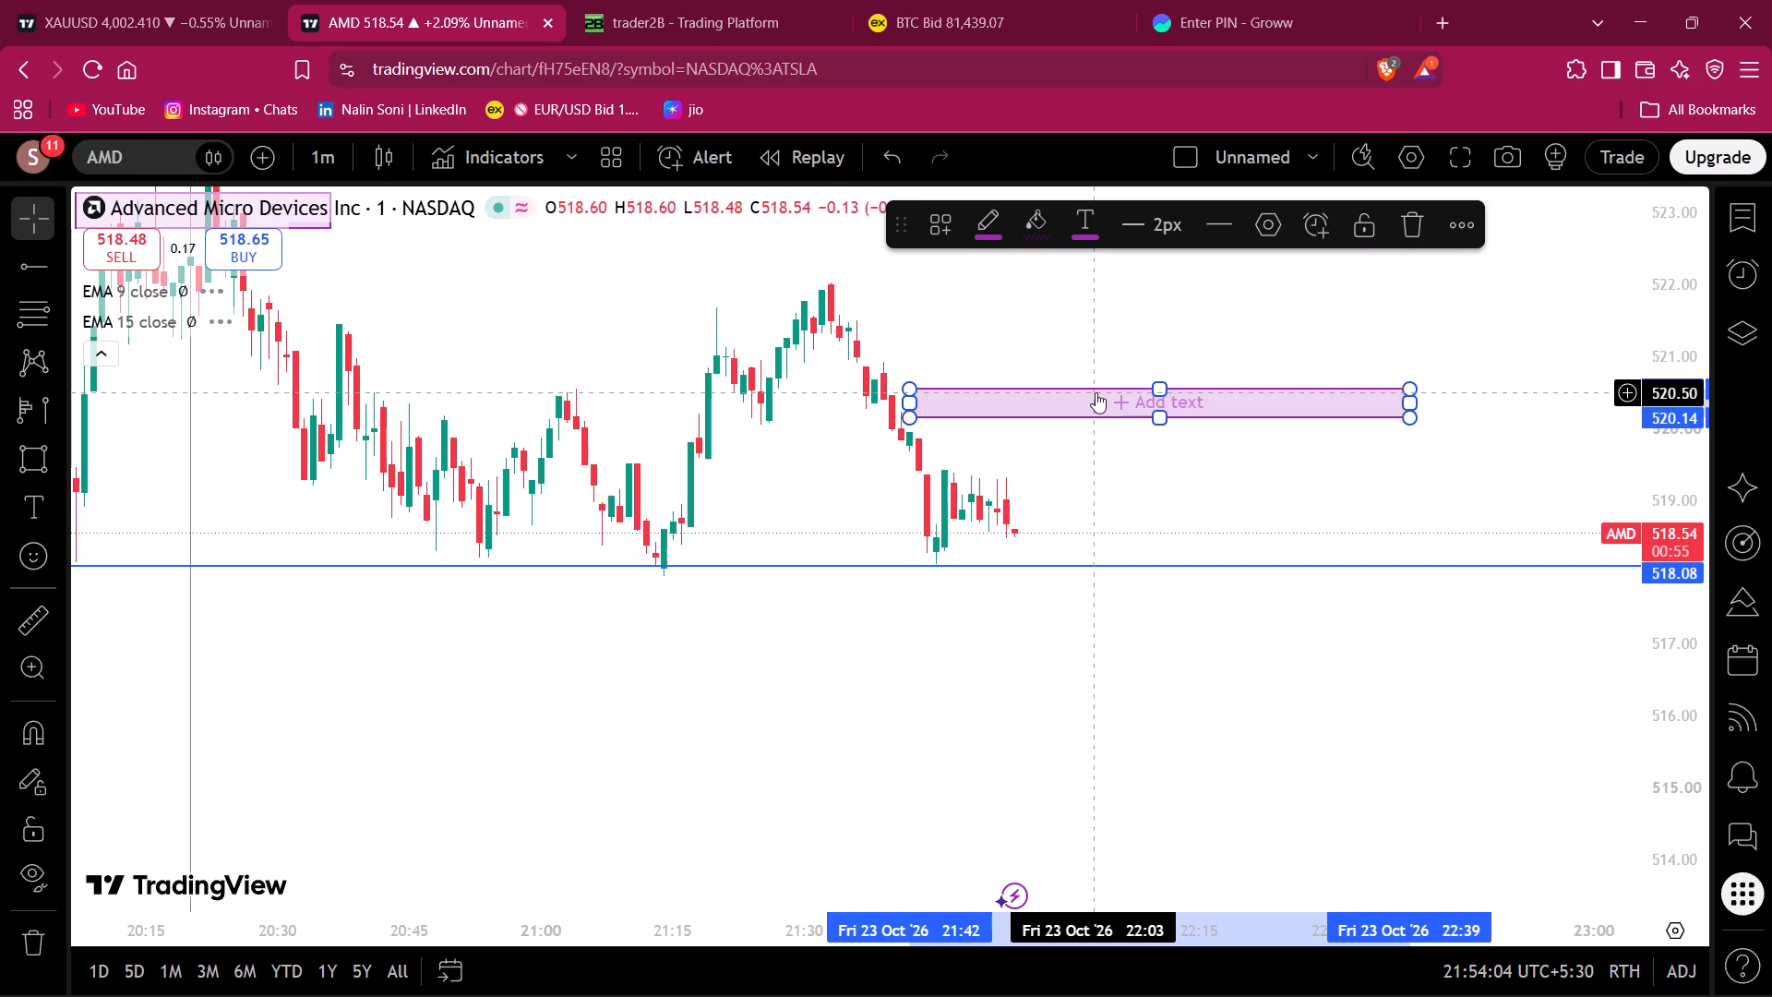
Check the open AMD short's profit and price in trader2B, comparing it with AMD's 1-minute chart in TradingView near the 518.08 line.
click(605, 0)
drag(801, 535, 850, 452)
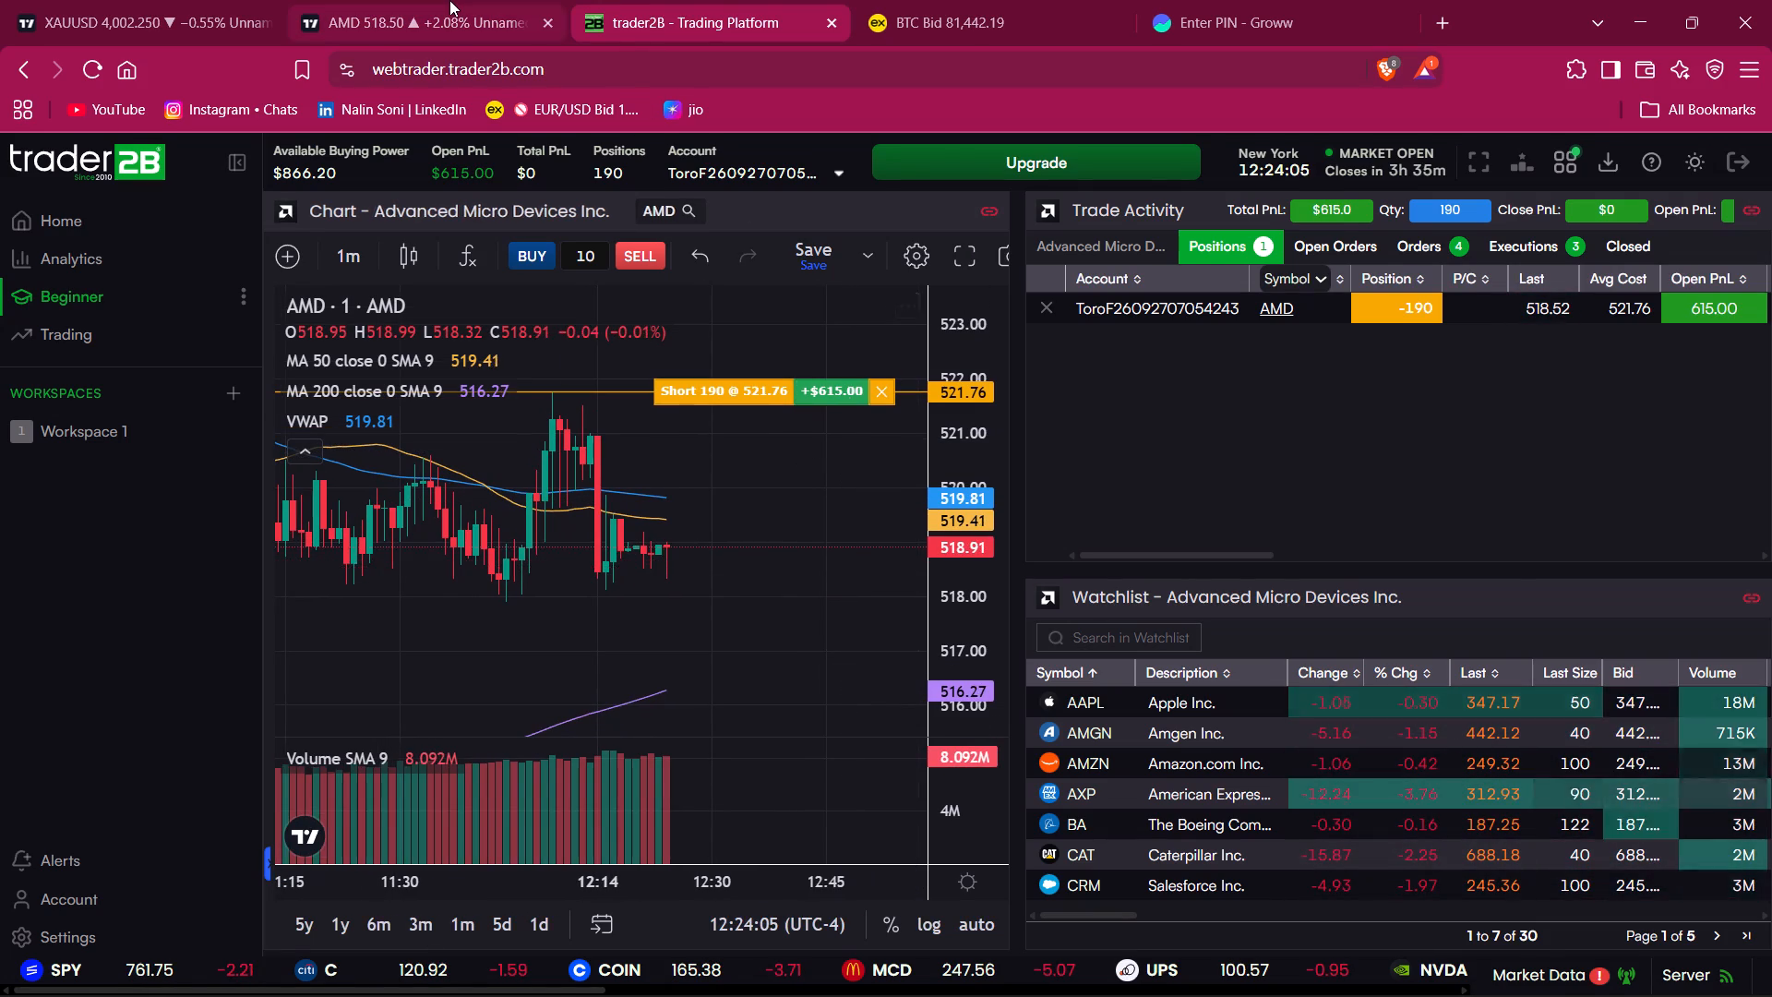
click(449, 0)
click(693, 0)
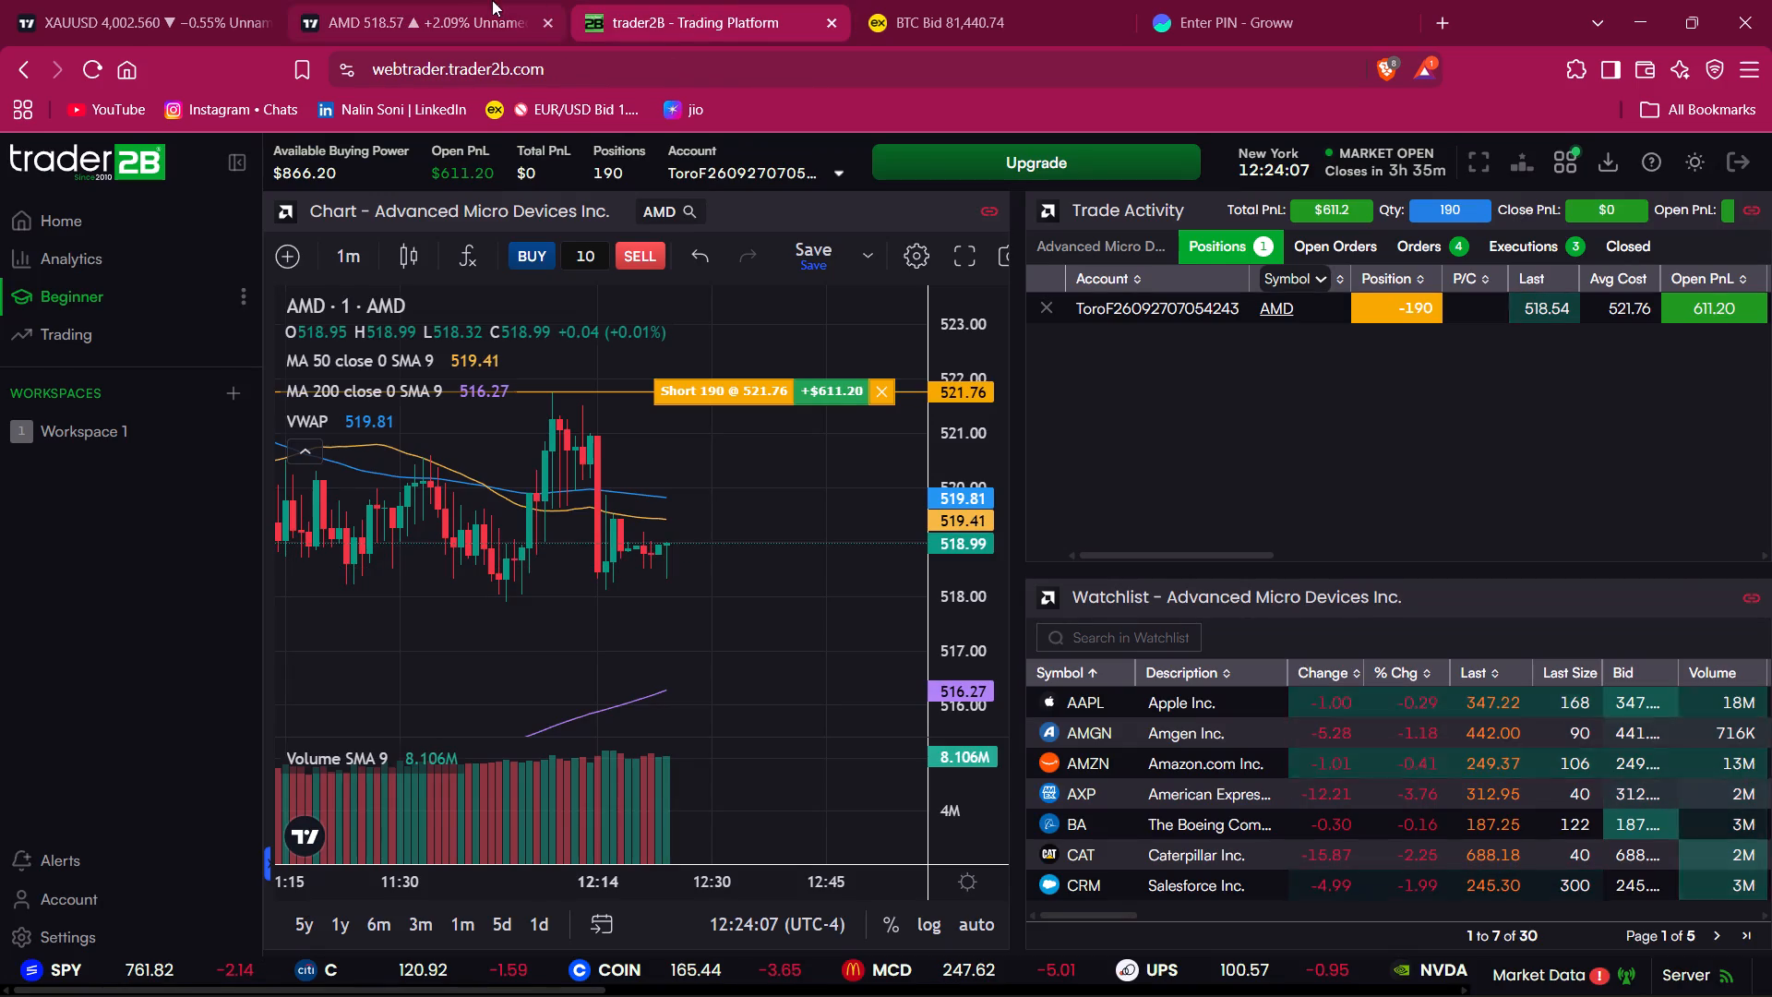
click(541, 869)
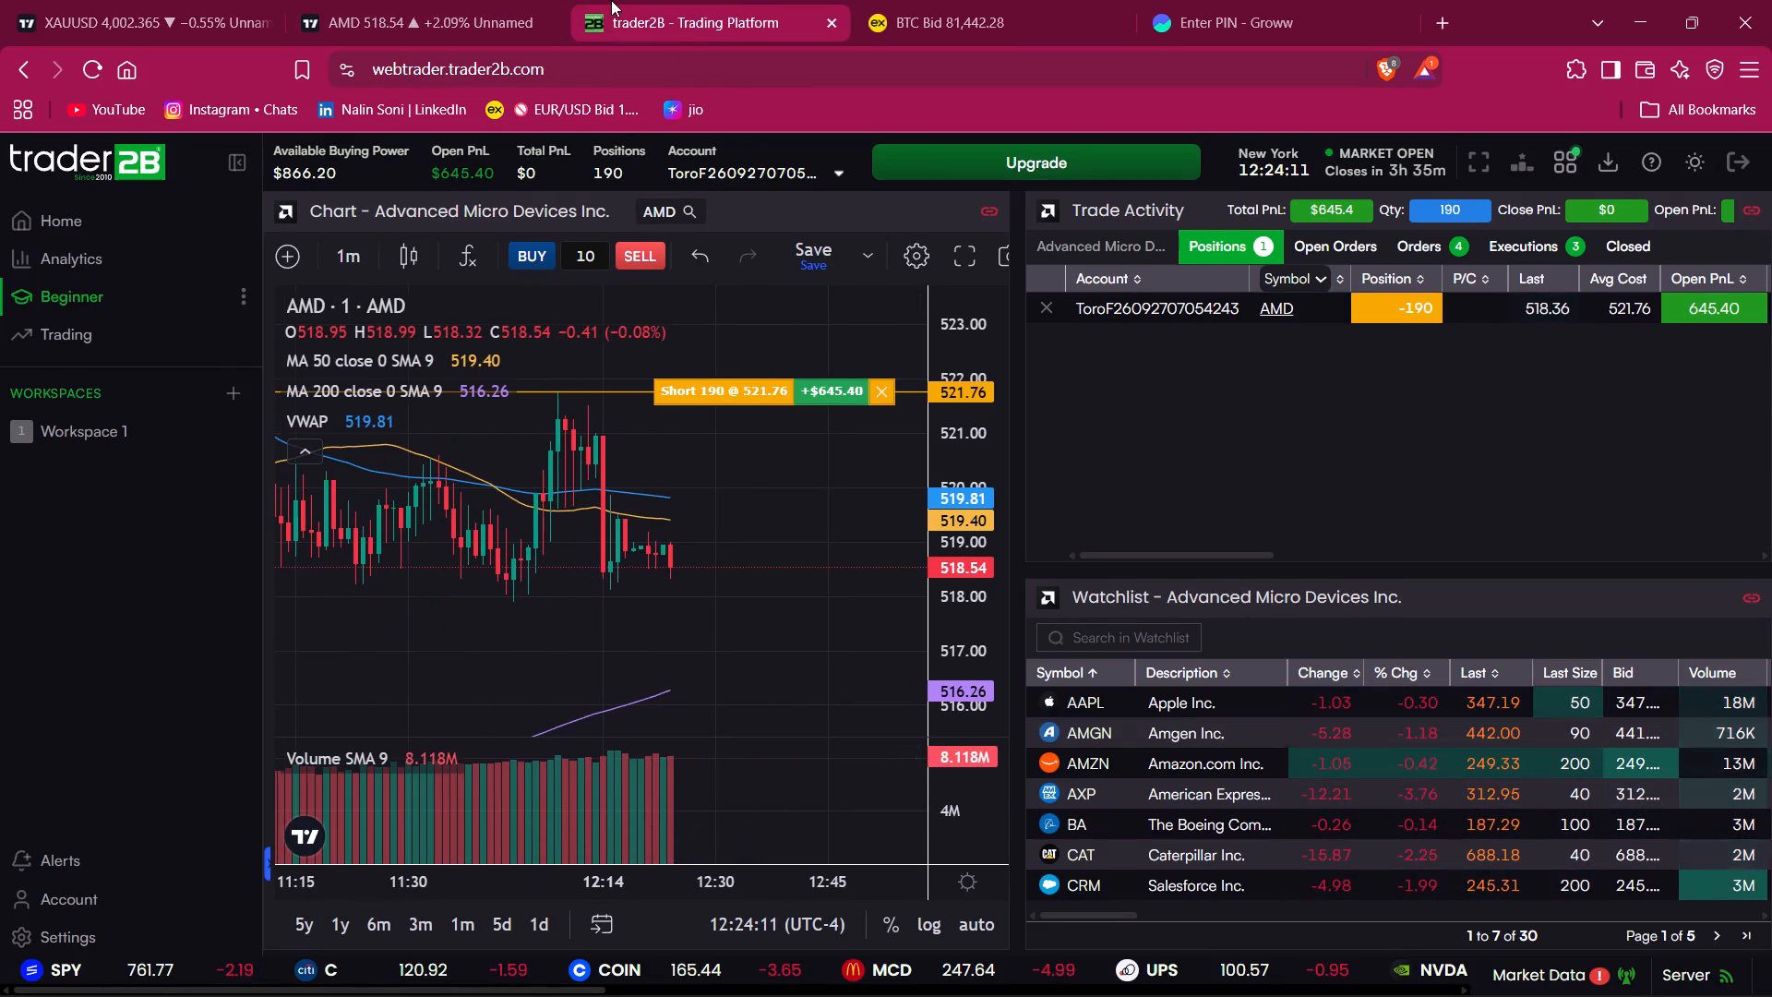
click(552, 0)
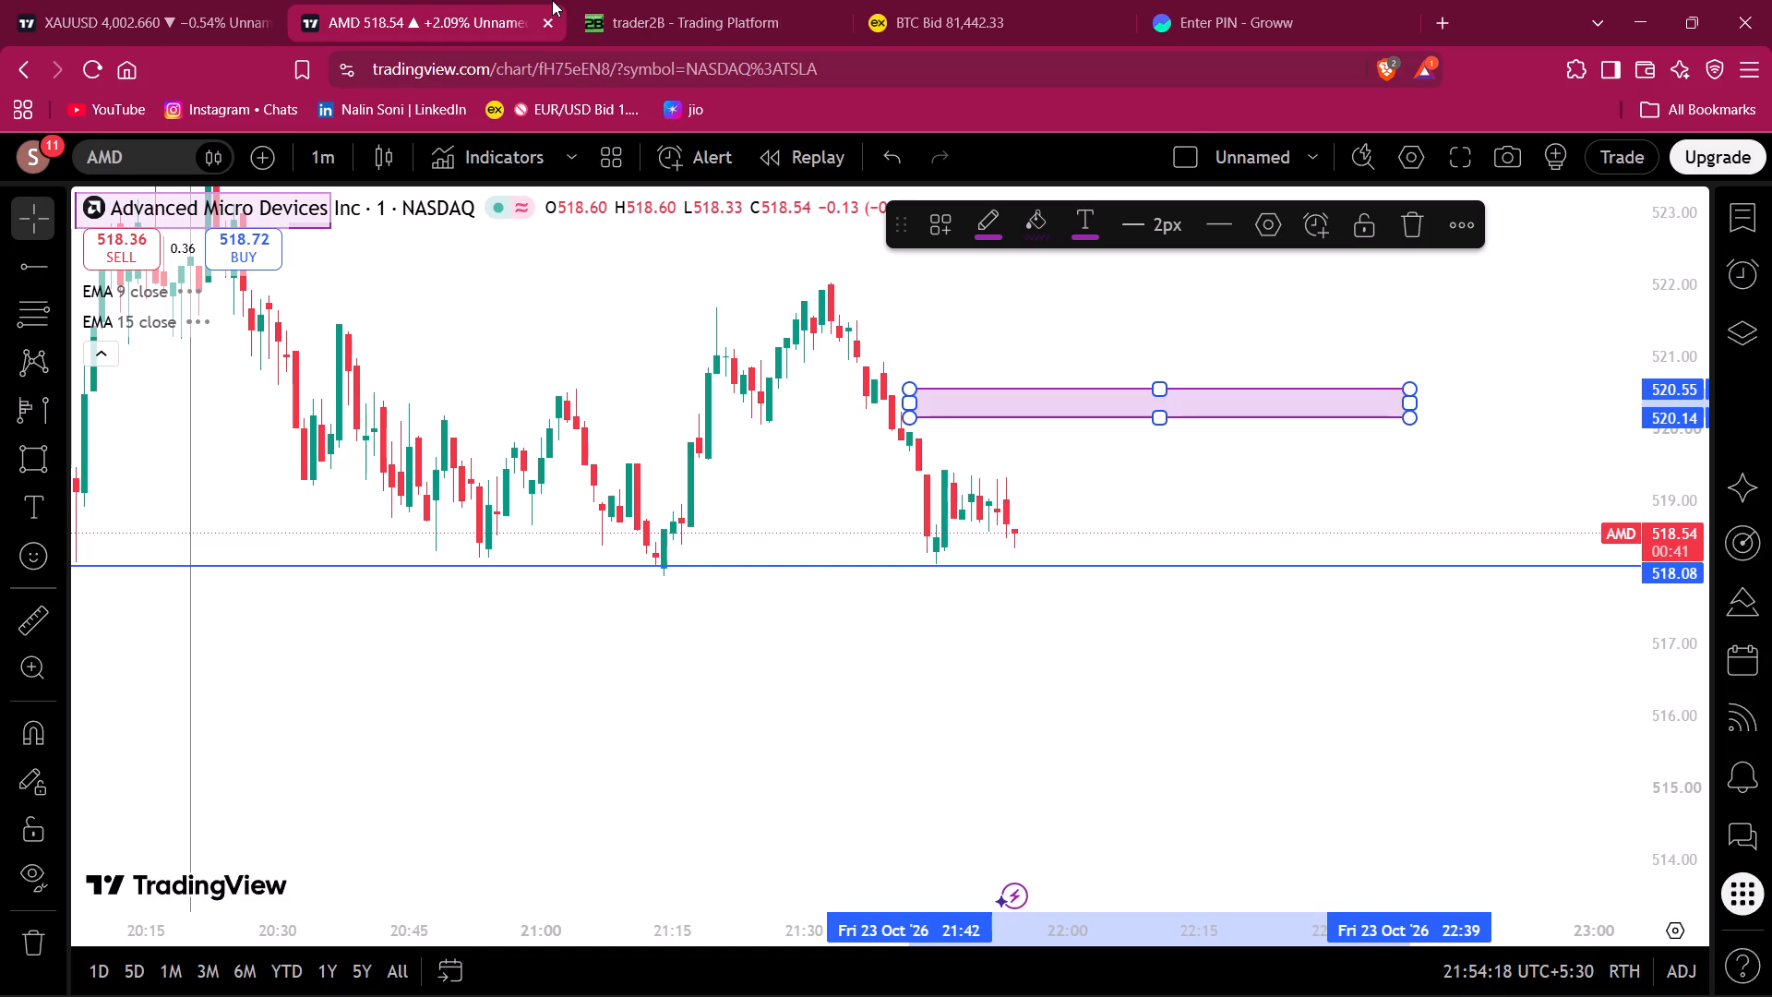
click(711, 0)
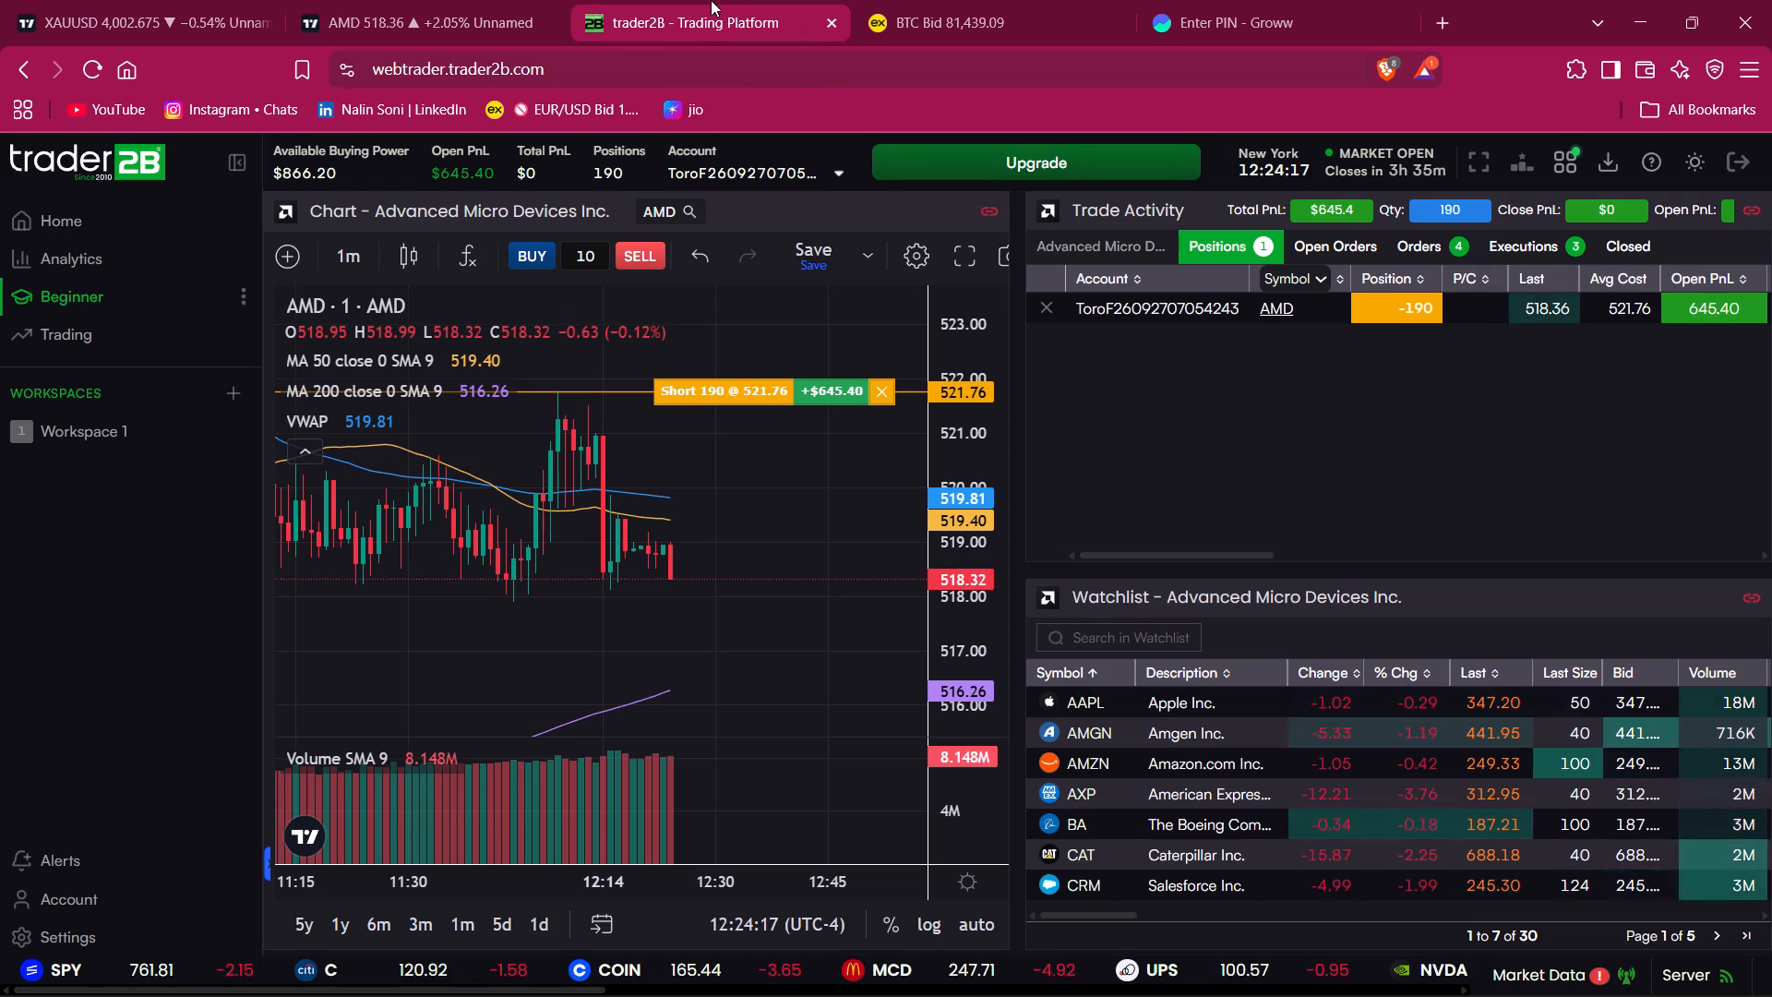
click(539, 0)
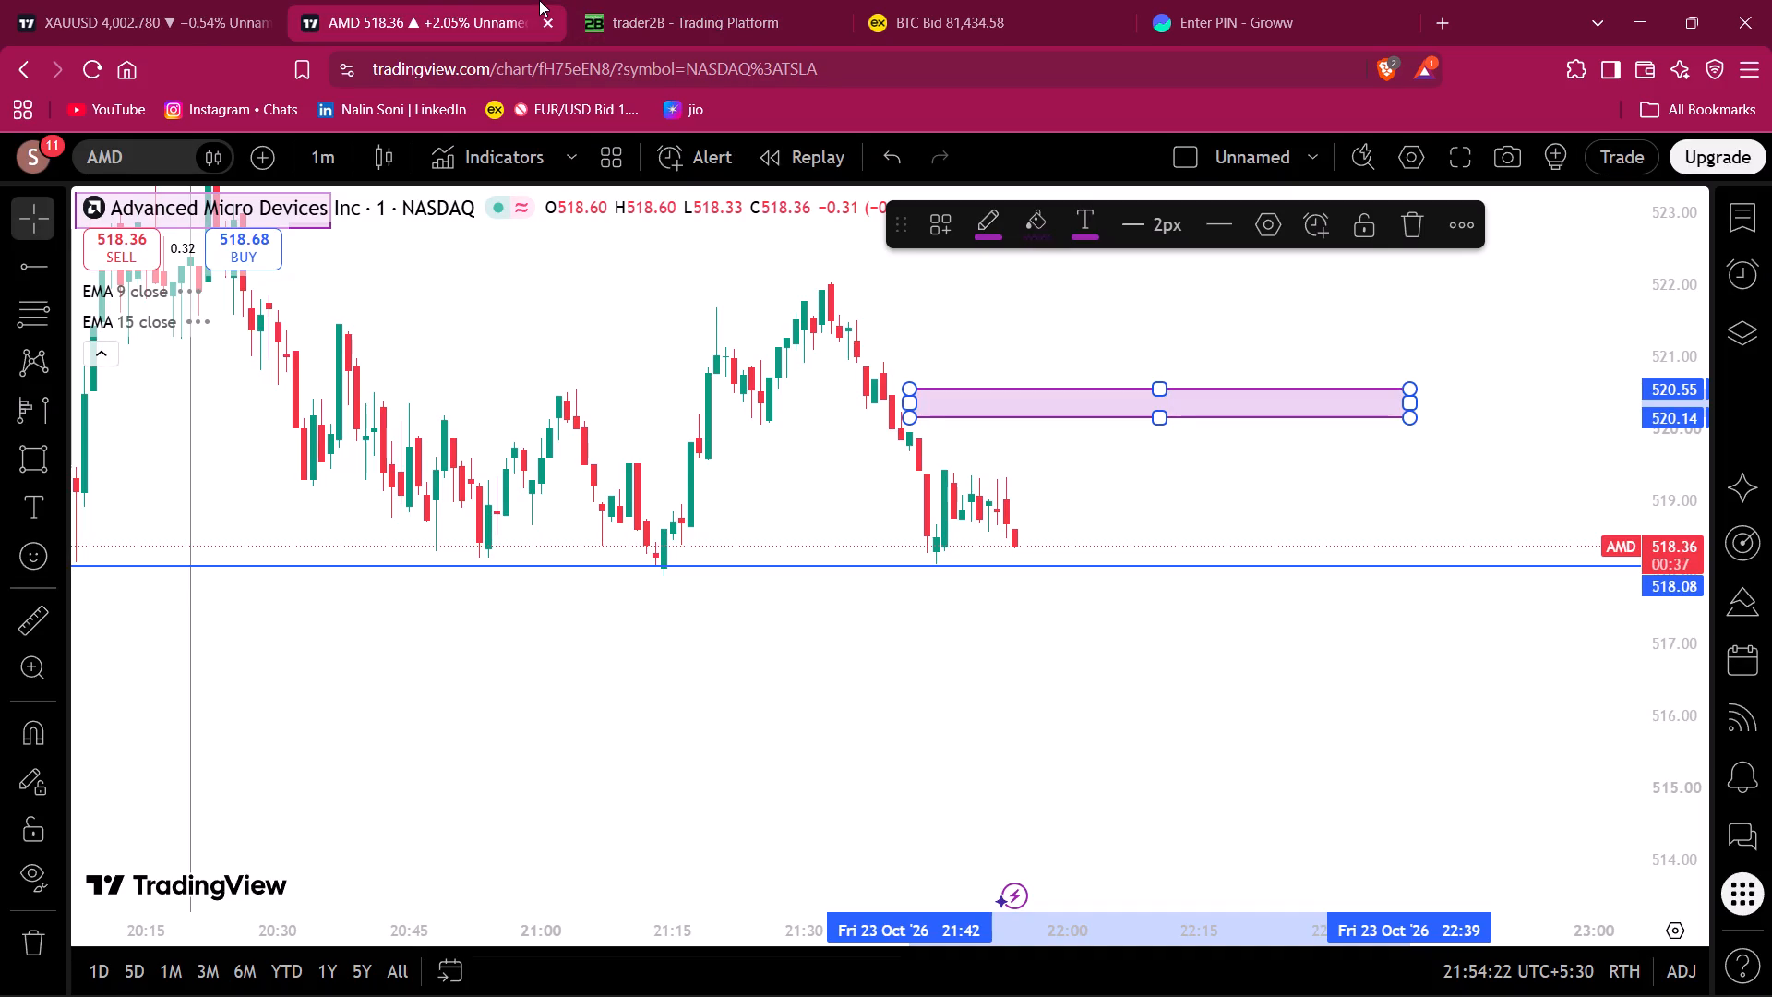
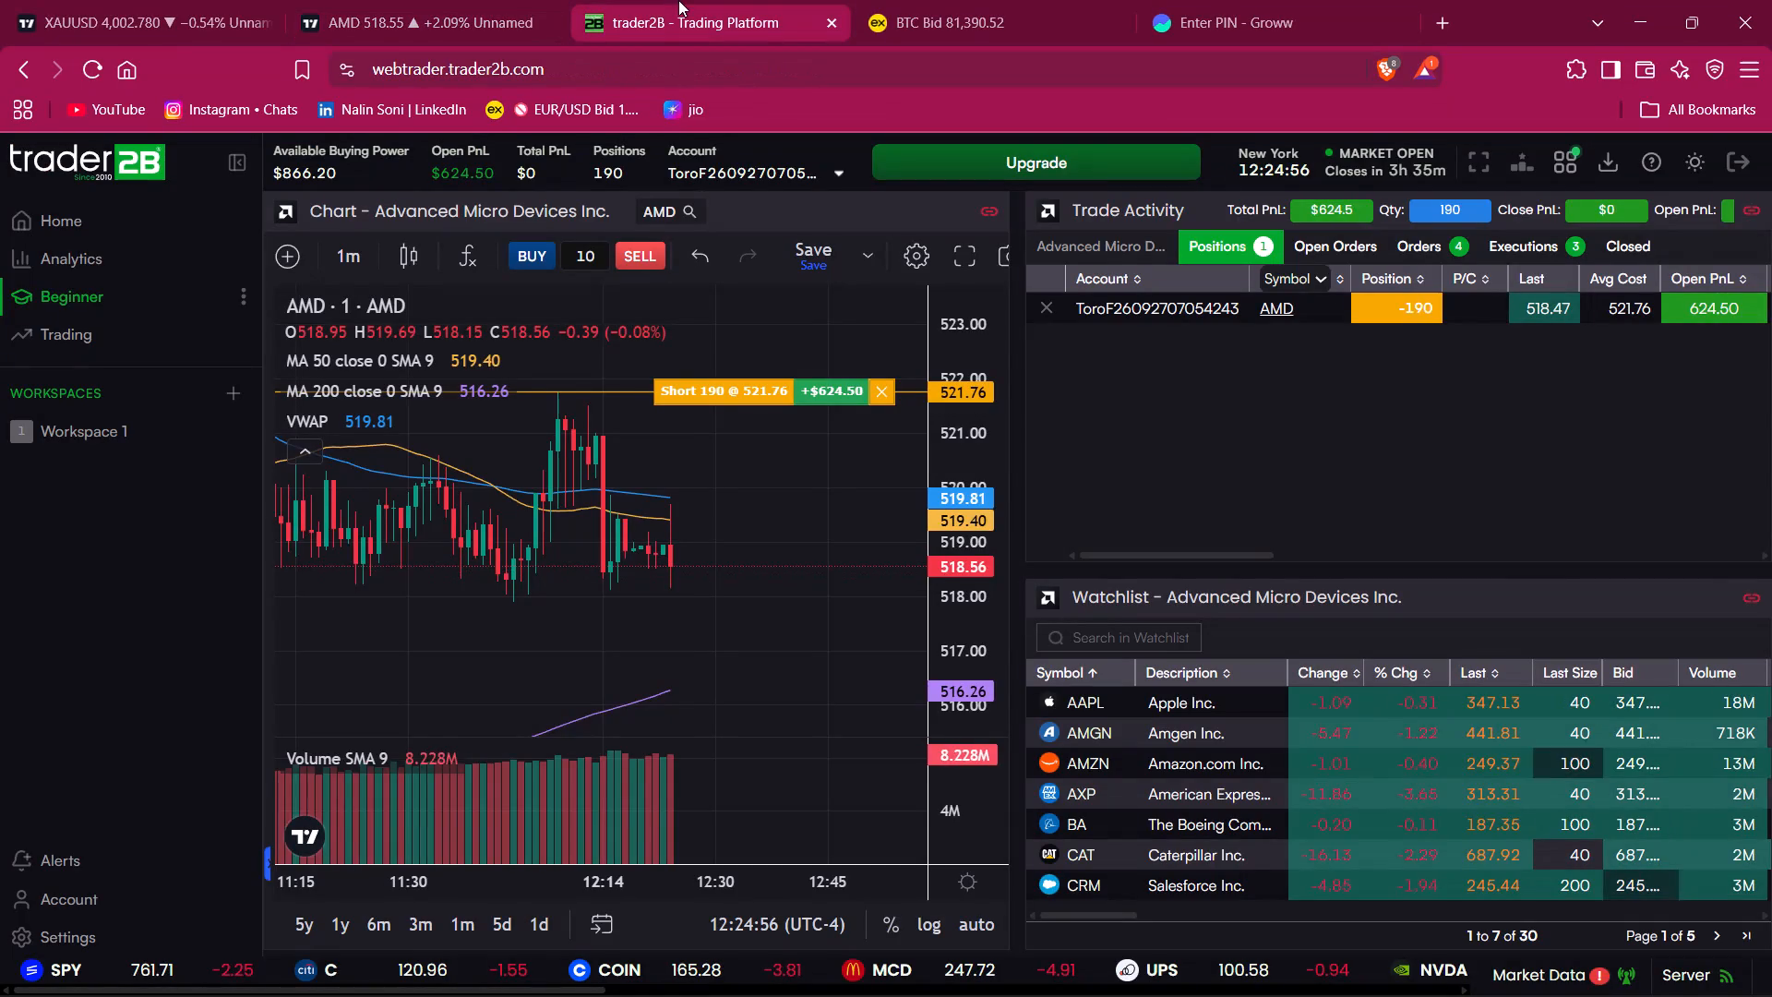
Compare the open AMD short's profit and price in trader2B with AMD's 1-minute candles near the 518.08 line in TradingView.
drag(966, 530, 927, 221)
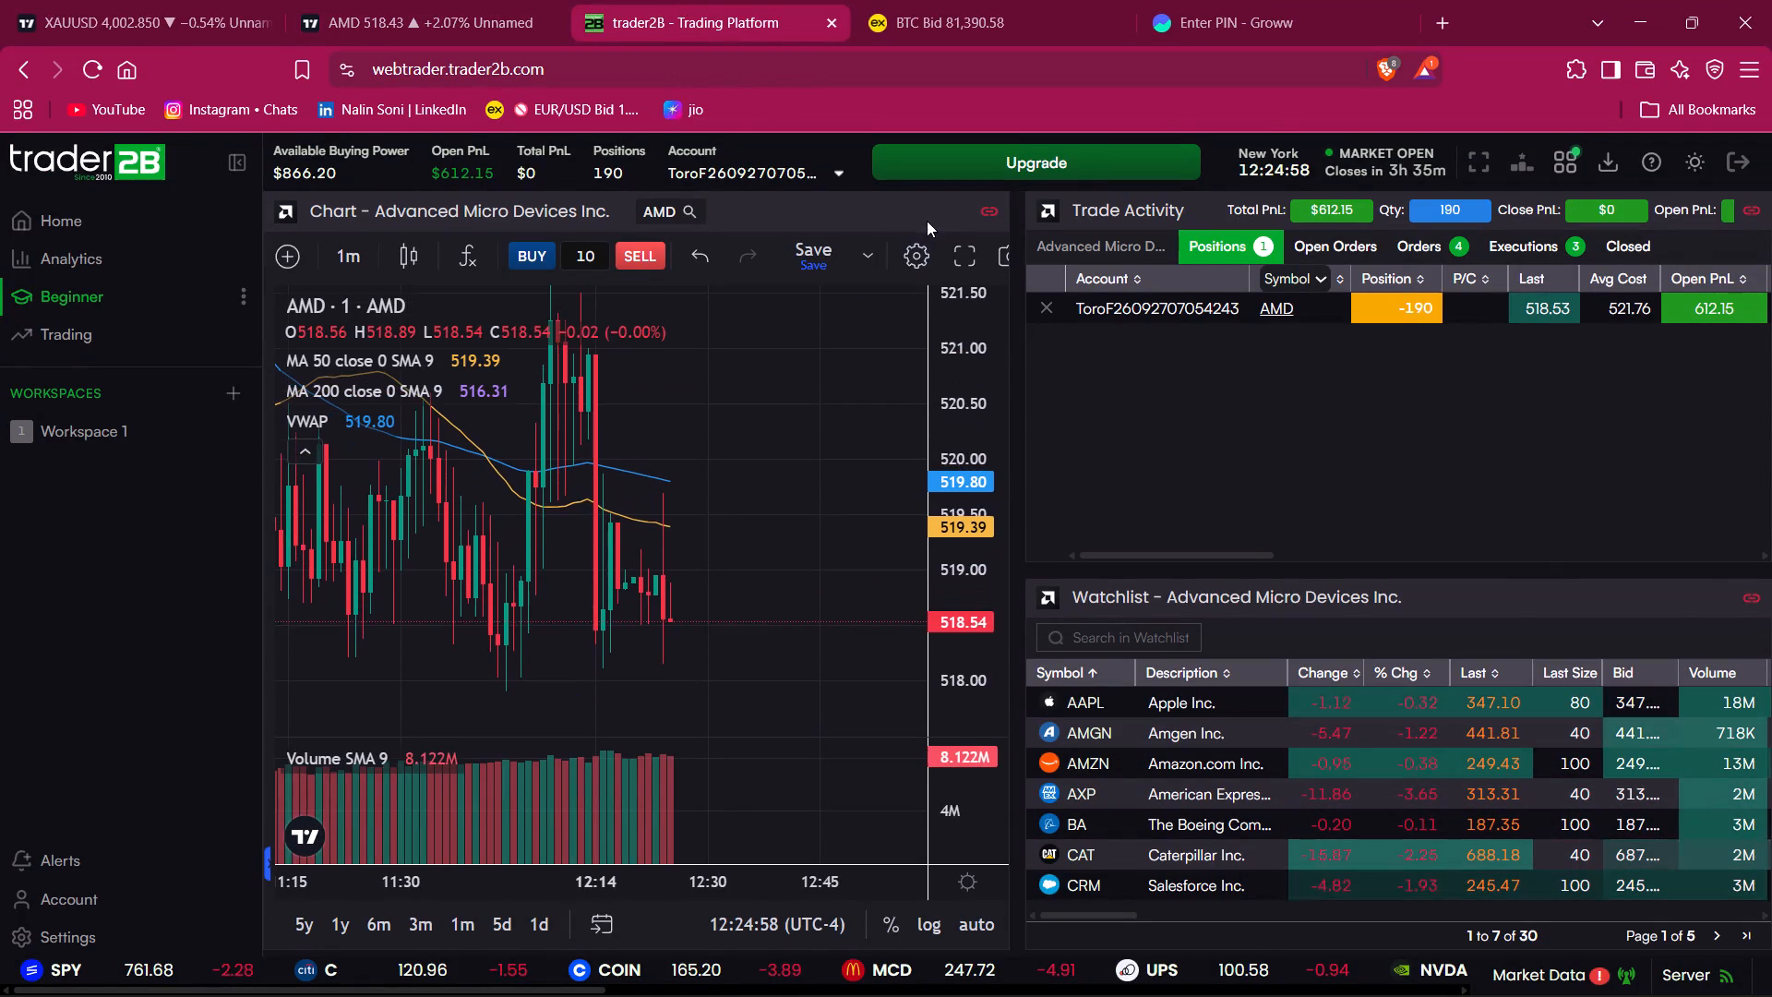
drag(844, 439, 803, 440)
drag(991, 448, 989, 553)
click(436, 0)
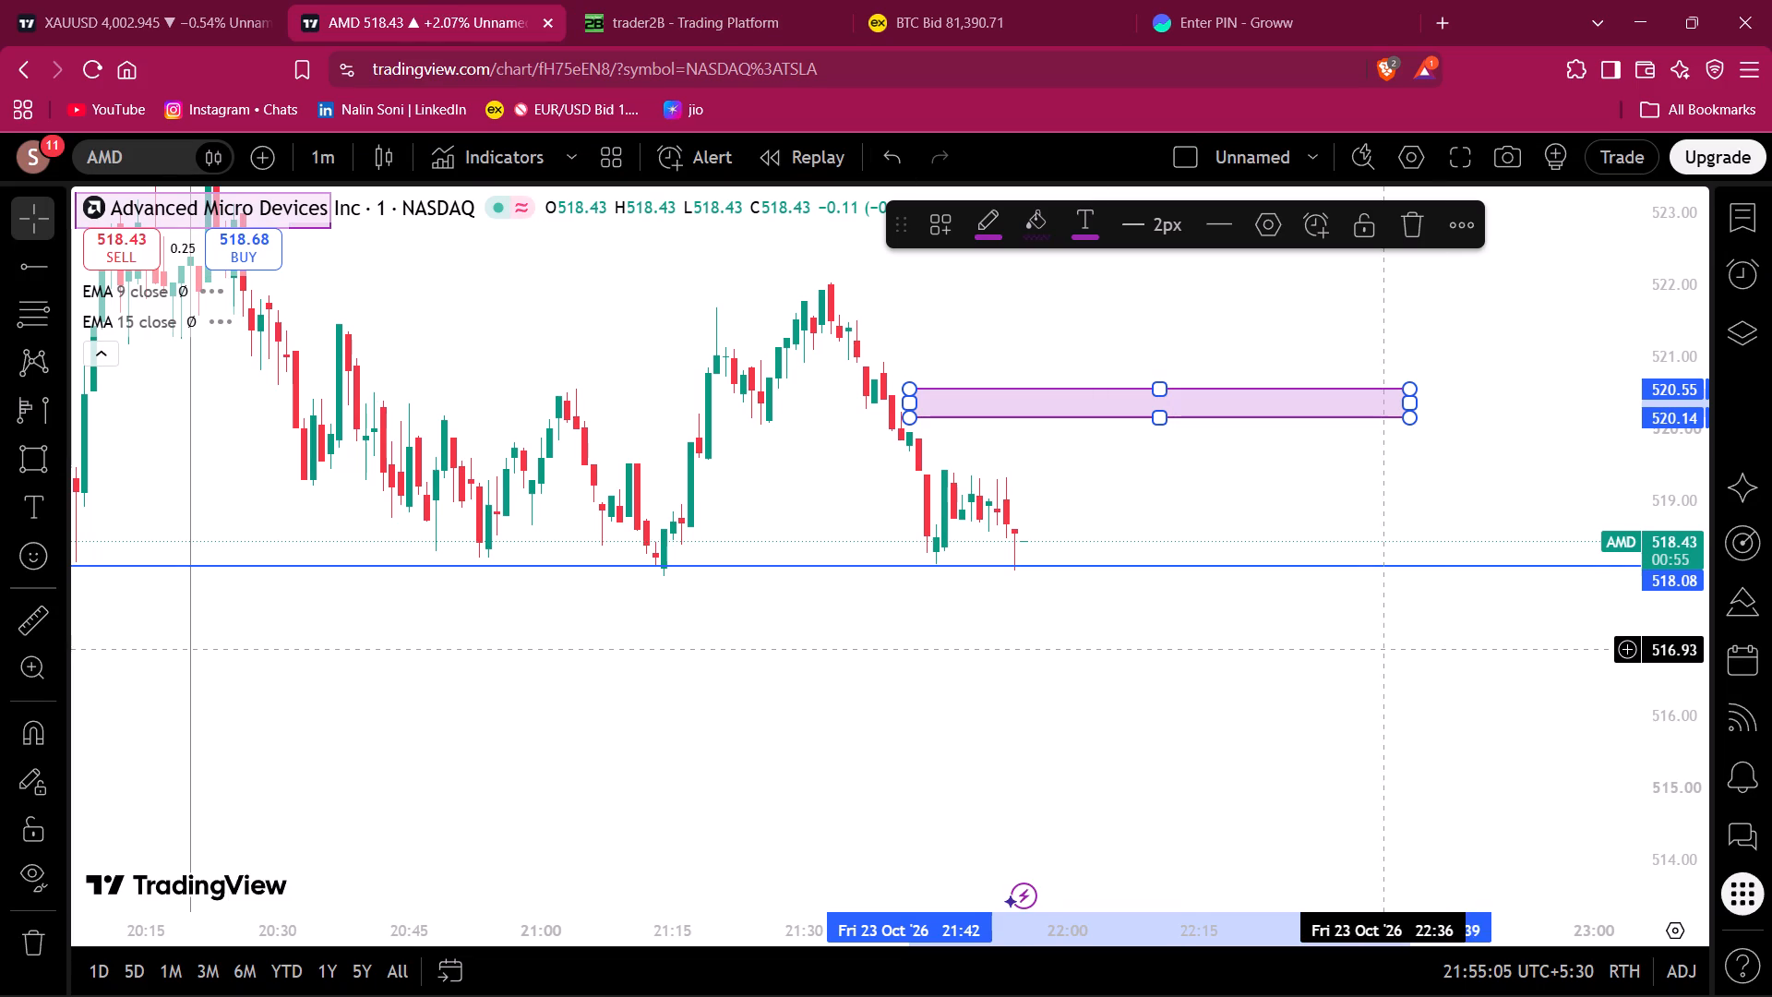
drag(1380, 649, 1297, 640)
drag(1685, 765, 1668, 628)
drag(1413, 753, 1350, 788)
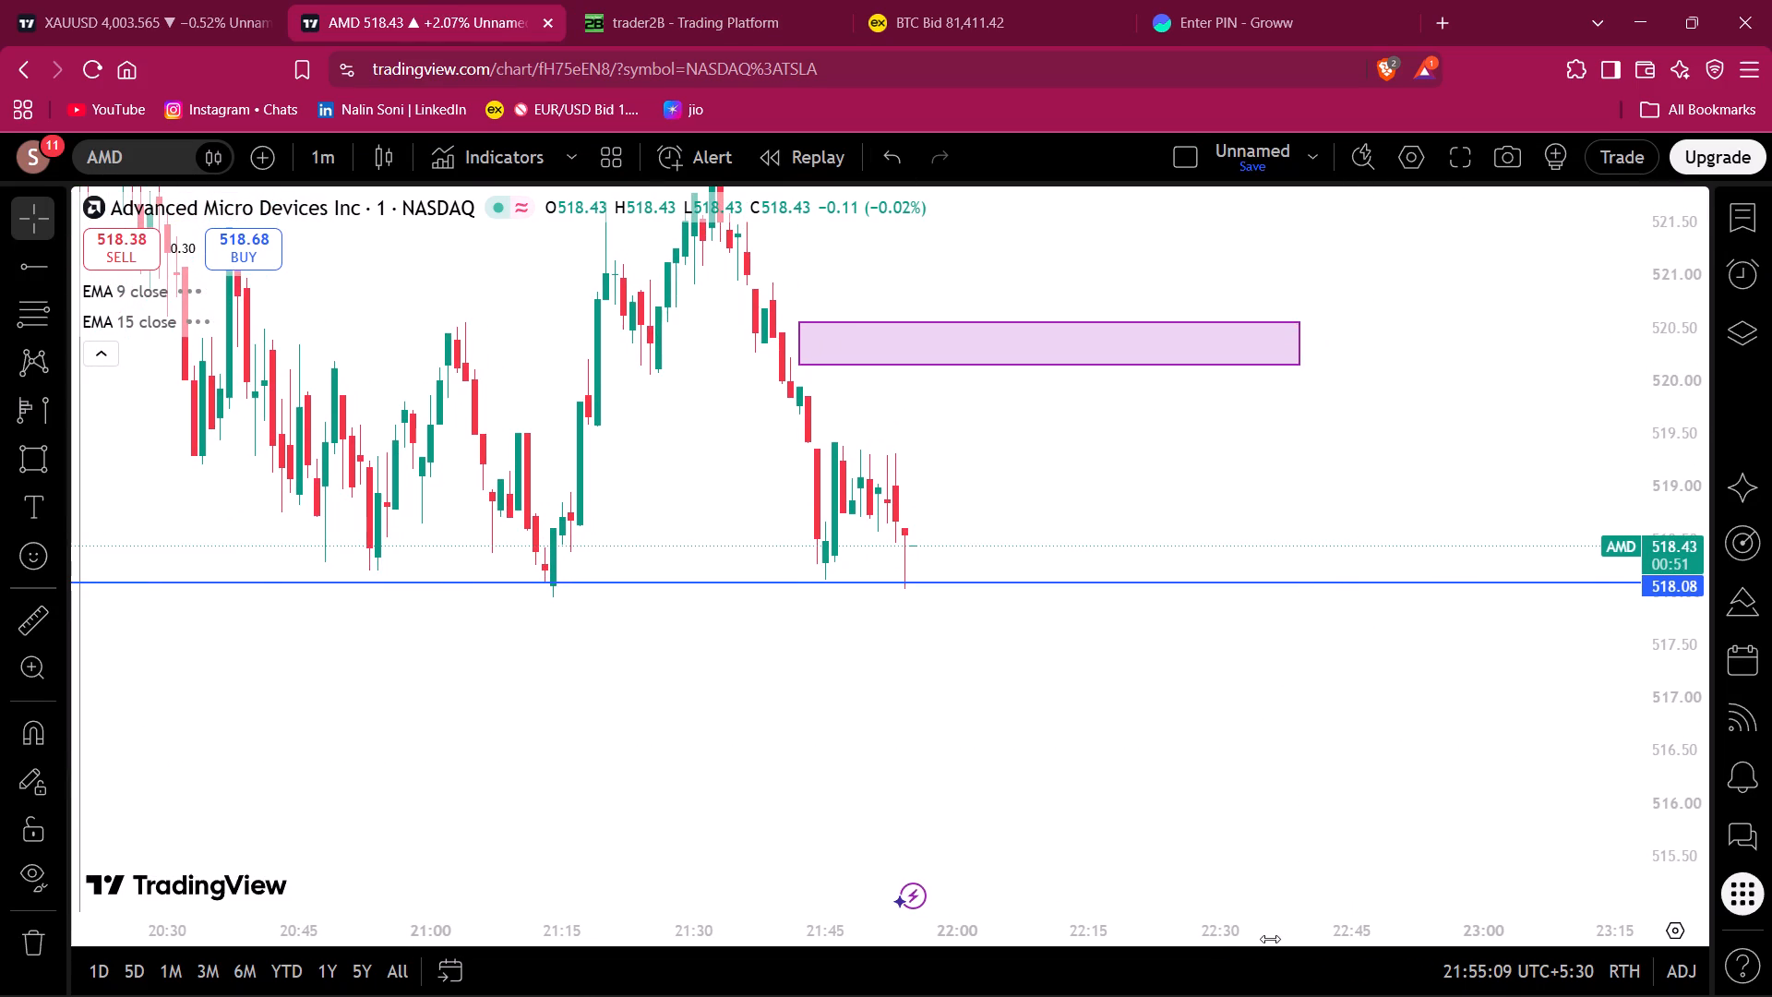
drag(1269, 941, 1036, 906)
drag(629, 756, 964, 734)
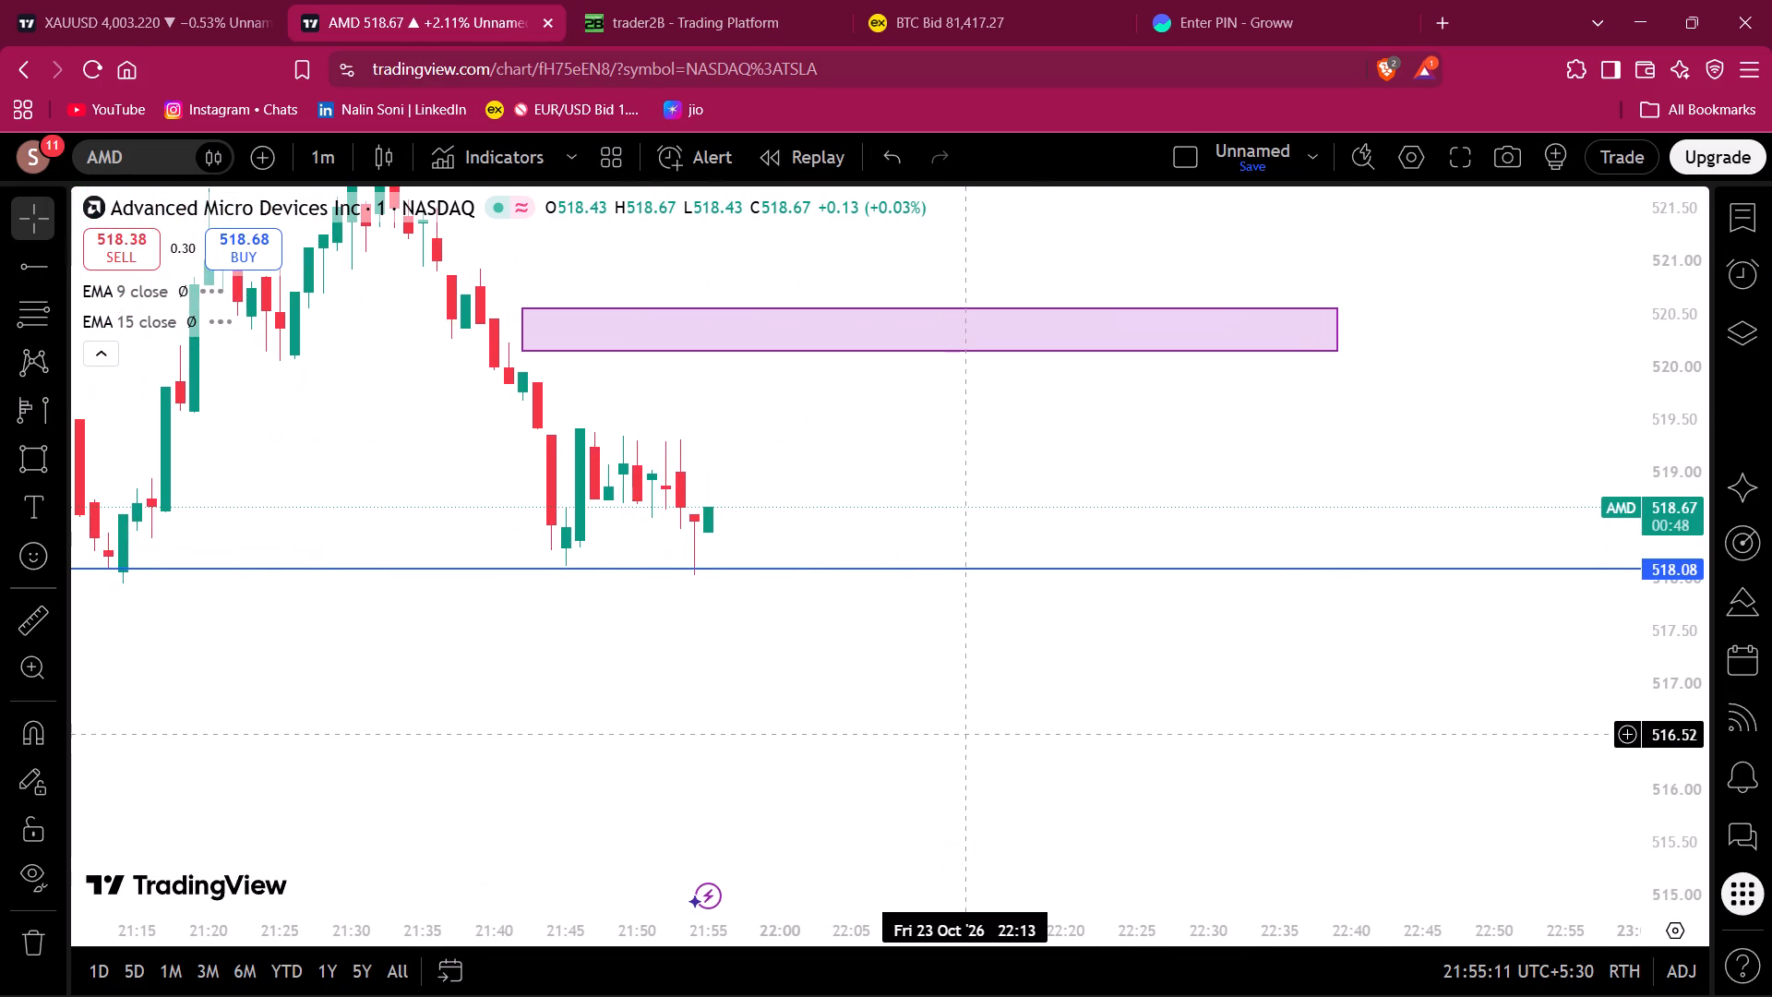
click(684, 0)
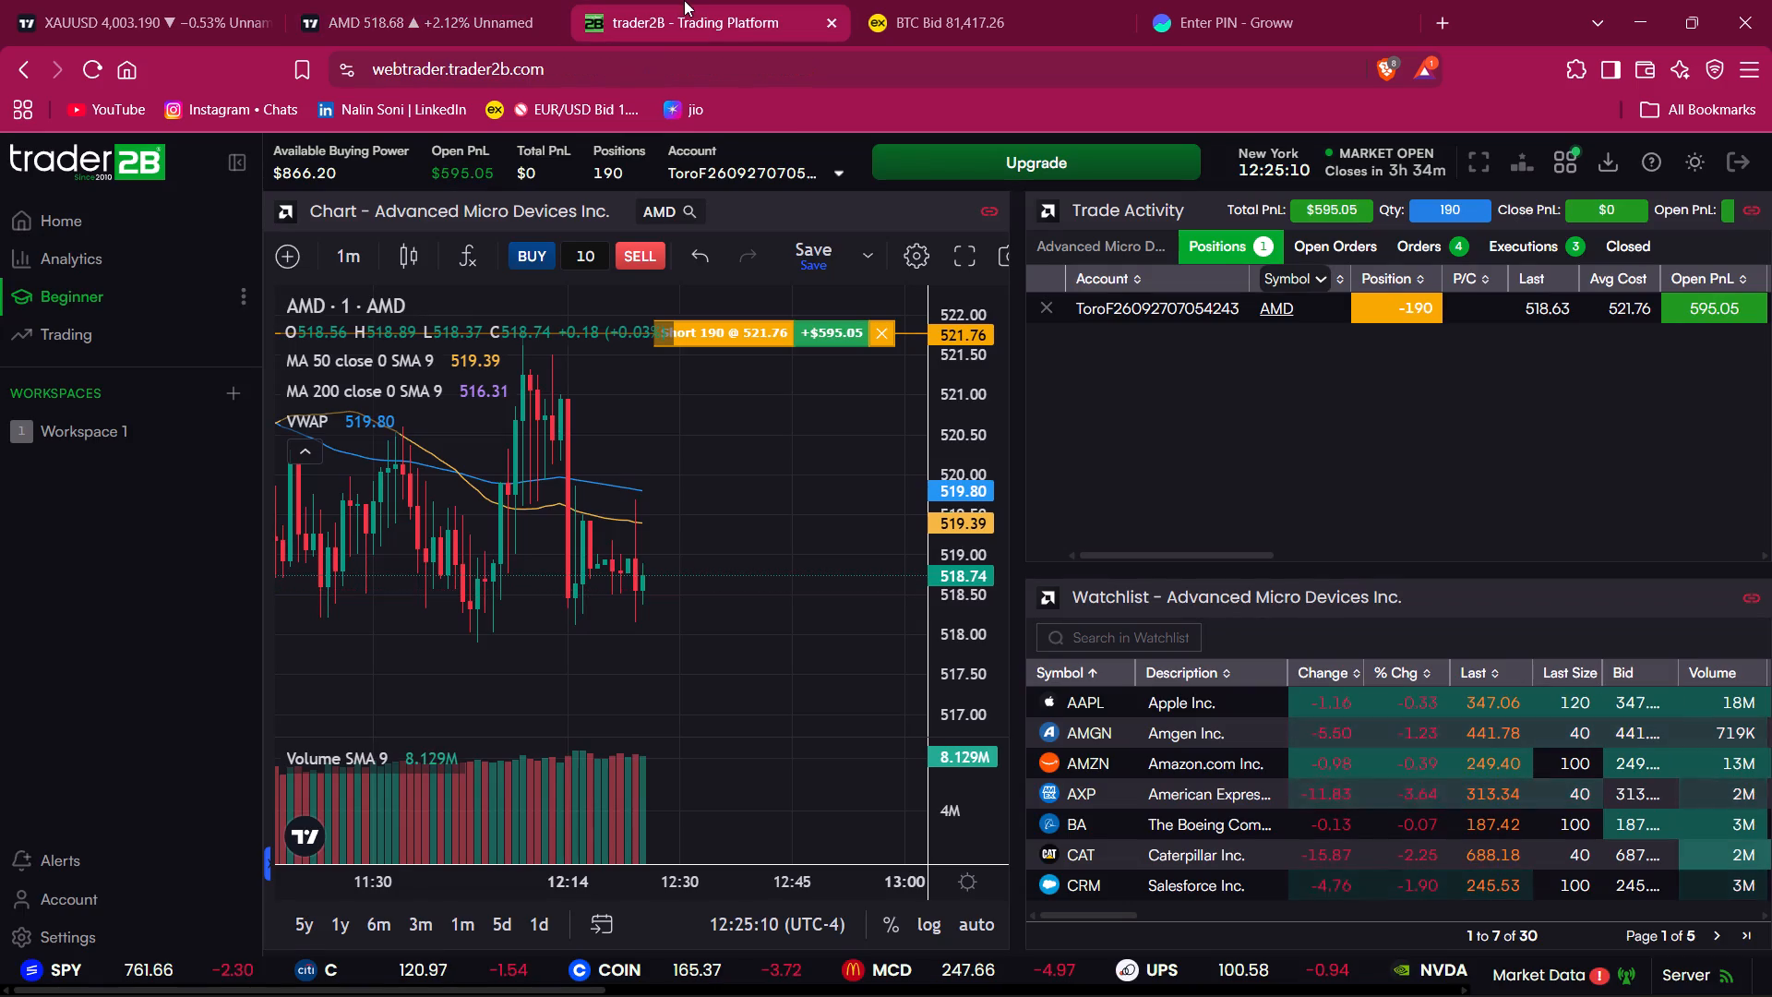
drag(971, 385, 979, 522)
drag(748, 528, 777, 478)
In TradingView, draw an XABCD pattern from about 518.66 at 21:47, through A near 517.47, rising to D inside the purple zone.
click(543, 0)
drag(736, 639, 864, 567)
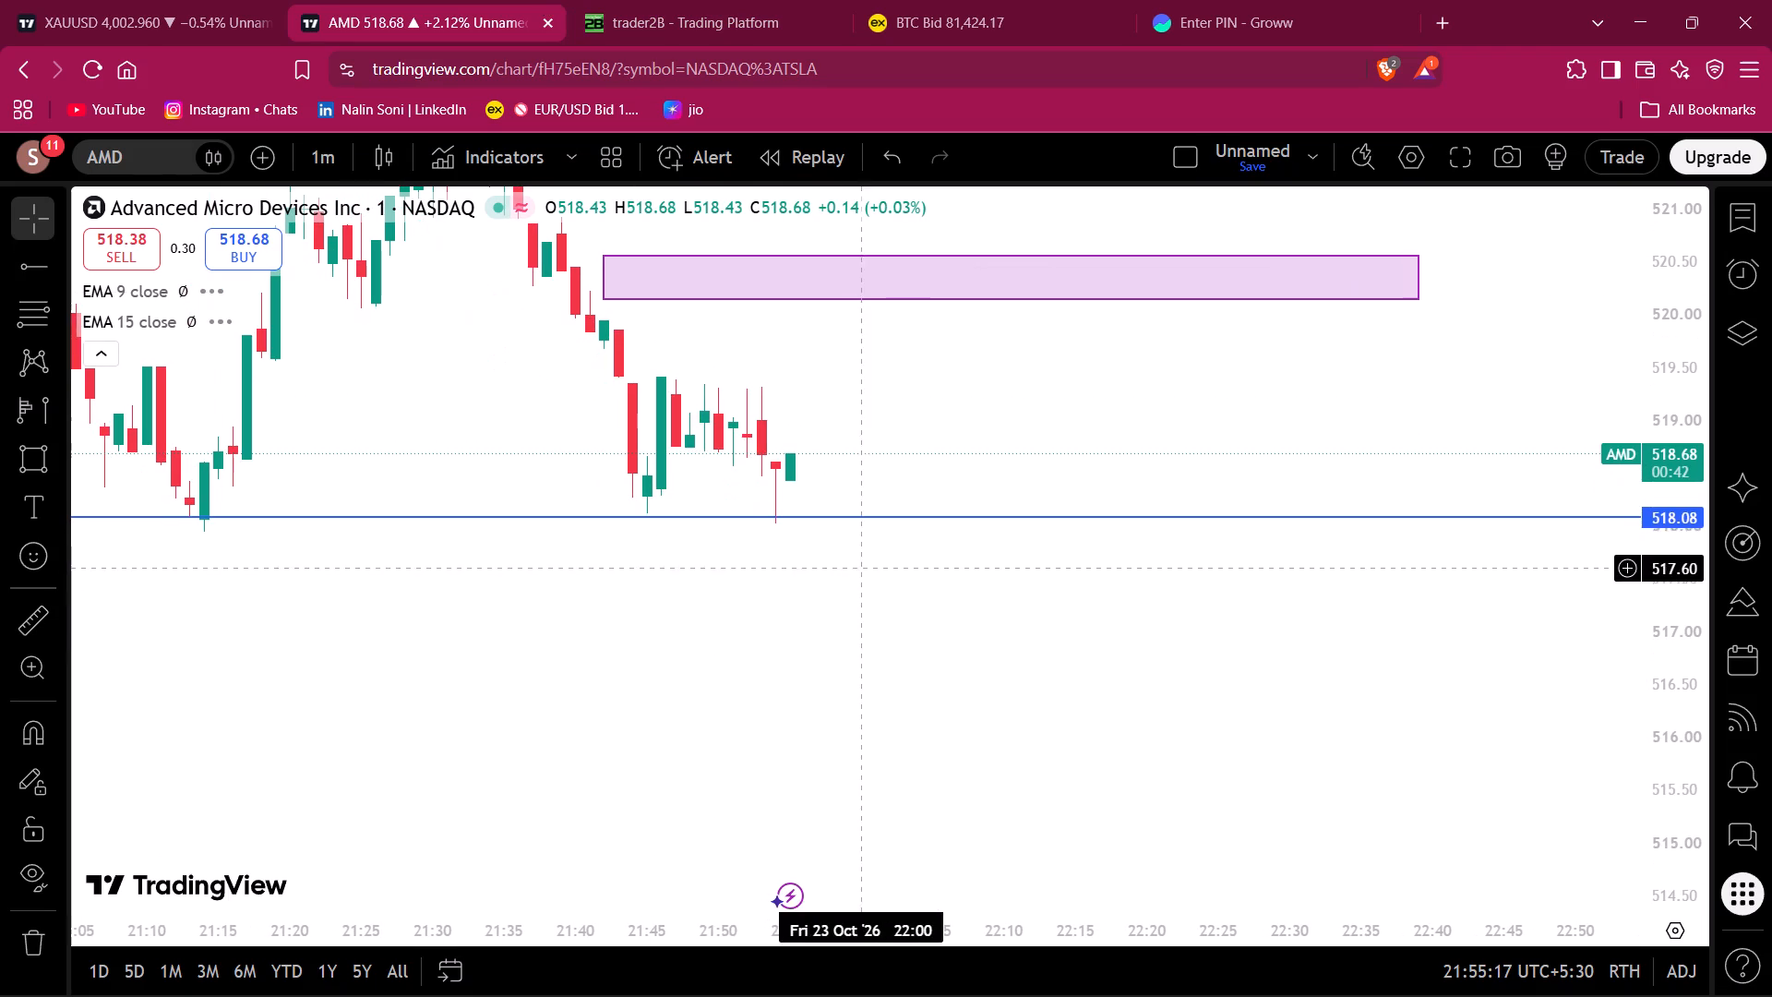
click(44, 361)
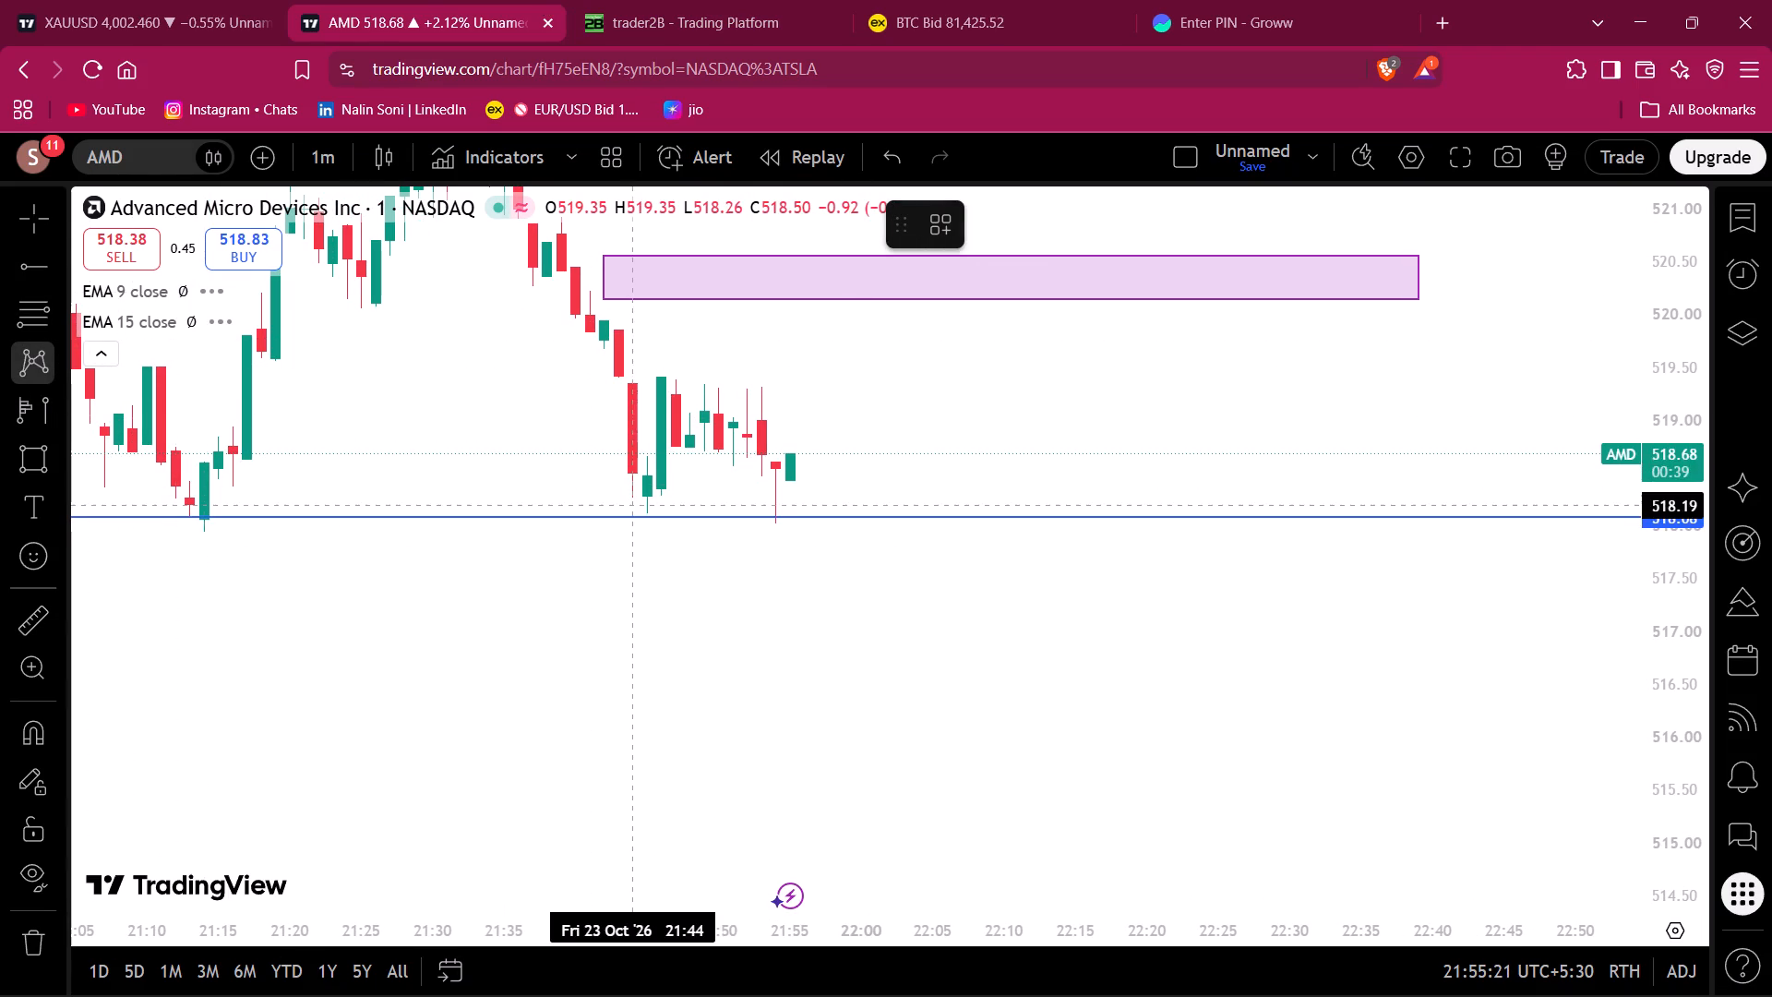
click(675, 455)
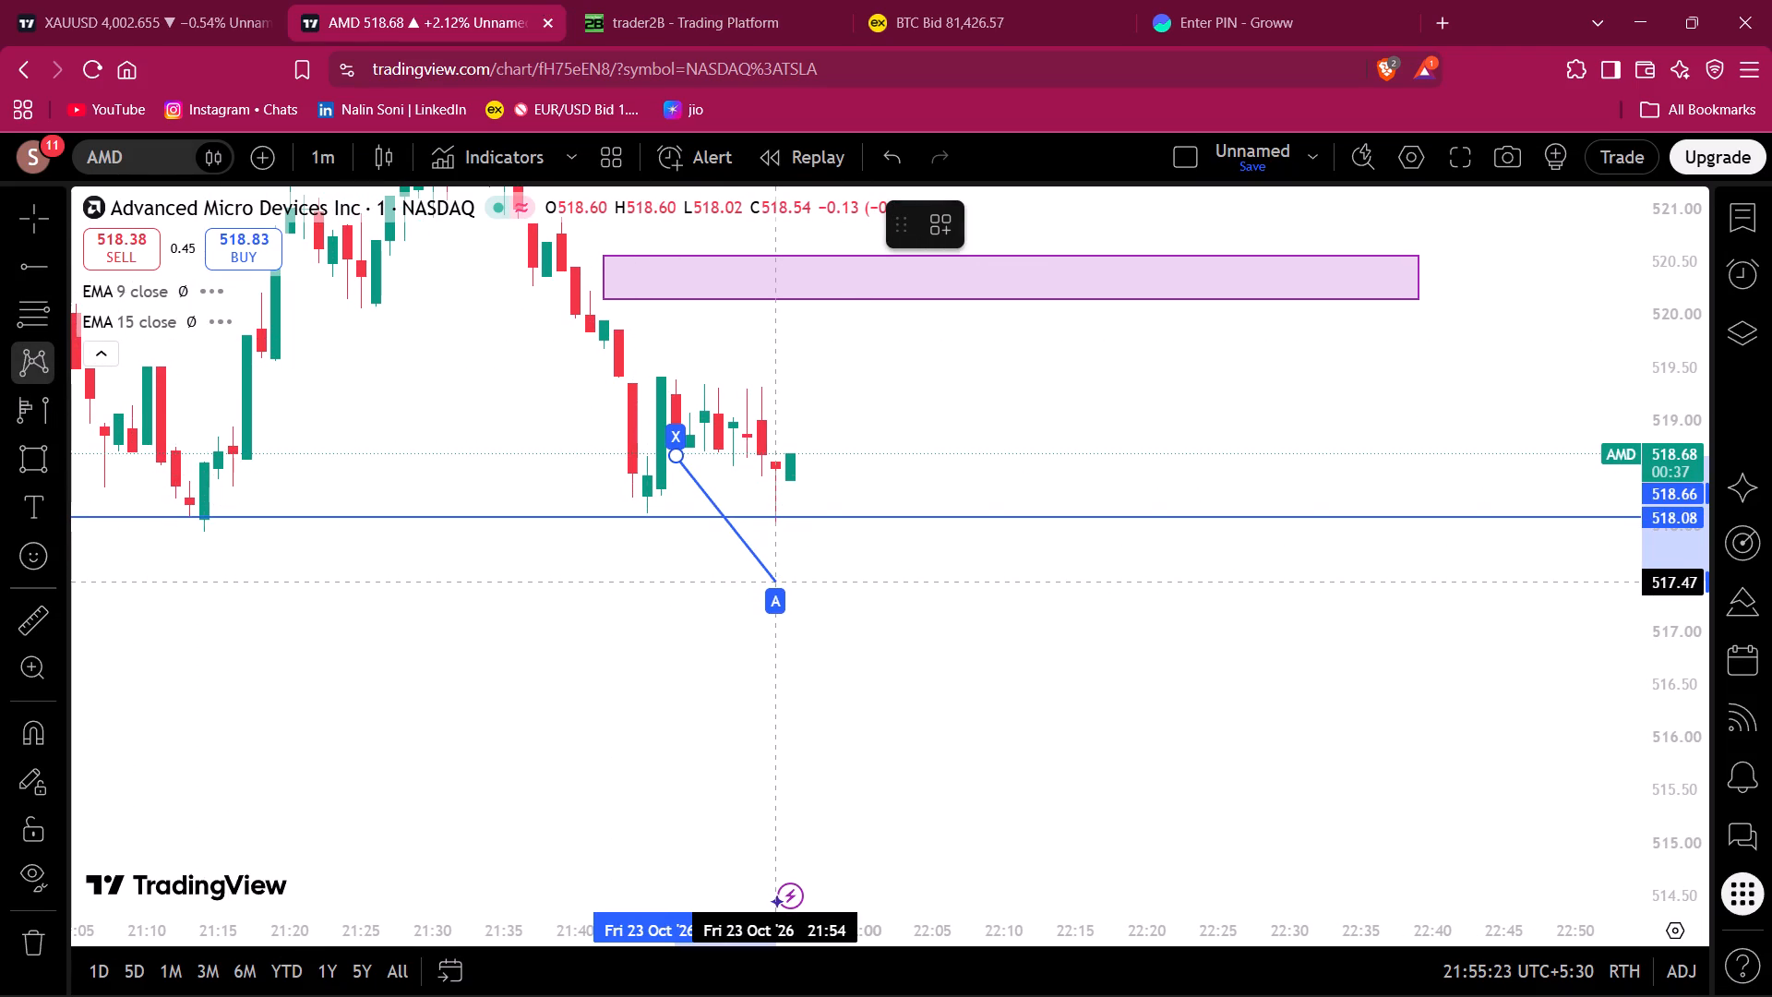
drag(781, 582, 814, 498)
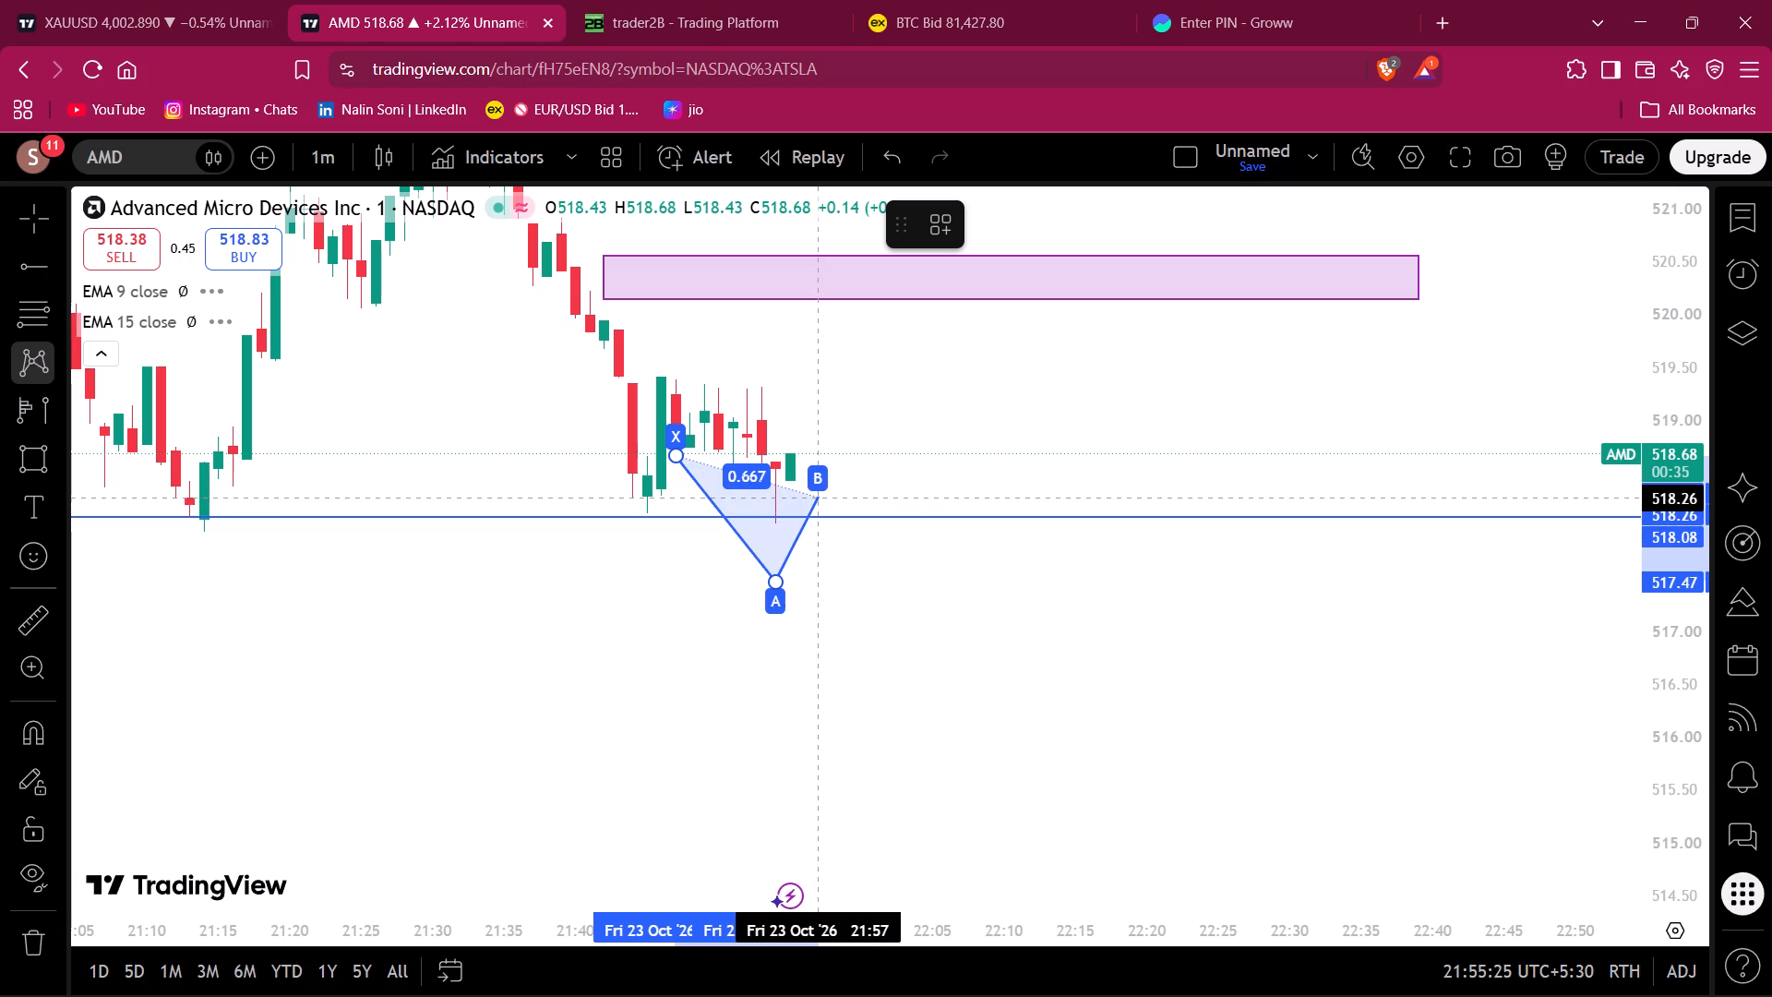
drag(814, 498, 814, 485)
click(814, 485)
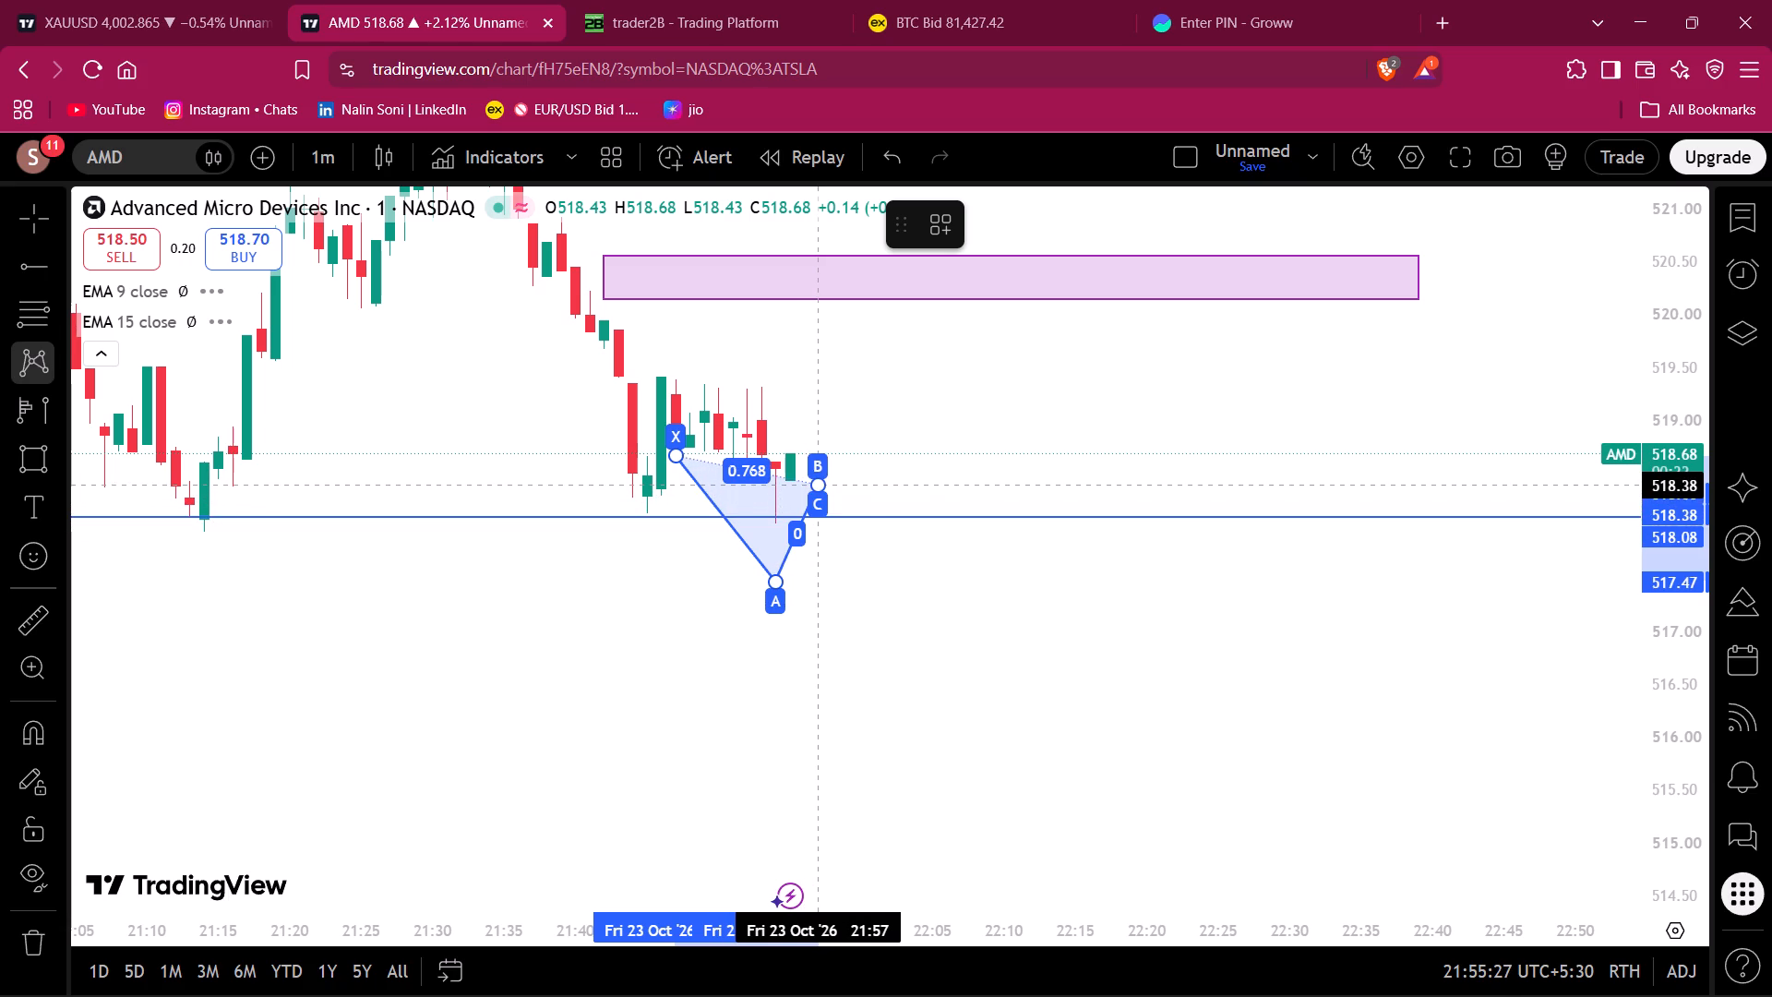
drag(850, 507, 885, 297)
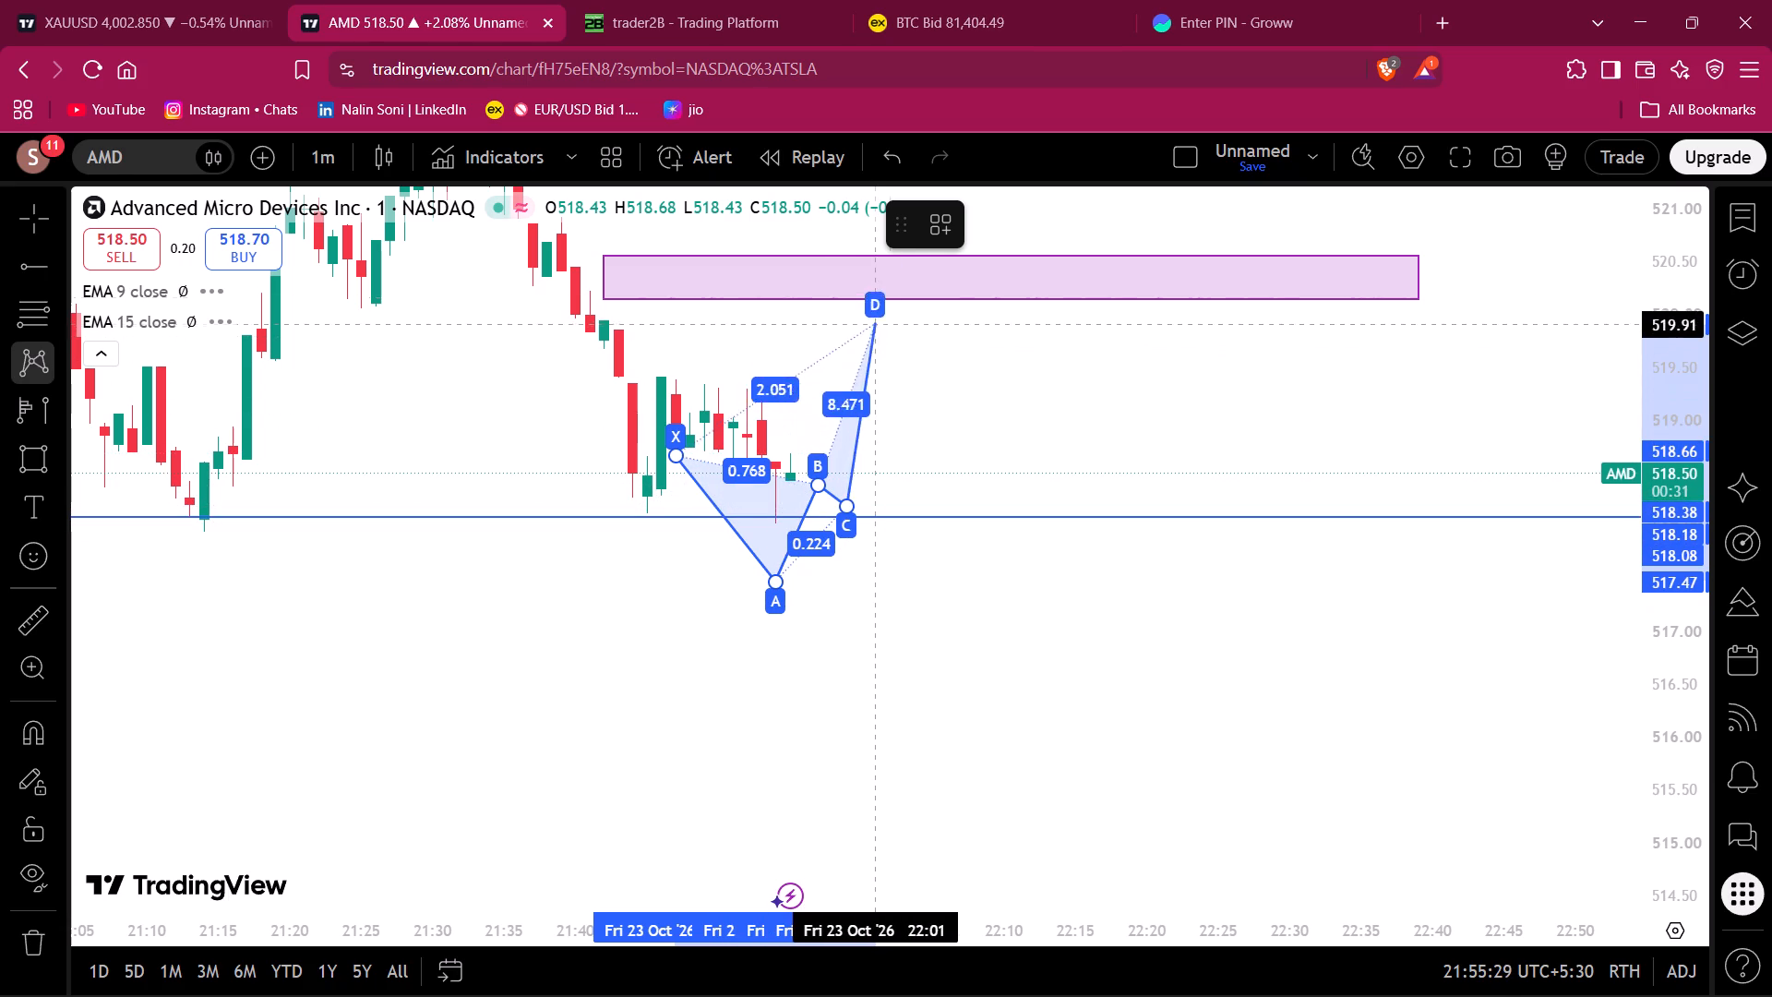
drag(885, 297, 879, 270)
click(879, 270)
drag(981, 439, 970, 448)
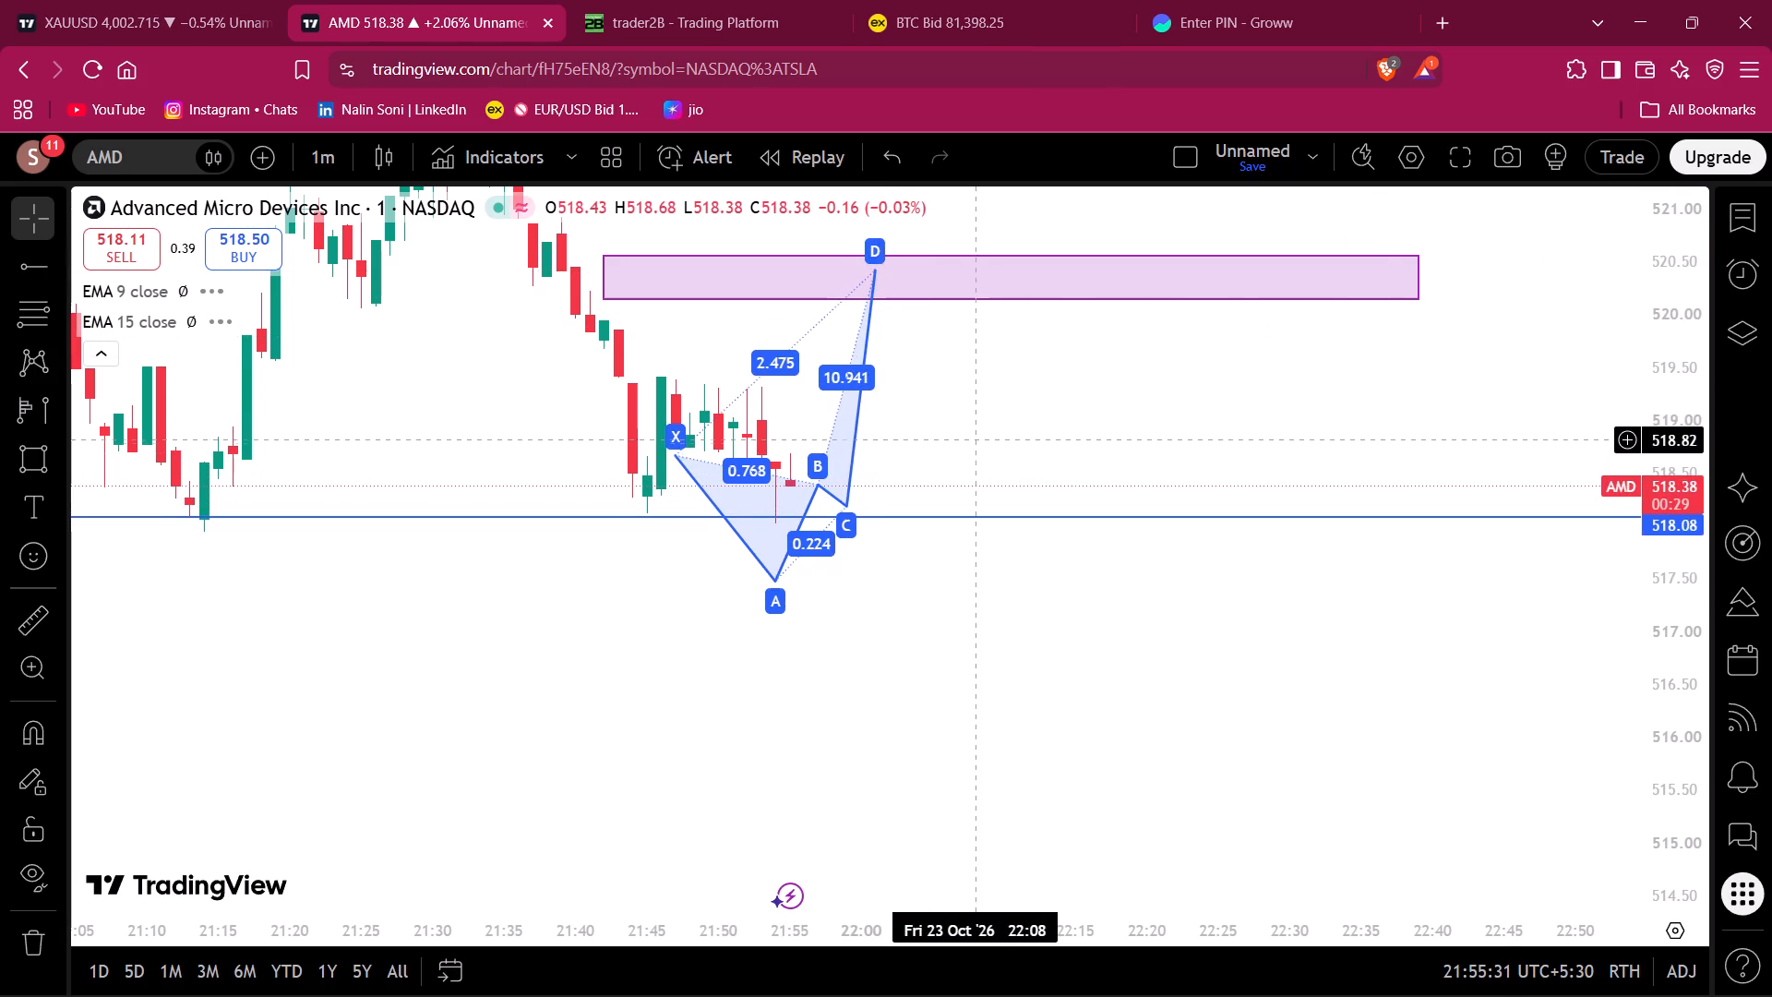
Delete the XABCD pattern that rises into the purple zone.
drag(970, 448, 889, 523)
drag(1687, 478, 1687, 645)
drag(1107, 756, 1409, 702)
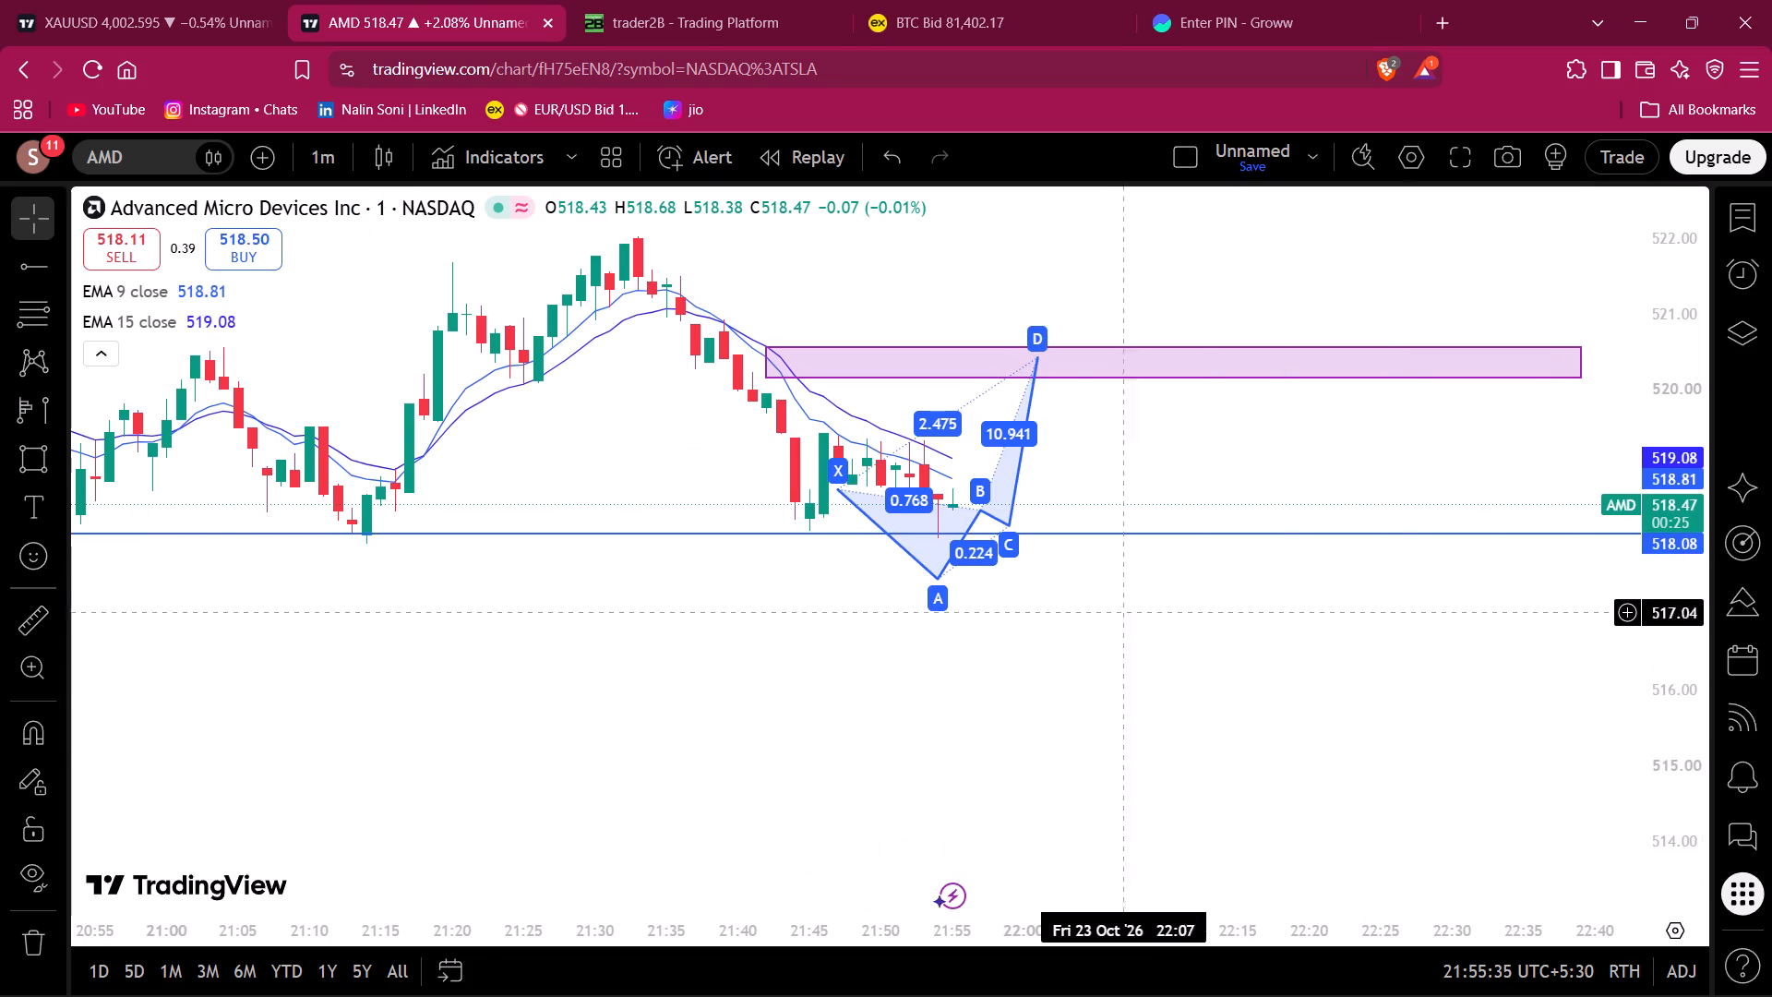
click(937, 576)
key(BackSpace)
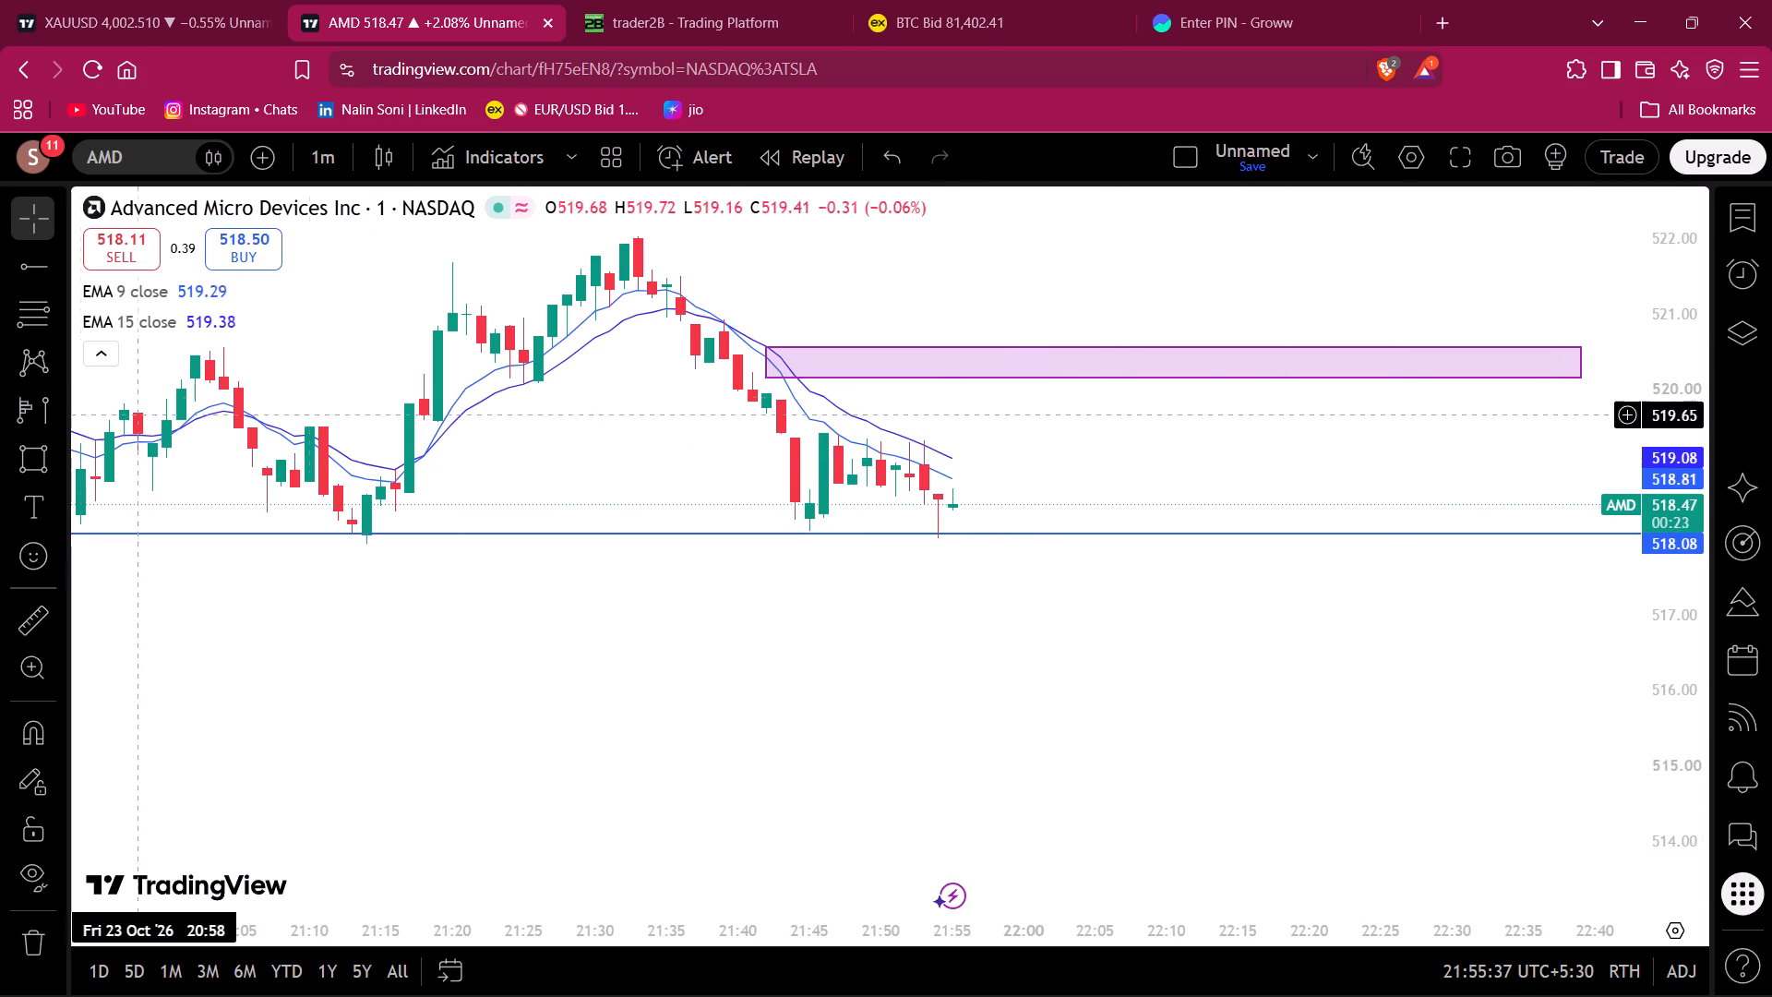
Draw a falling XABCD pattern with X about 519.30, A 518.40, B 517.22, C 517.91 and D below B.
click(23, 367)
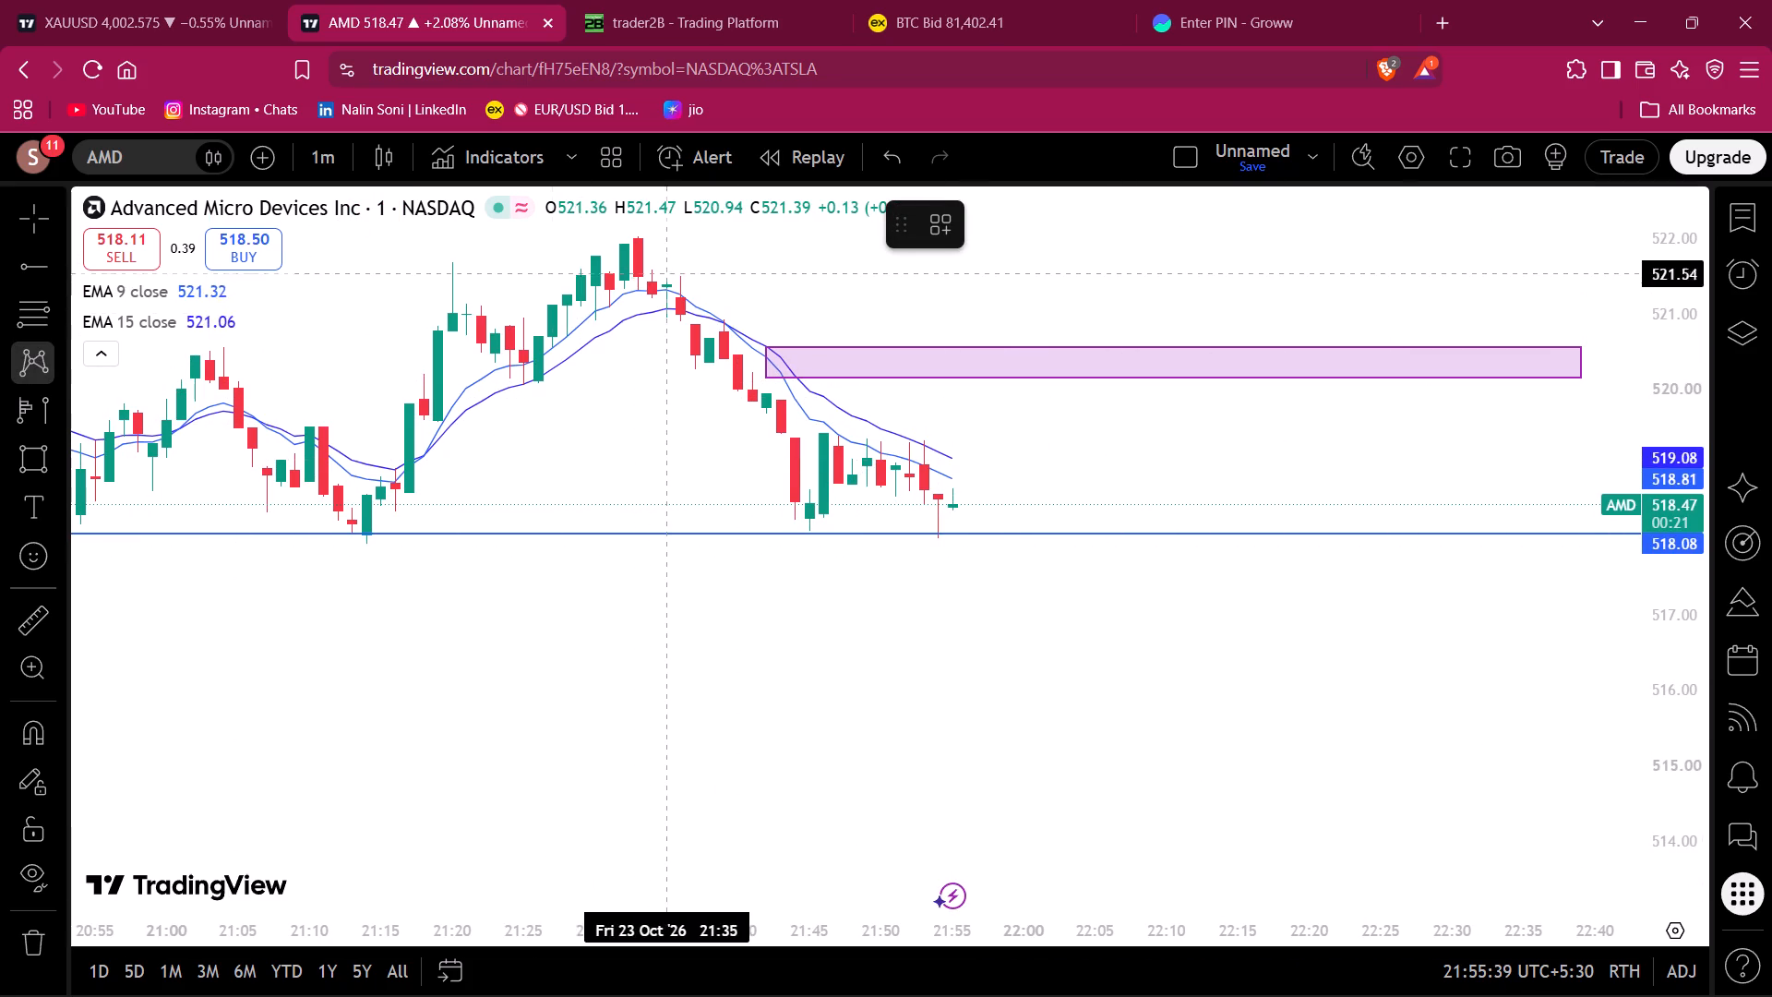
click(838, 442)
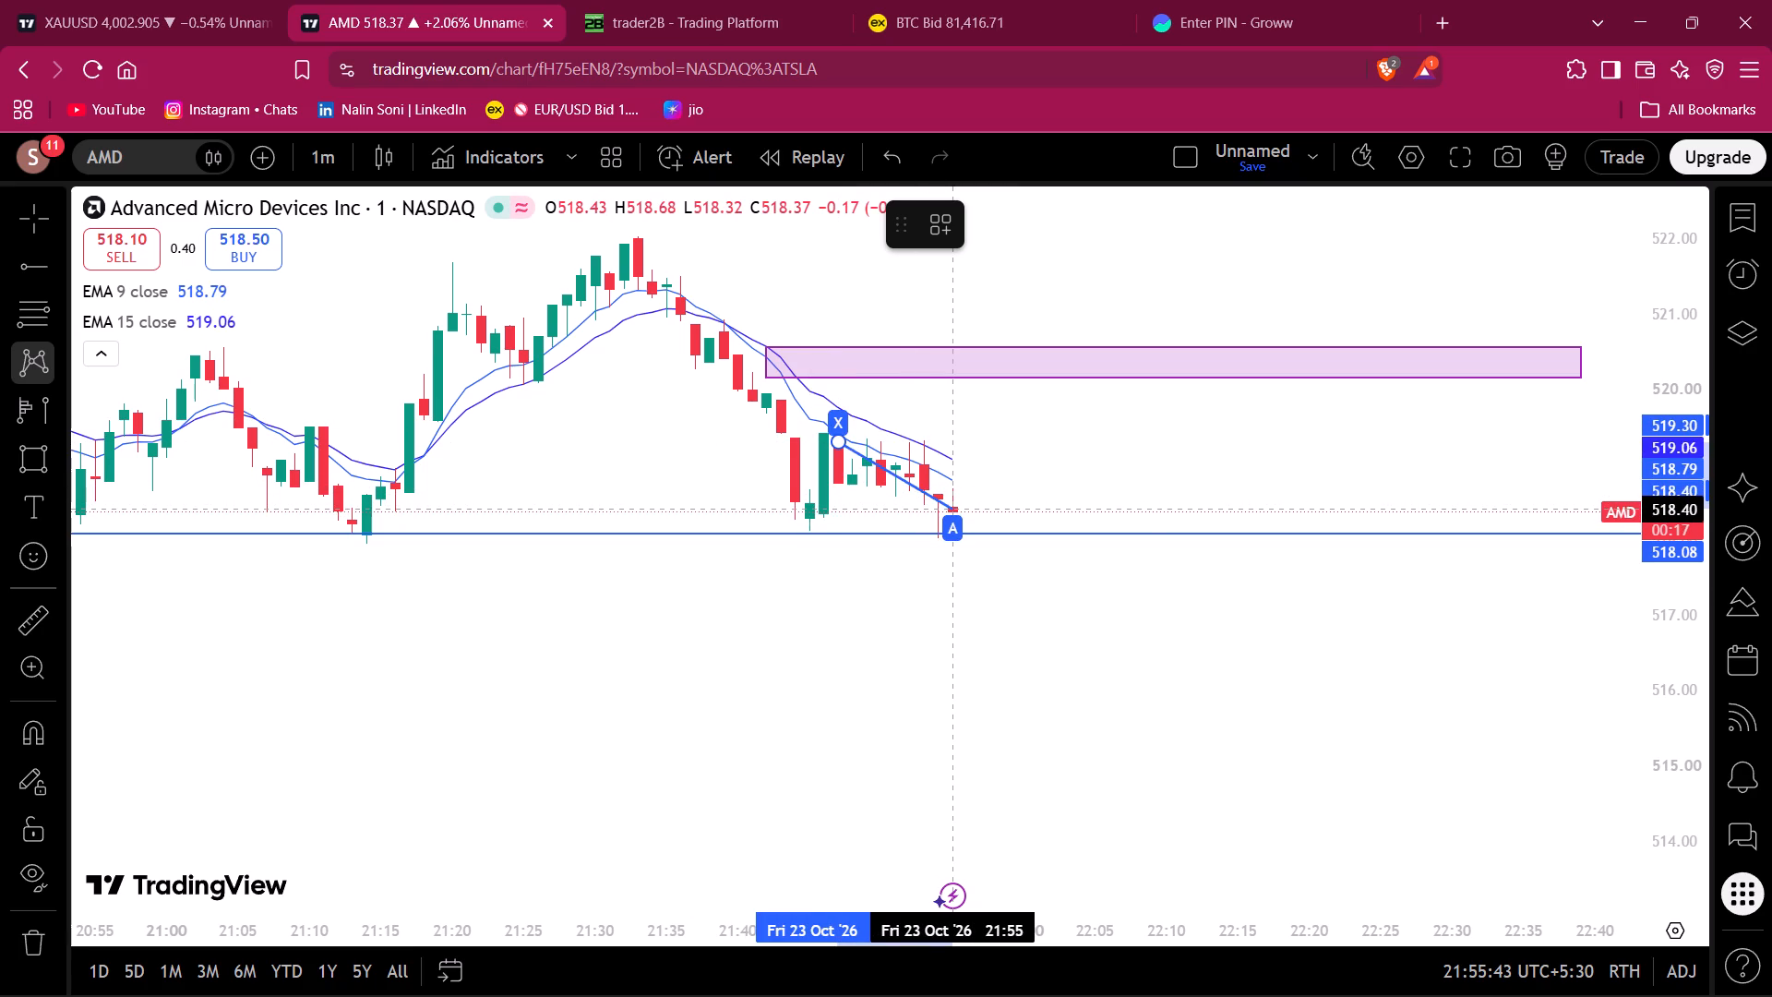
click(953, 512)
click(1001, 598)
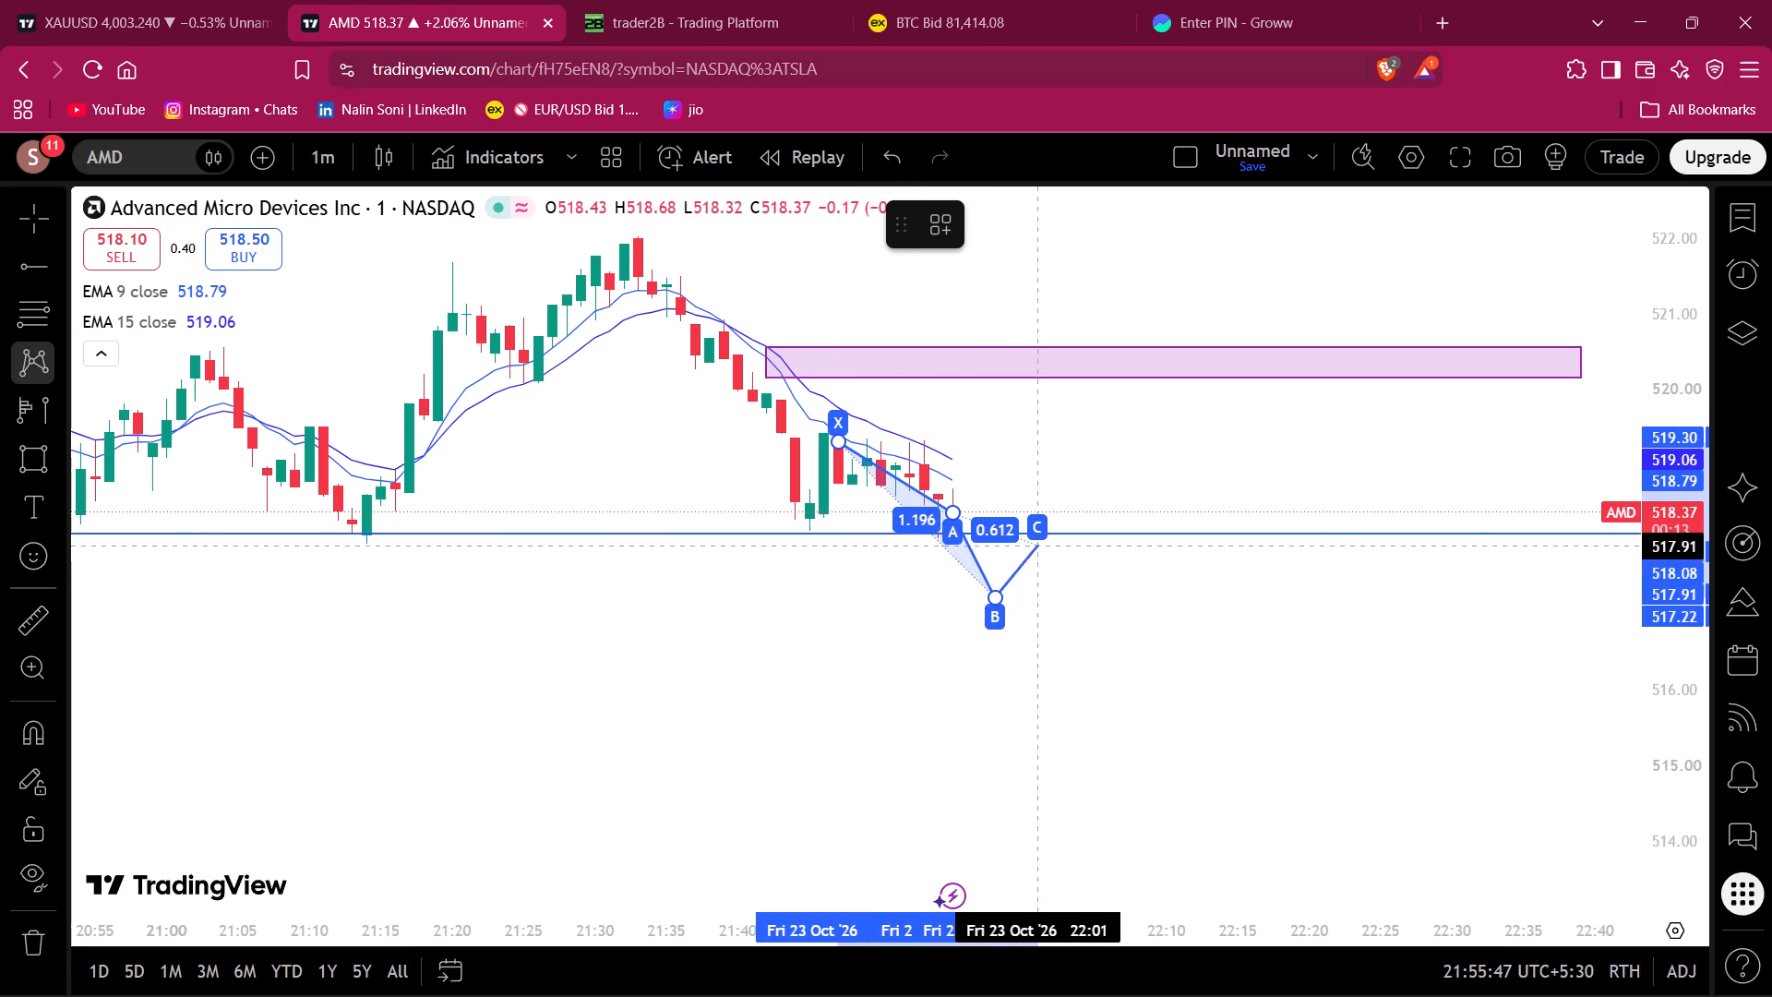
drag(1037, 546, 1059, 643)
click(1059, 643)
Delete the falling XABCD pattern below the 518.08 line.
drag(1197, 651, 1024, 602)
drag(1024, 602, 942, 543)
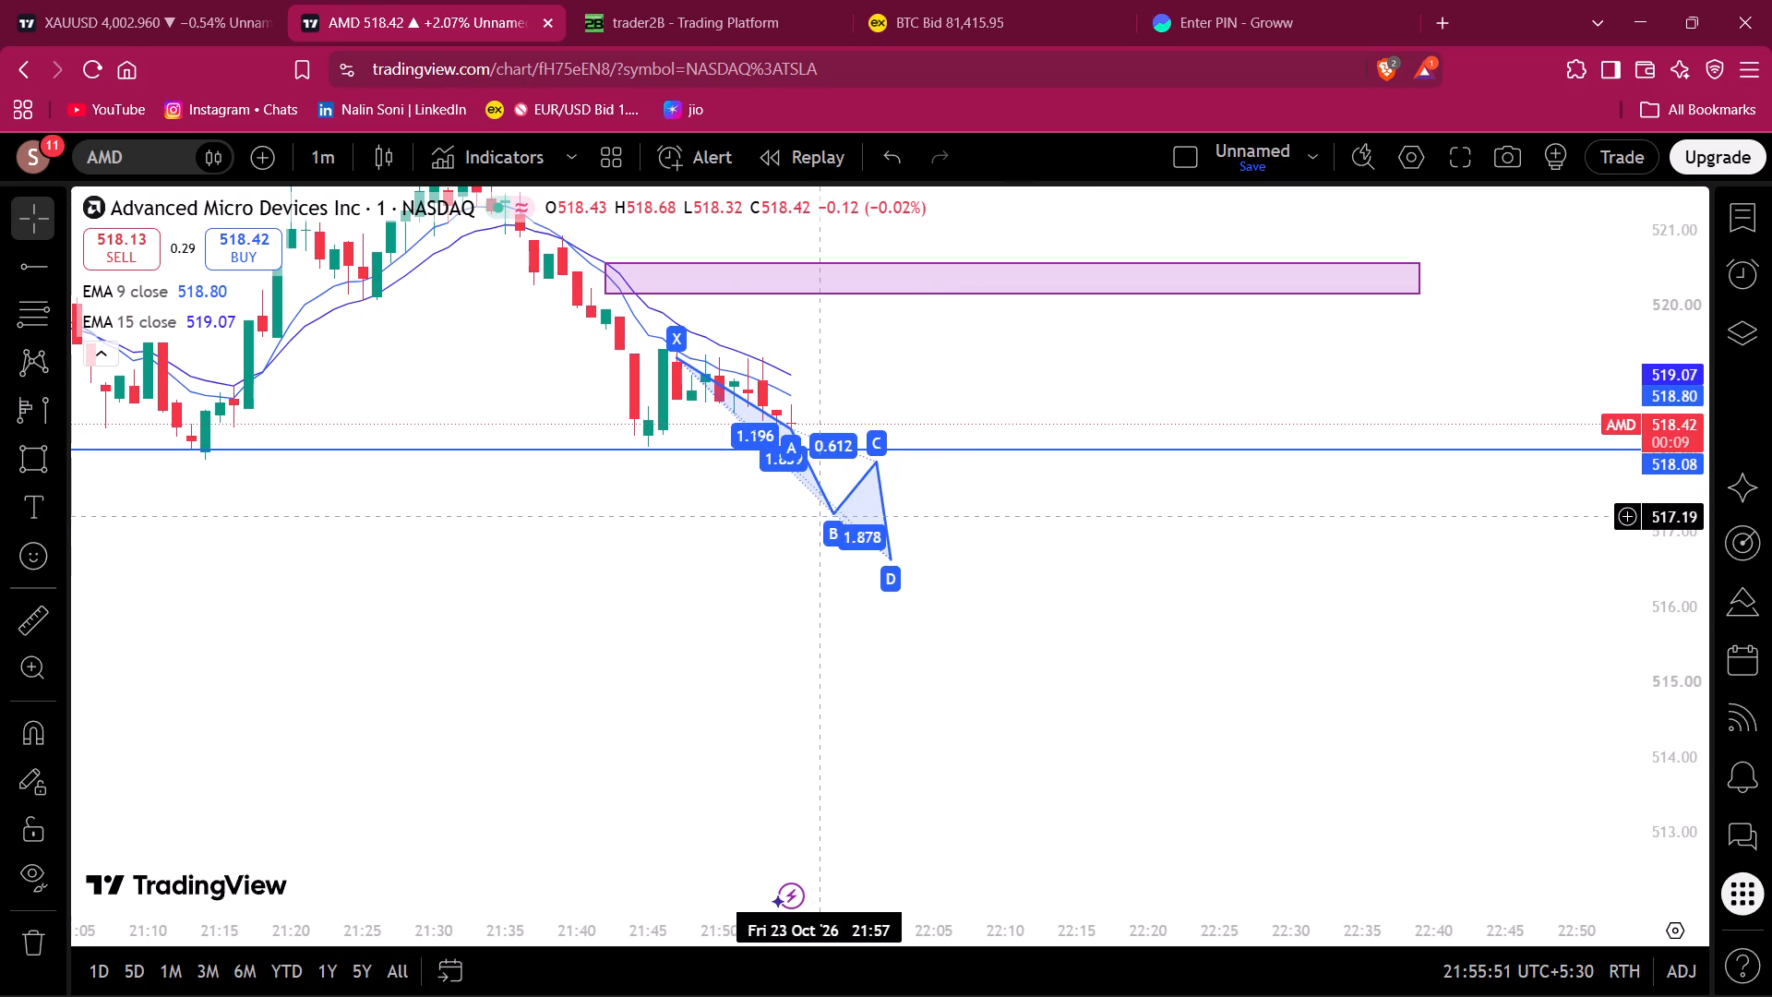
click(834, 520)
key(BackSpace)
Check the open AMD short in trader2B, and examine AMD's earlier and current price action around the 518.08 line in TradingView.
drag(834, 520, 784, 574)
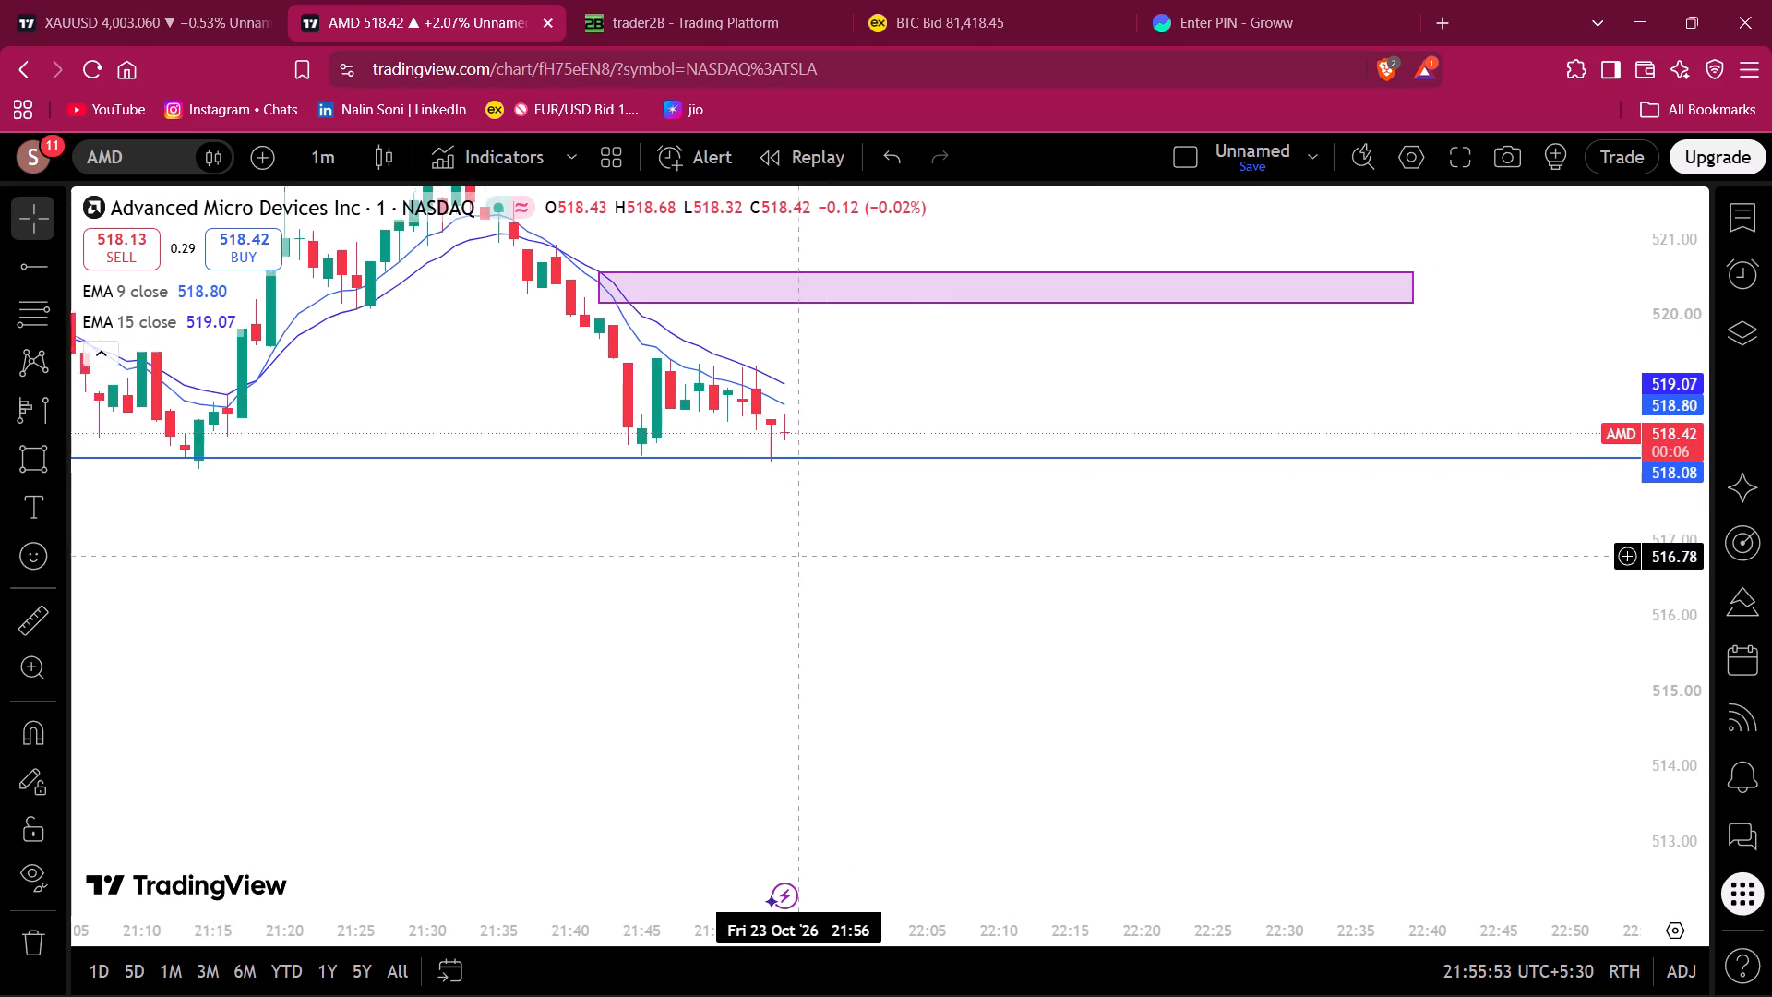
drag(784, 574, 772, 587)
click(626, 0)
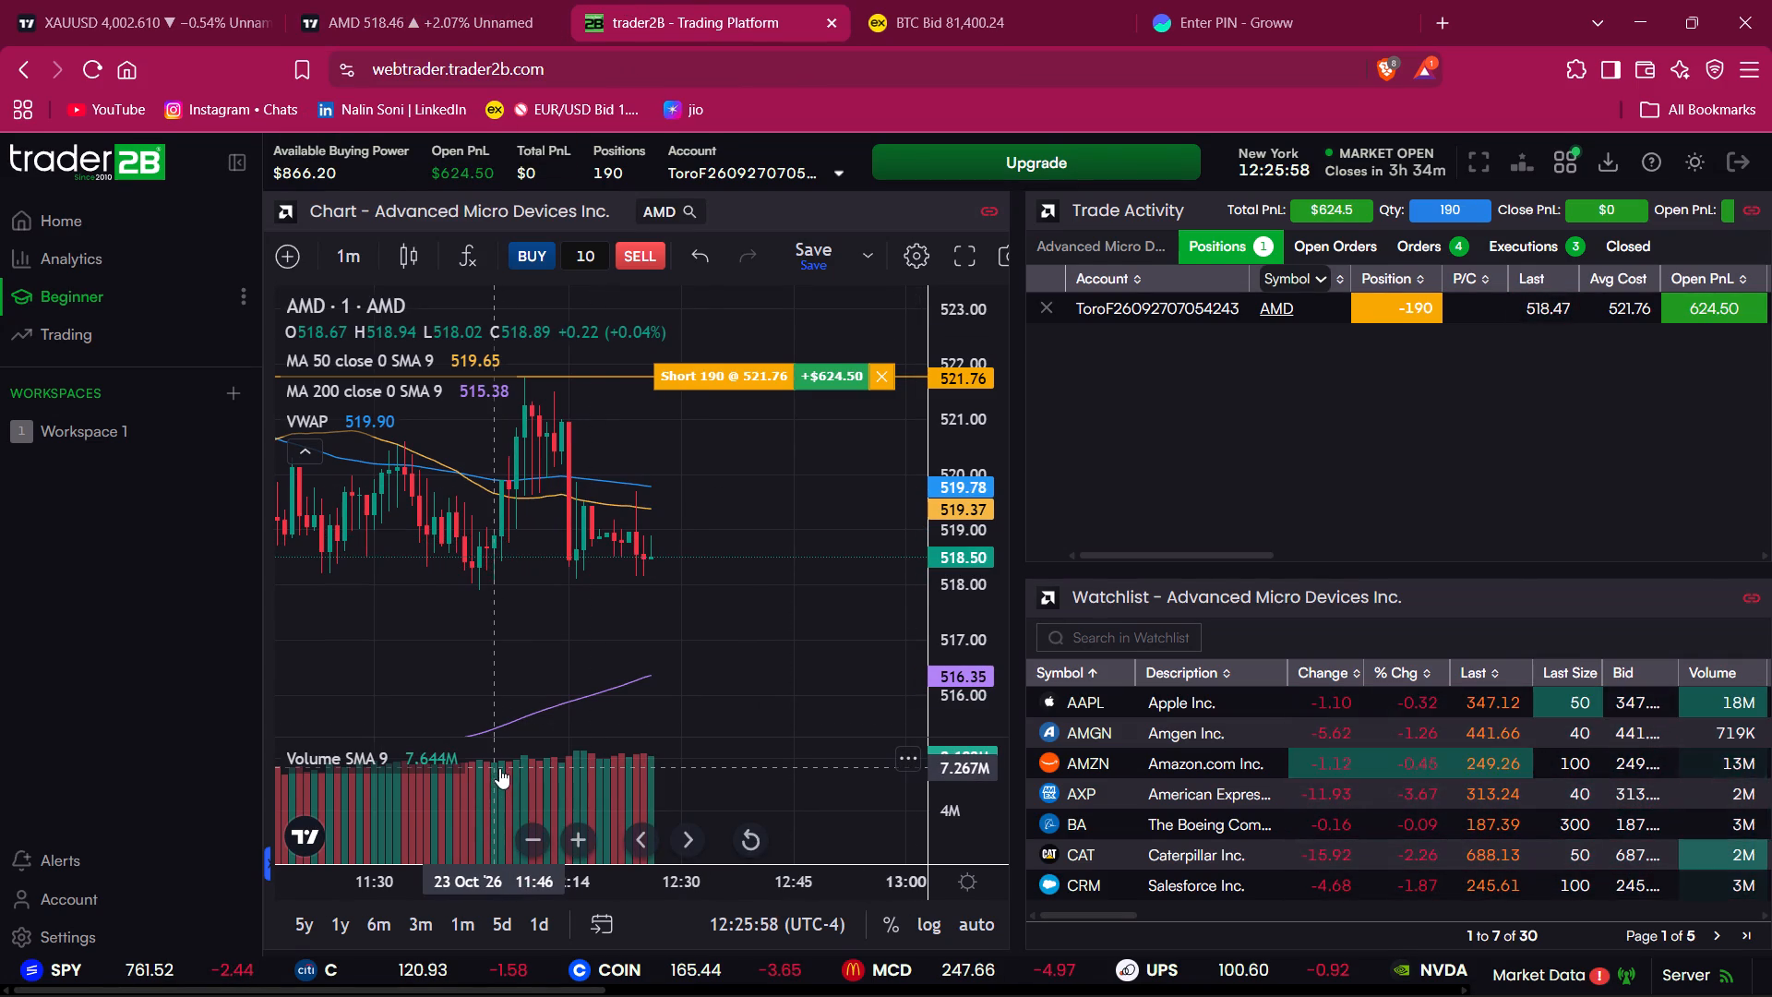
click(415, 0)
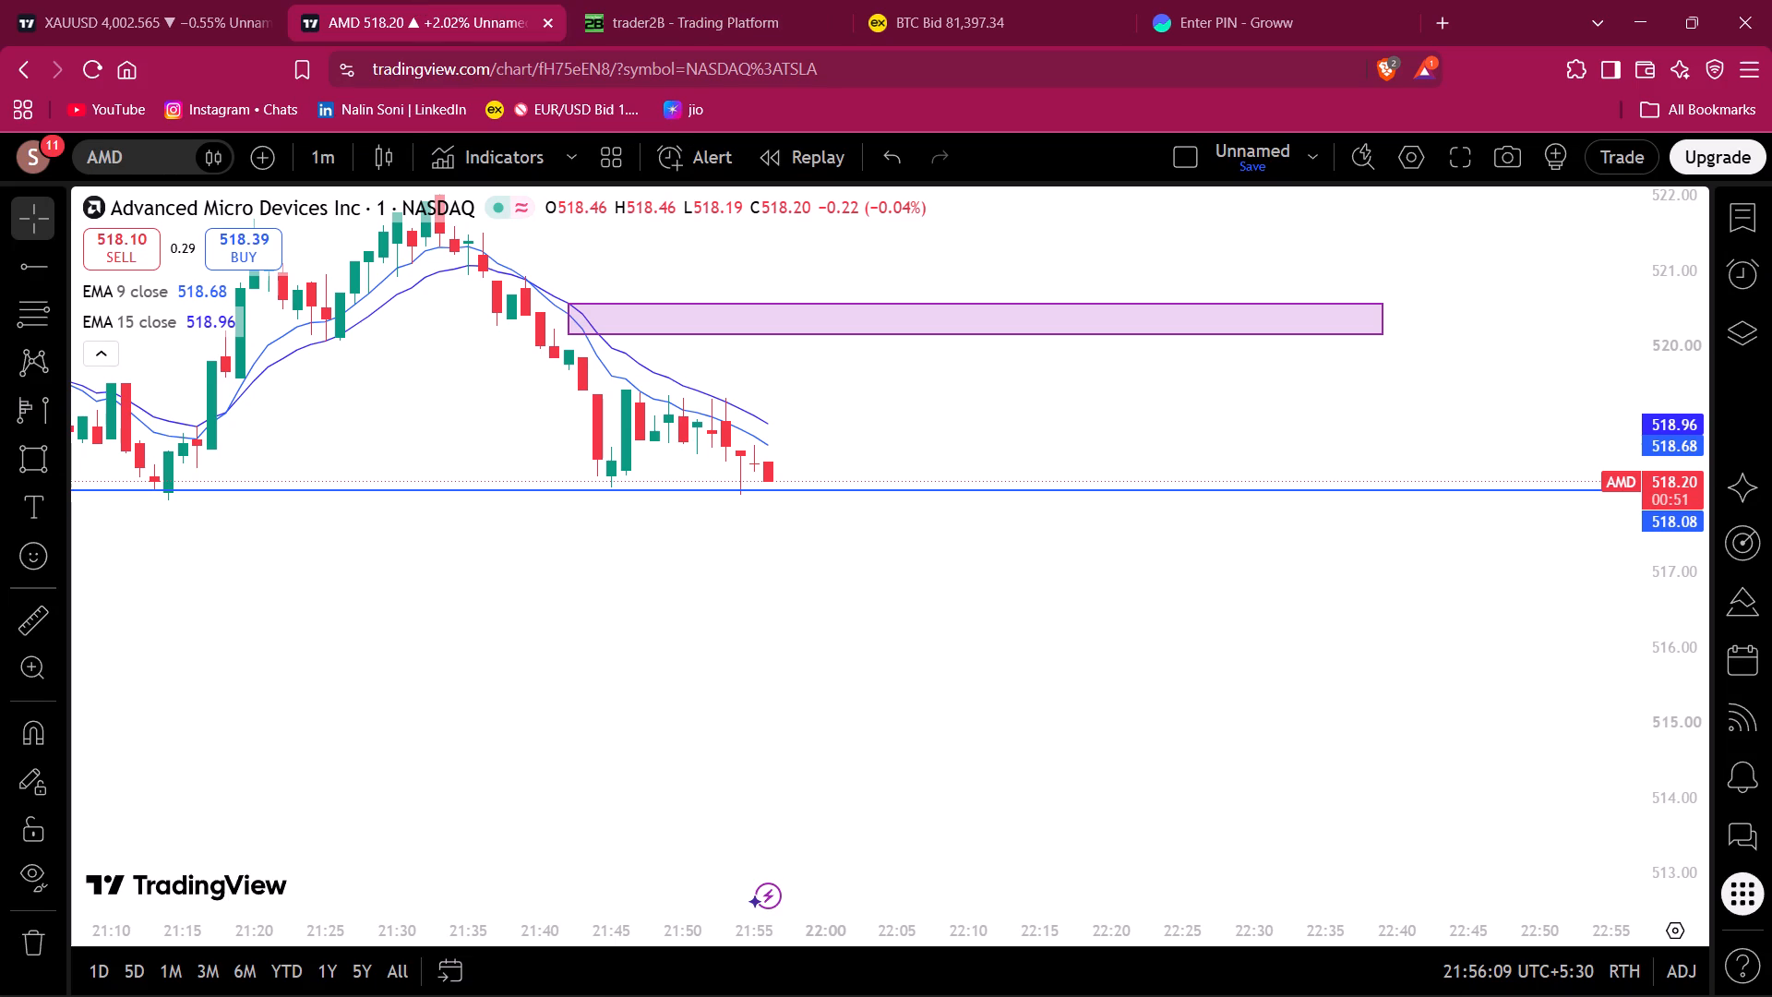
drag(1651, 711, 1642, 474)
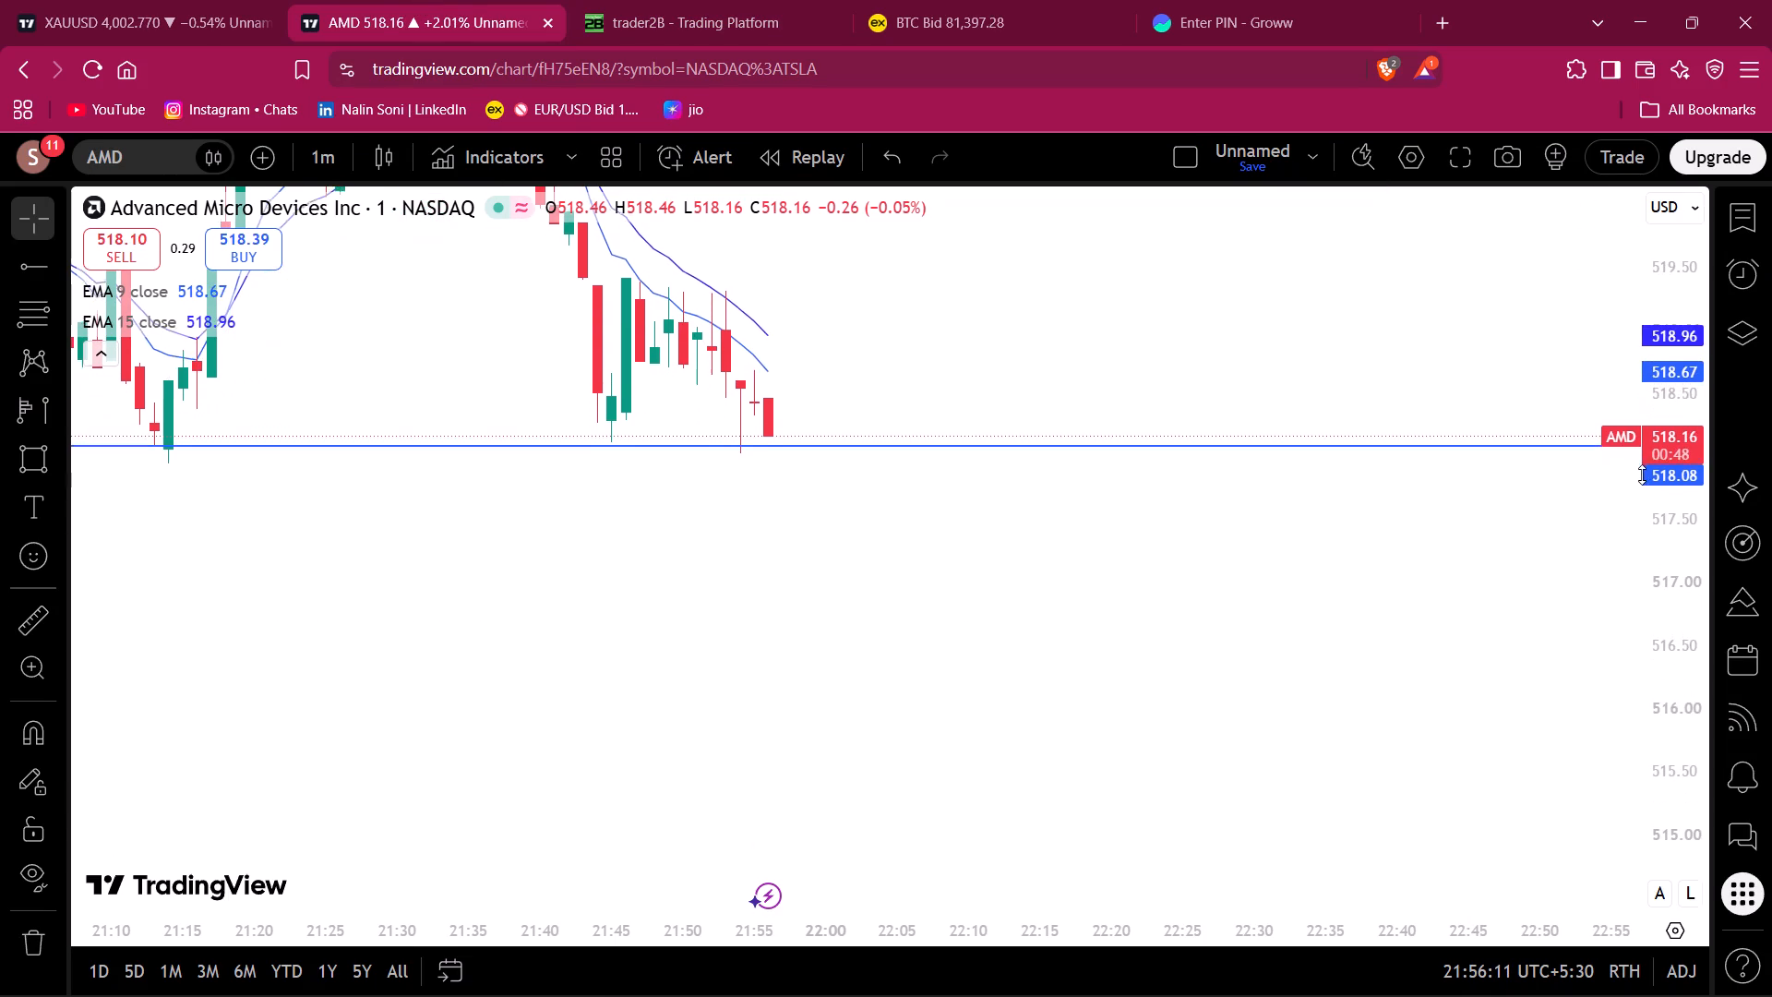
drag(1642, 474, 1642, 473)
drag(1080, 634, 1244, 716)
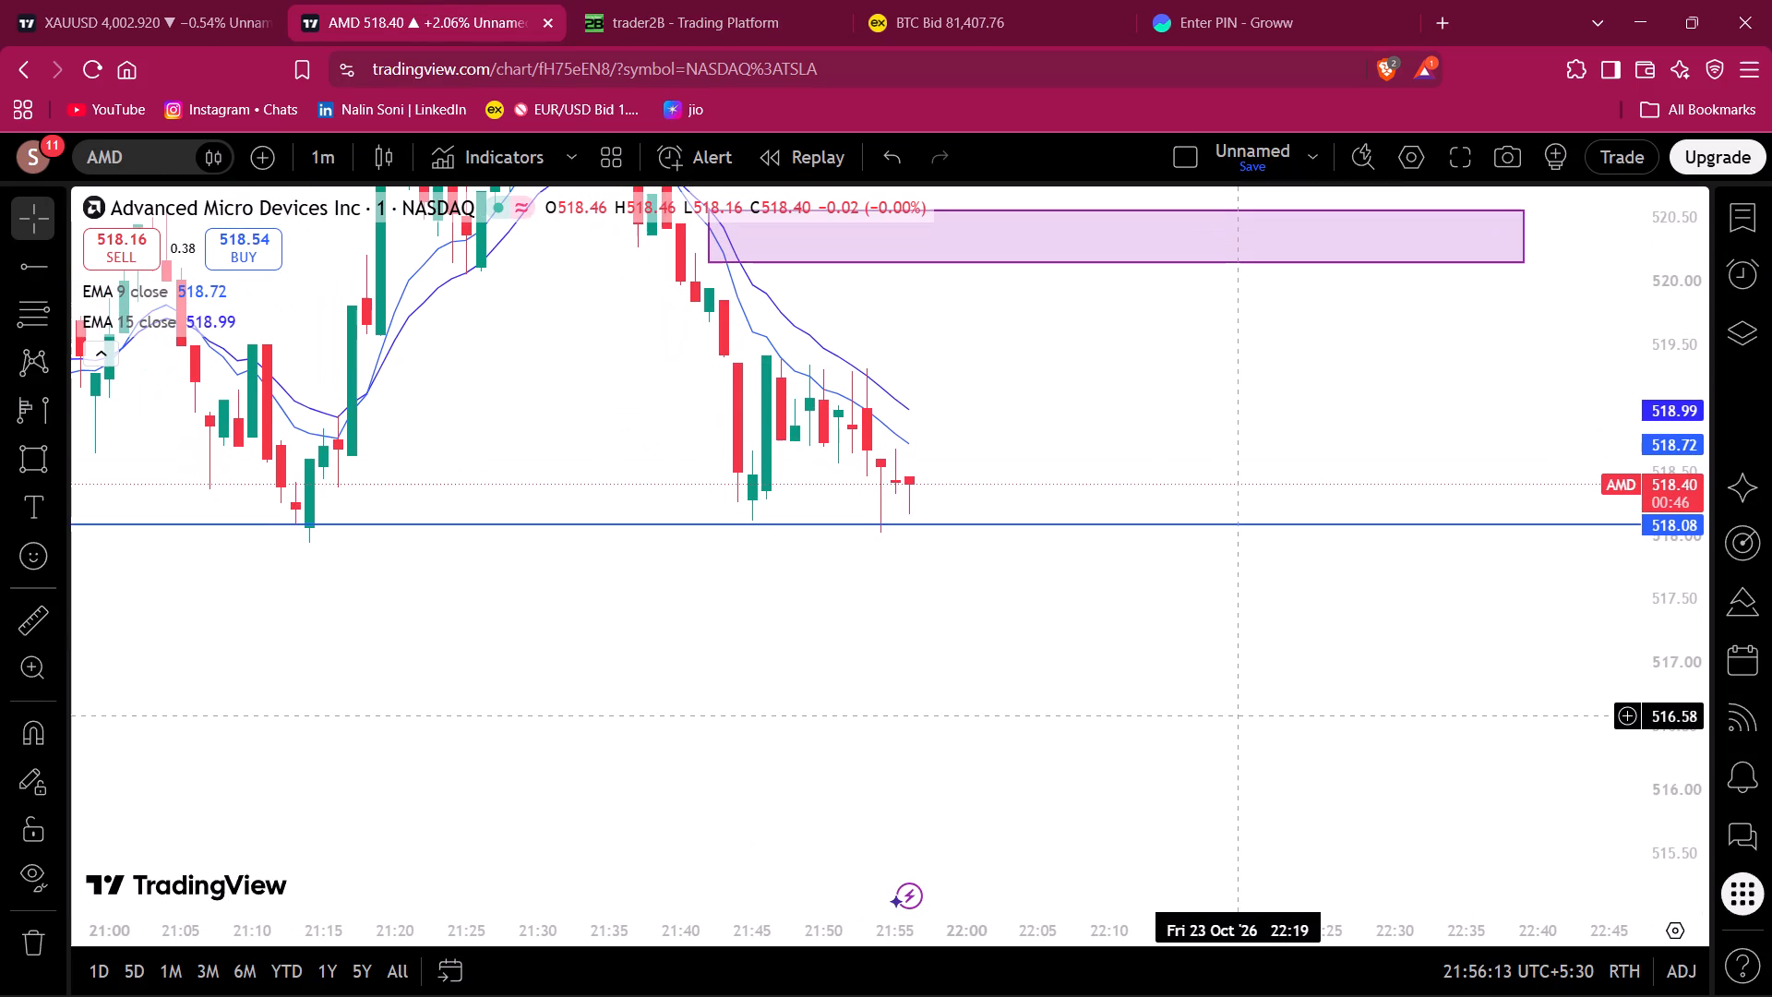
drag(833, 655, 1421, 715)
drag(883, 944, 1216, 963)
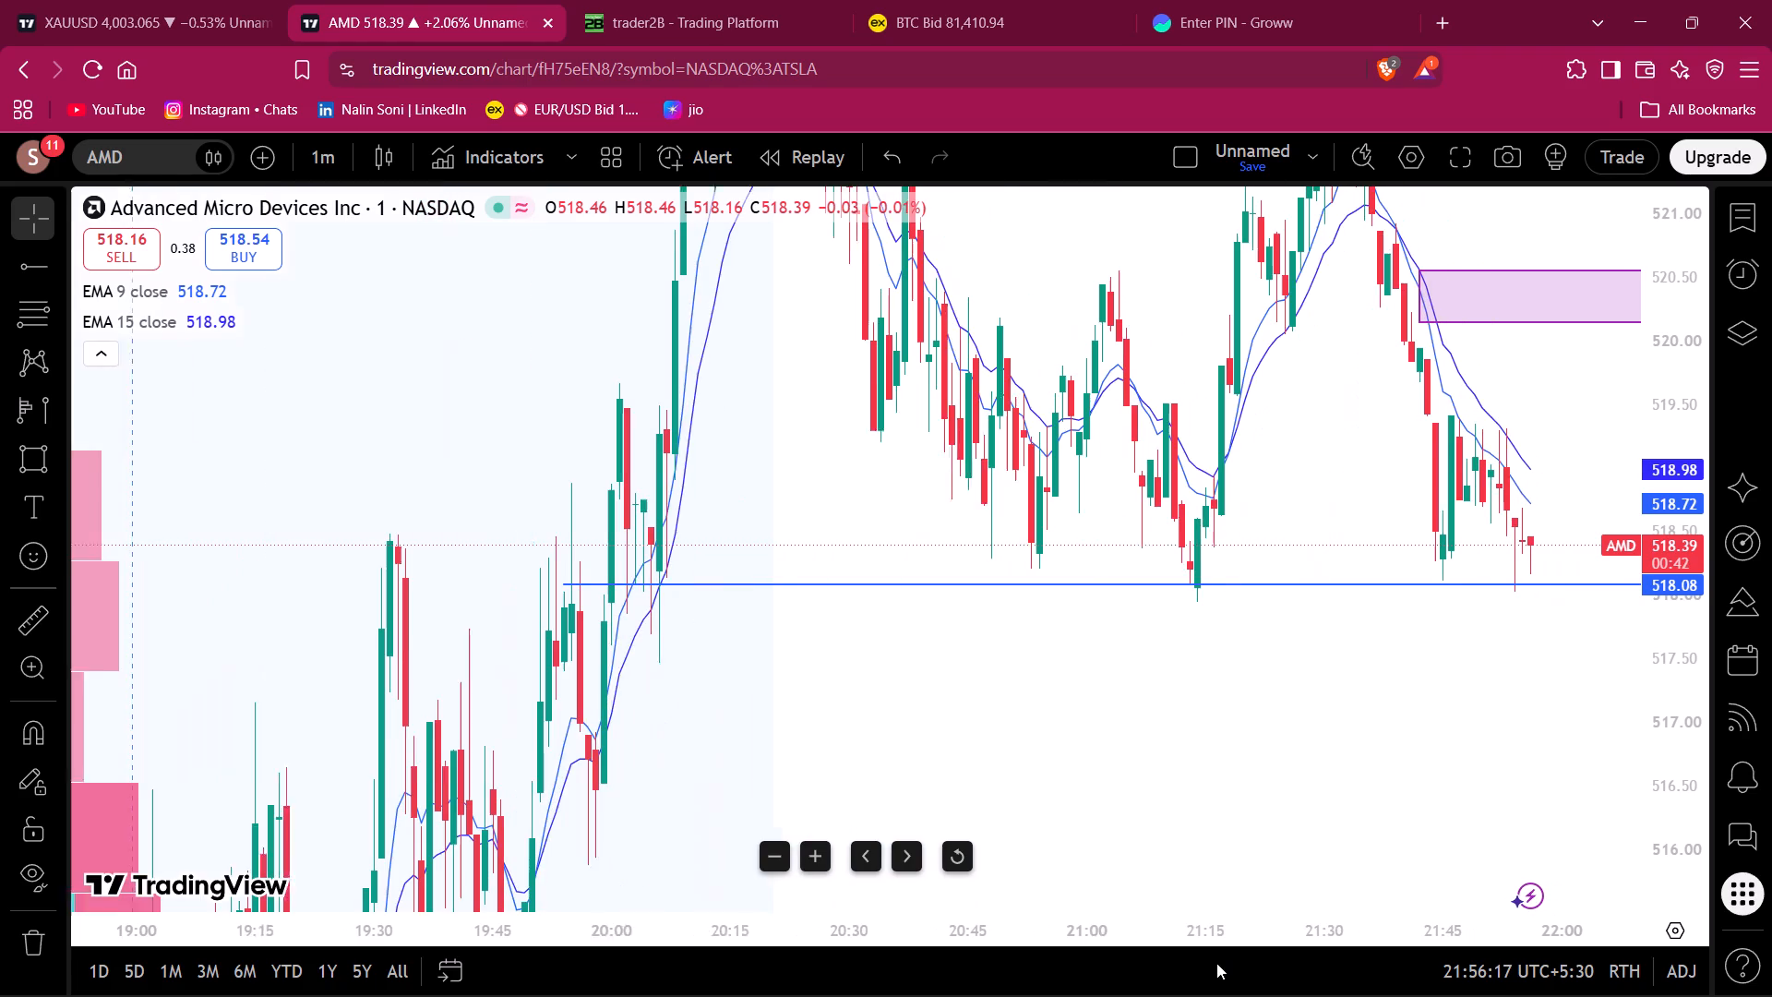
drag(1216, 963, 1215, 963)
drag(1407, 806, 1066, 734)
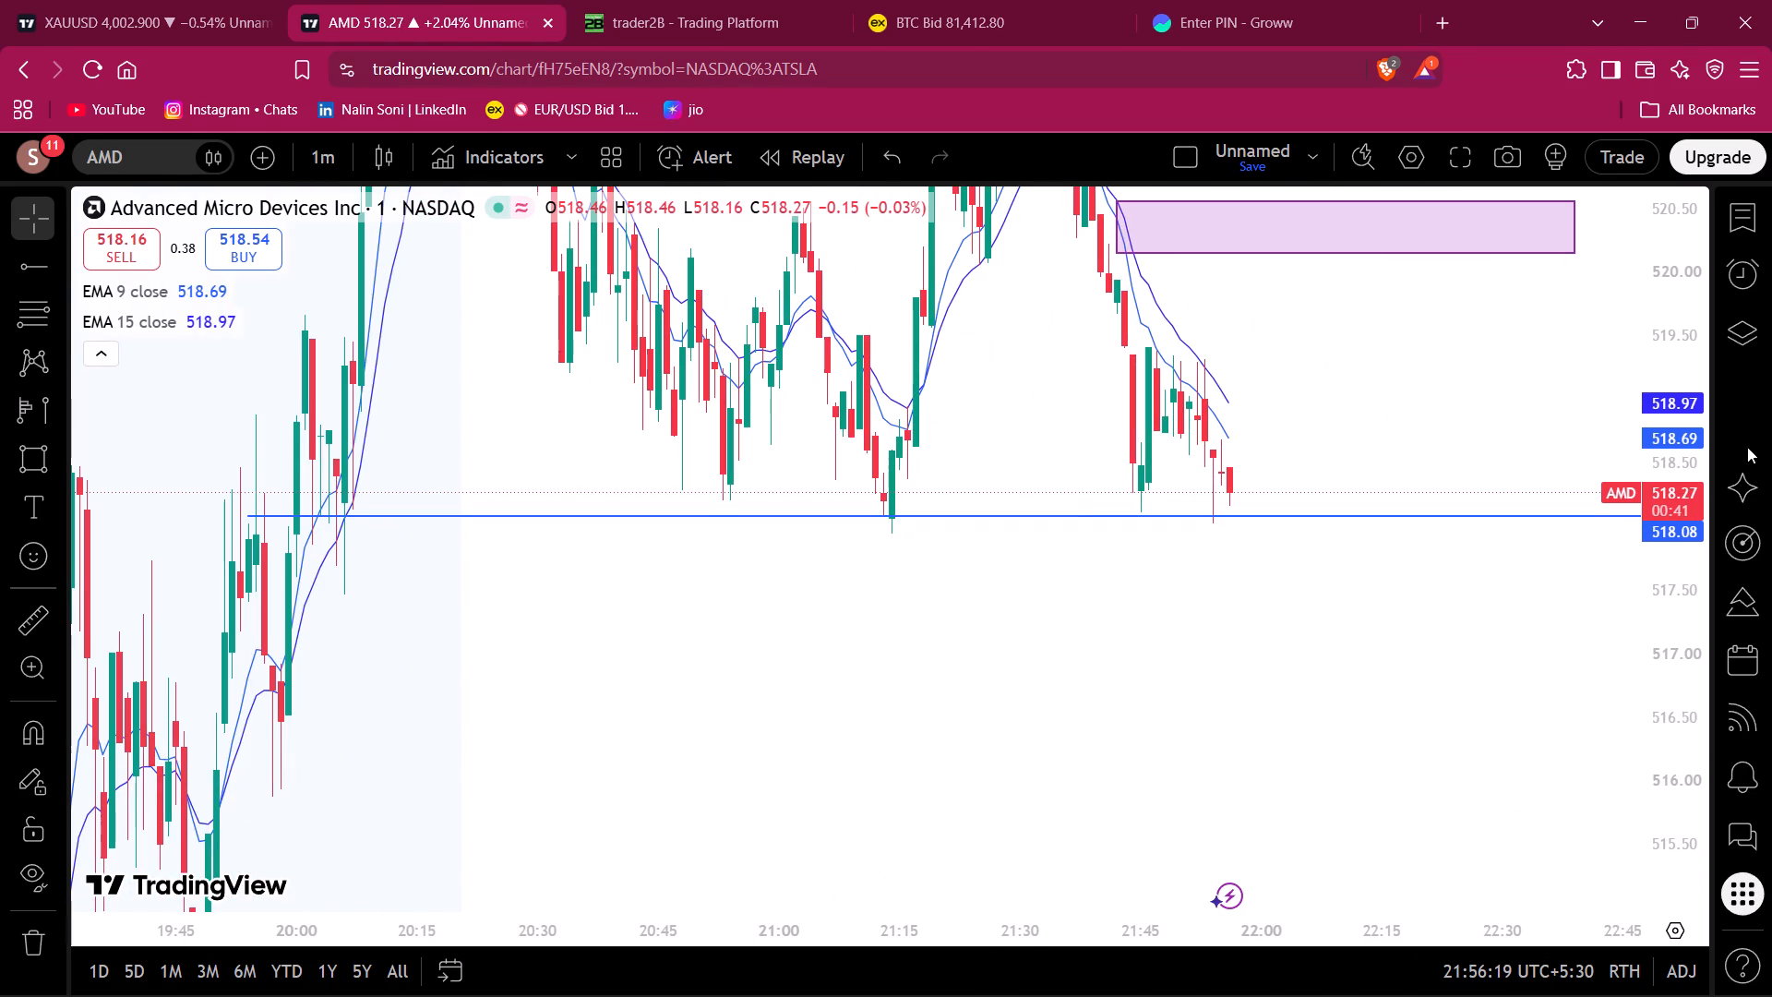
drag(1706, 414, 1584, 750)
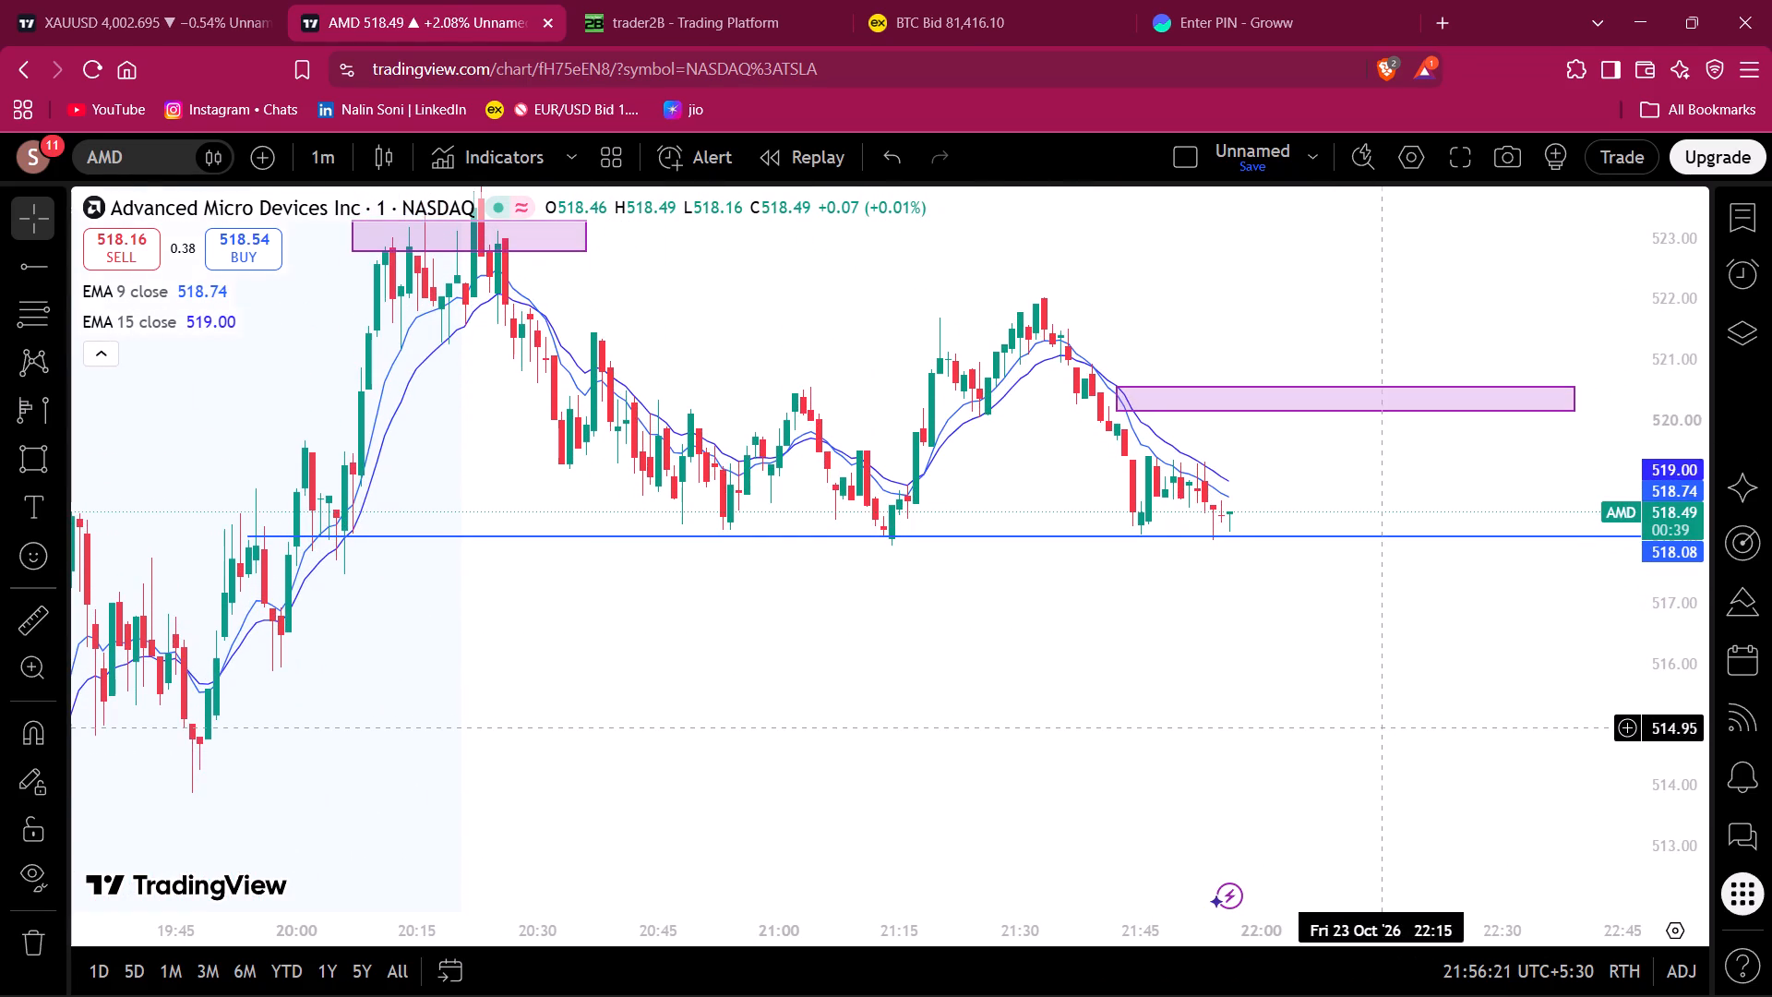
drag(1380, 727, 1279, 679)
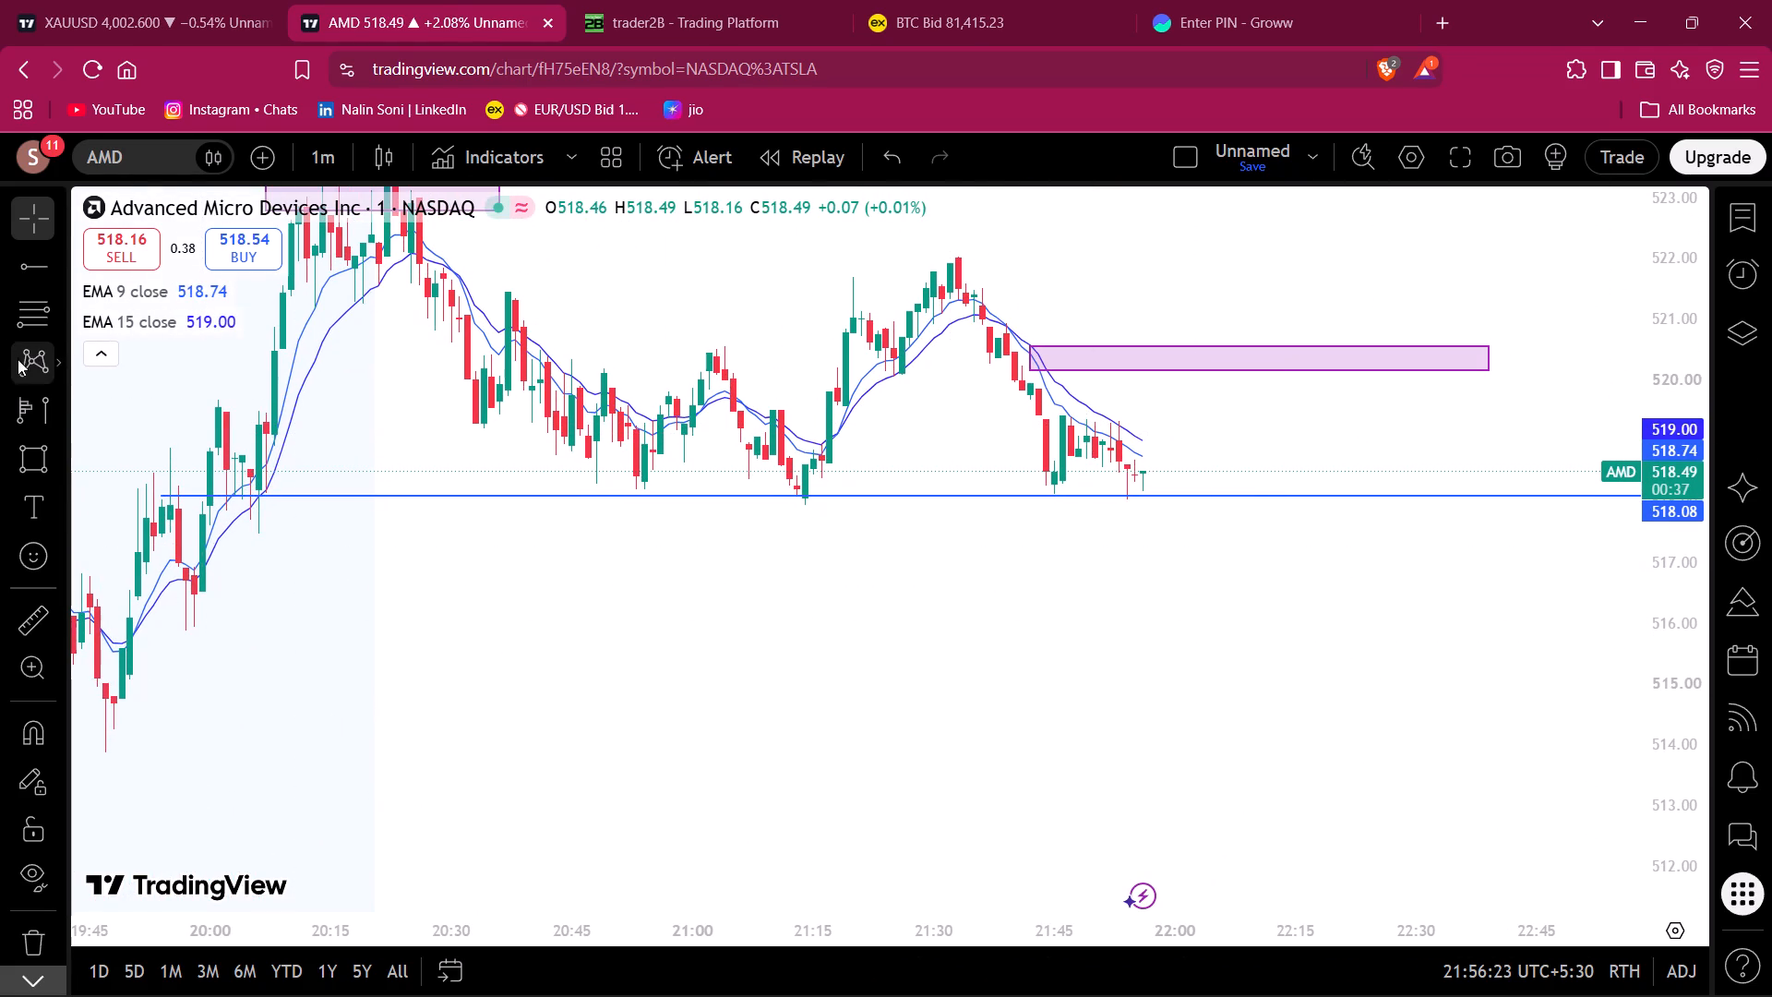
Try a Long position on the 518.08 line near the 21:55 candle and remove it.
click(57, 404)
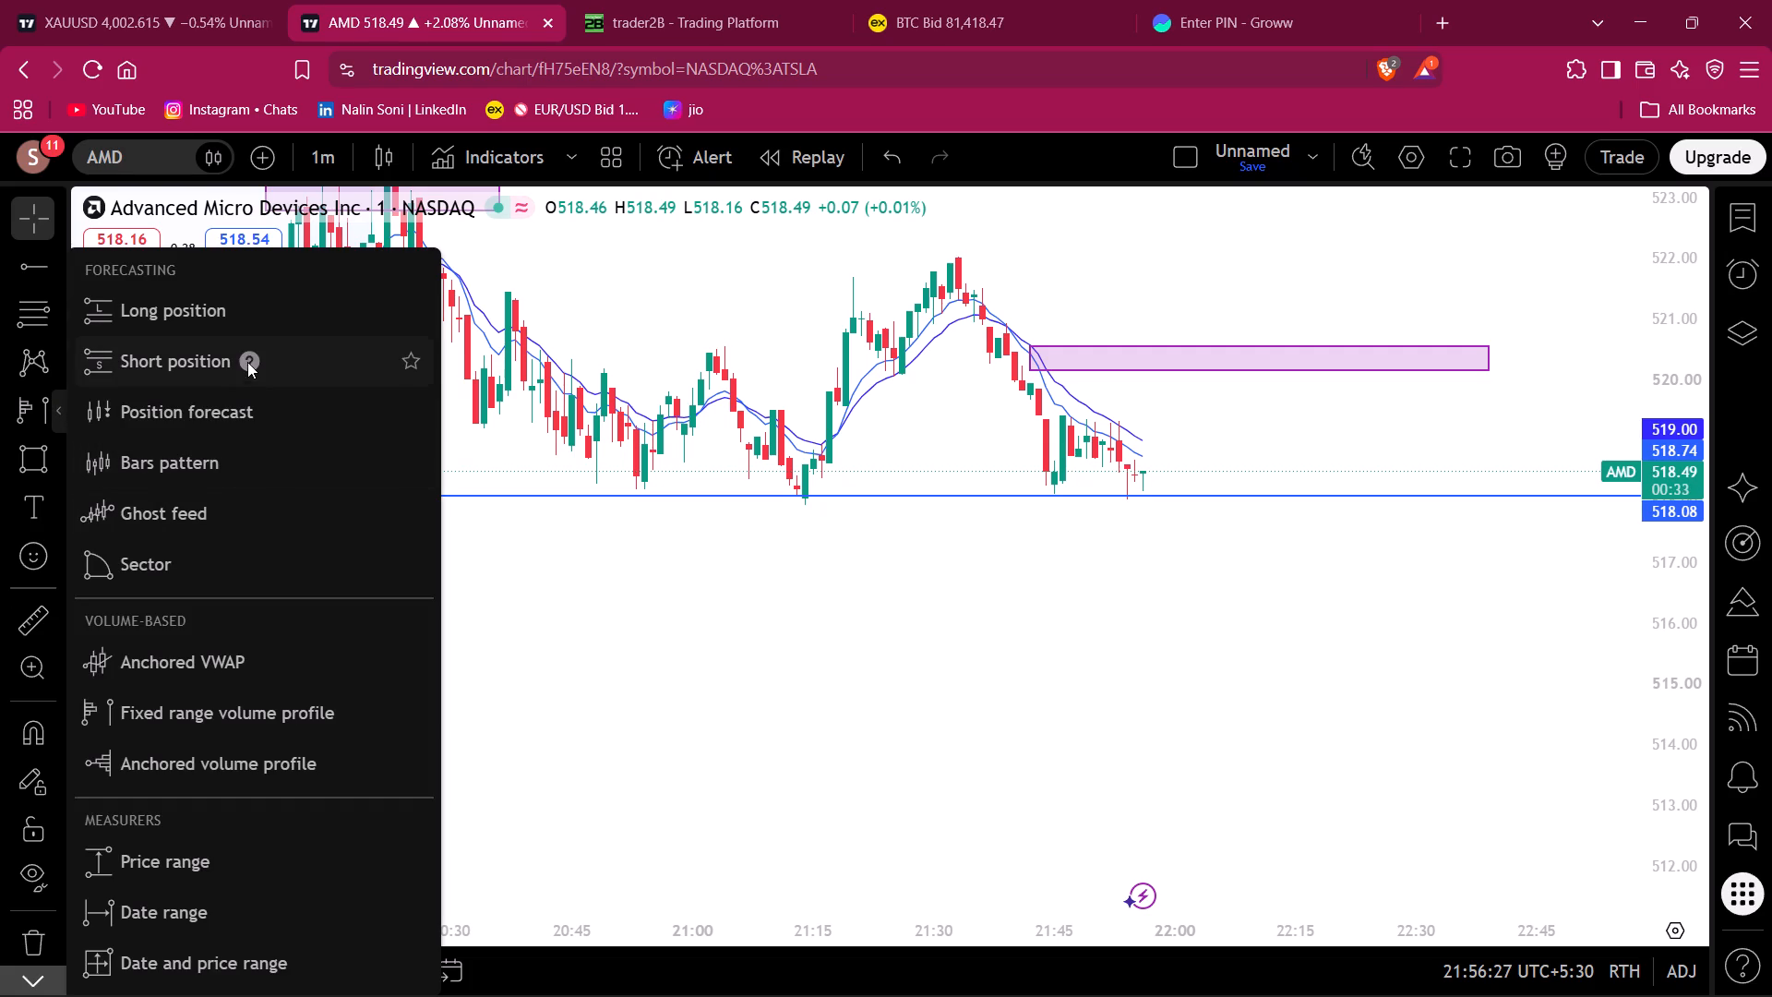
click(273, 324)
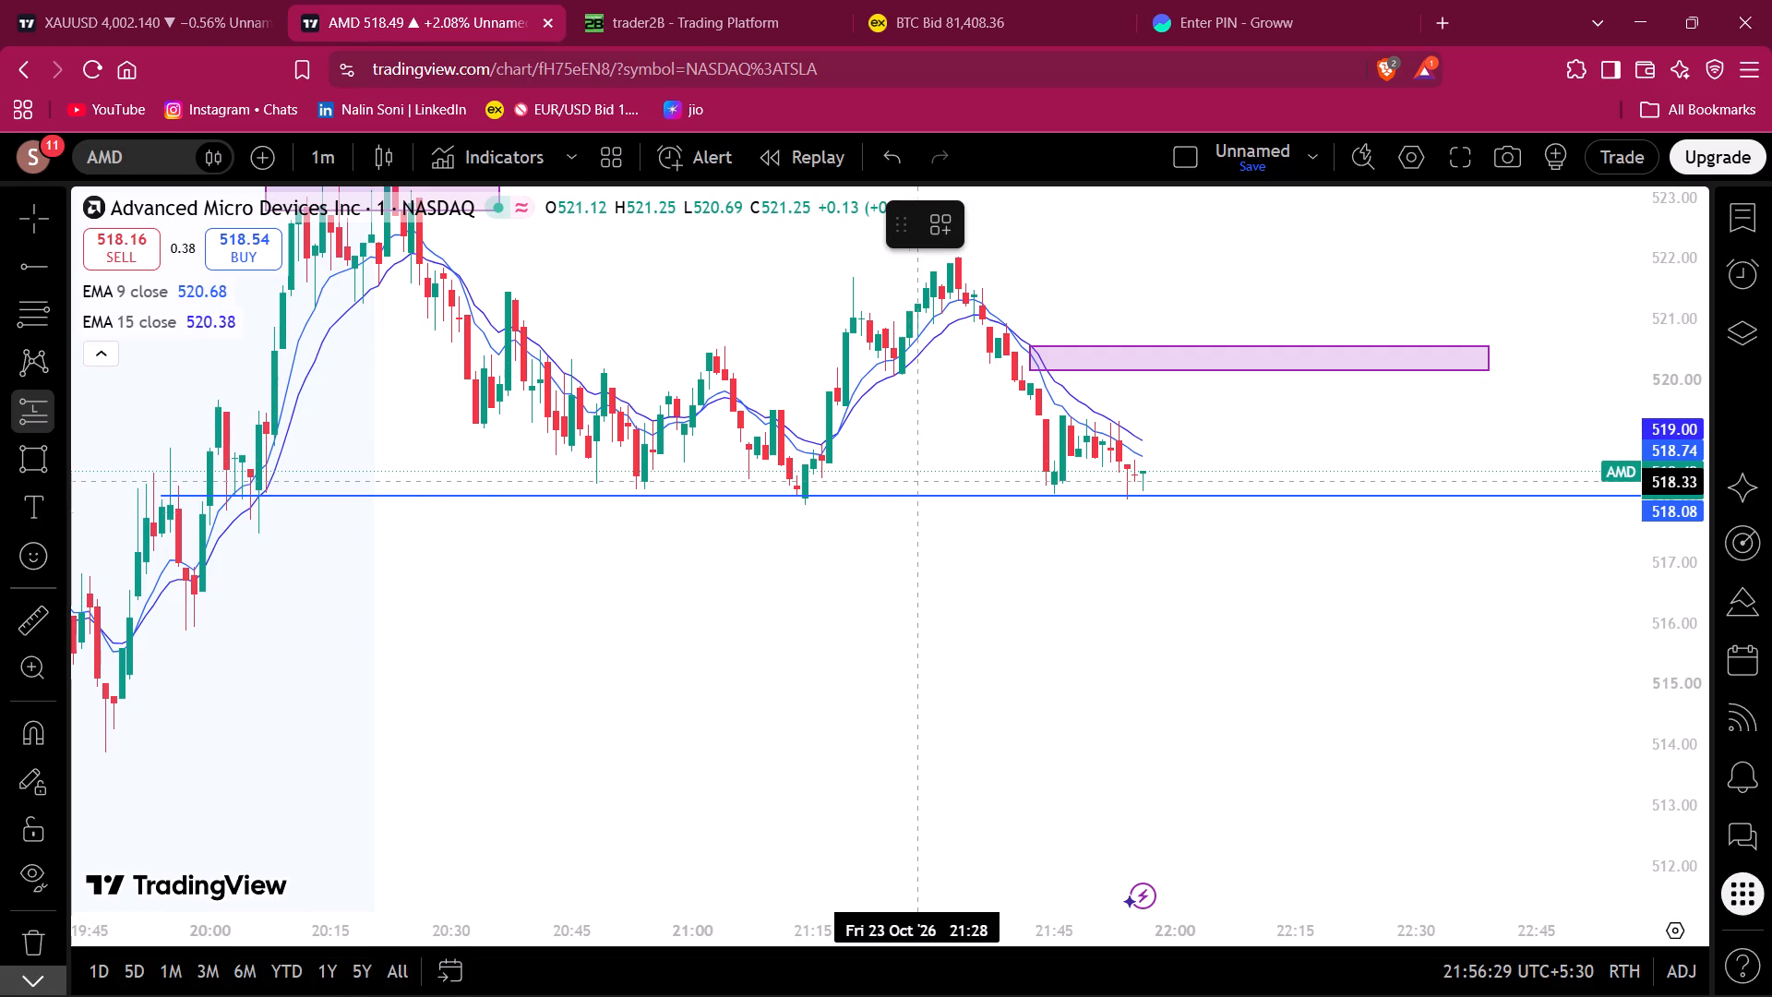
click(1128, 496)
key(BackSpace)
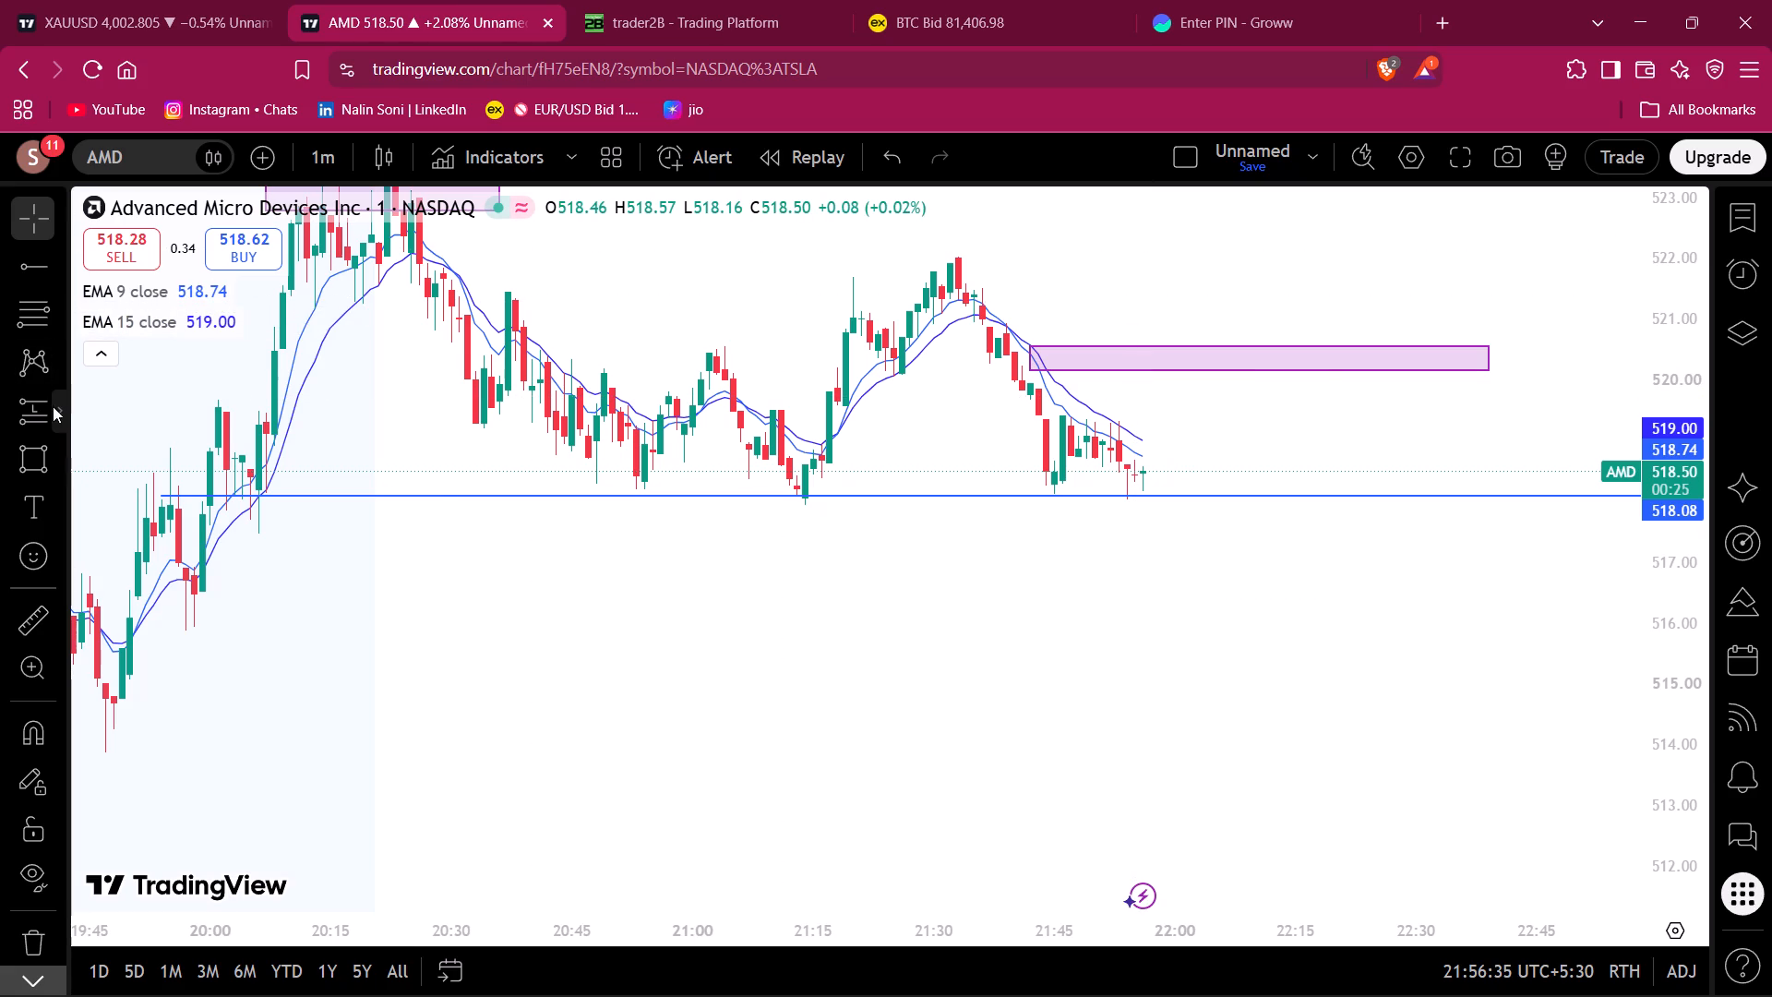
Place a Short position on the 21:33 peak with its entry at about 521.90.
click(53, 406)
click(188, 378)
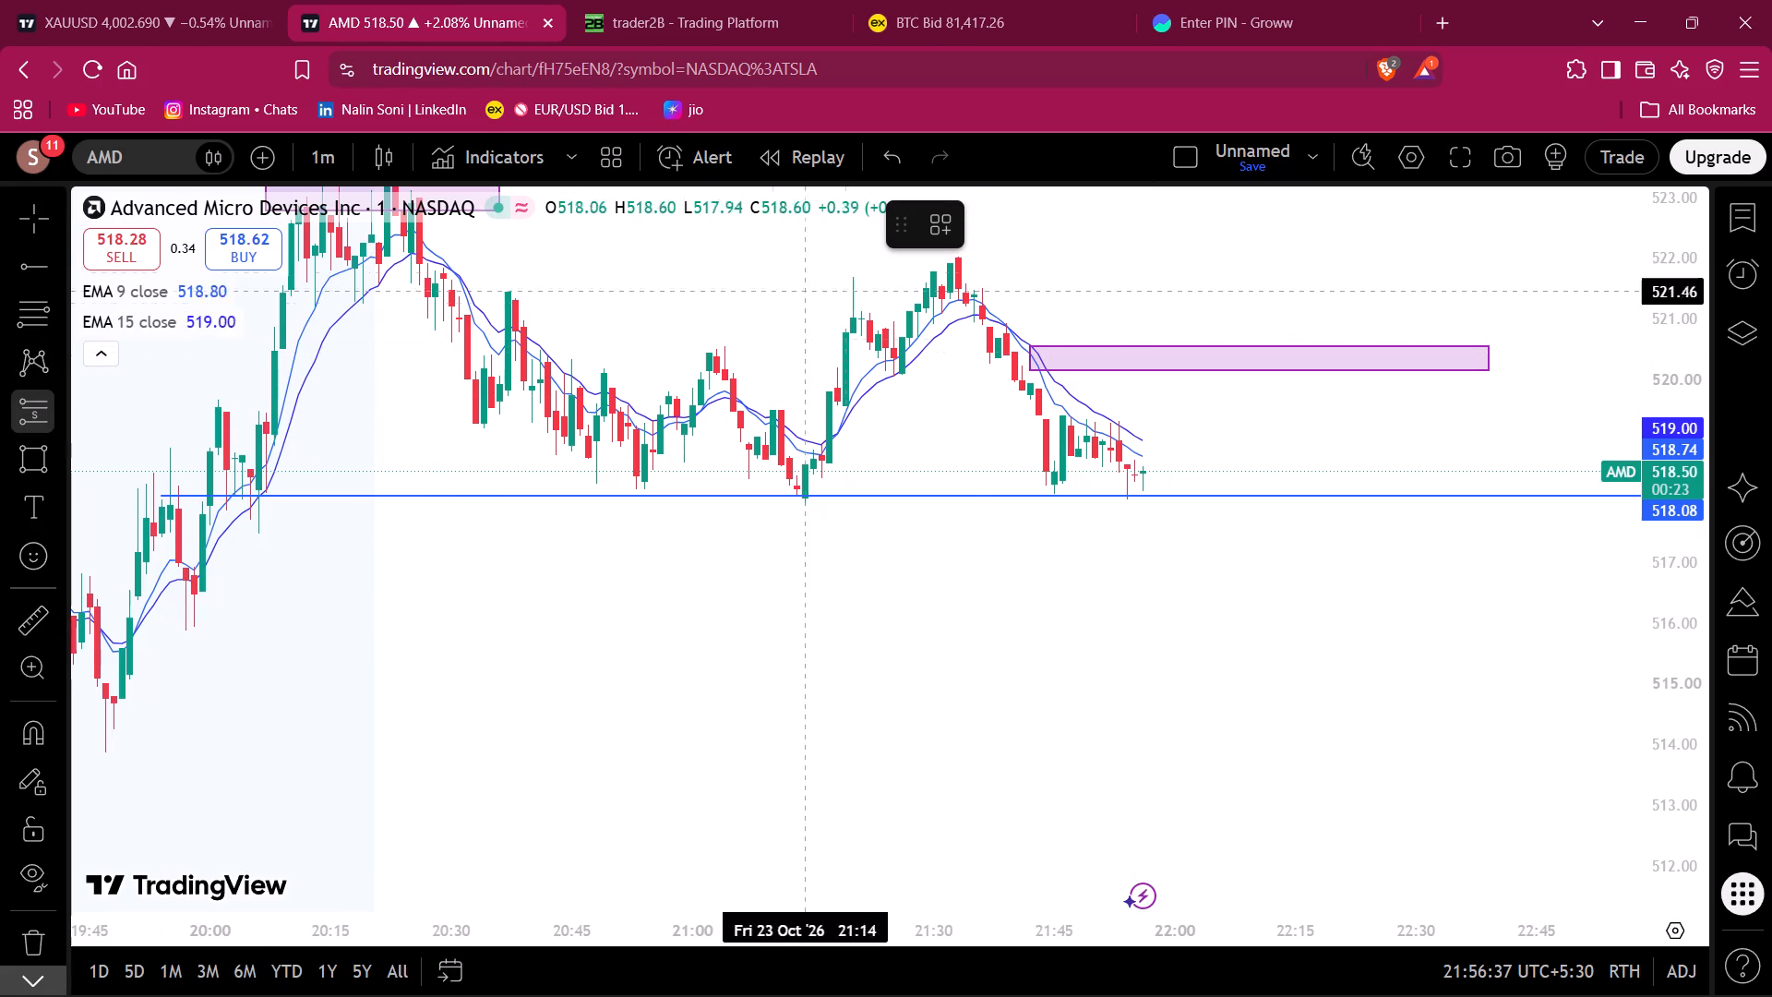
click(955, 254)
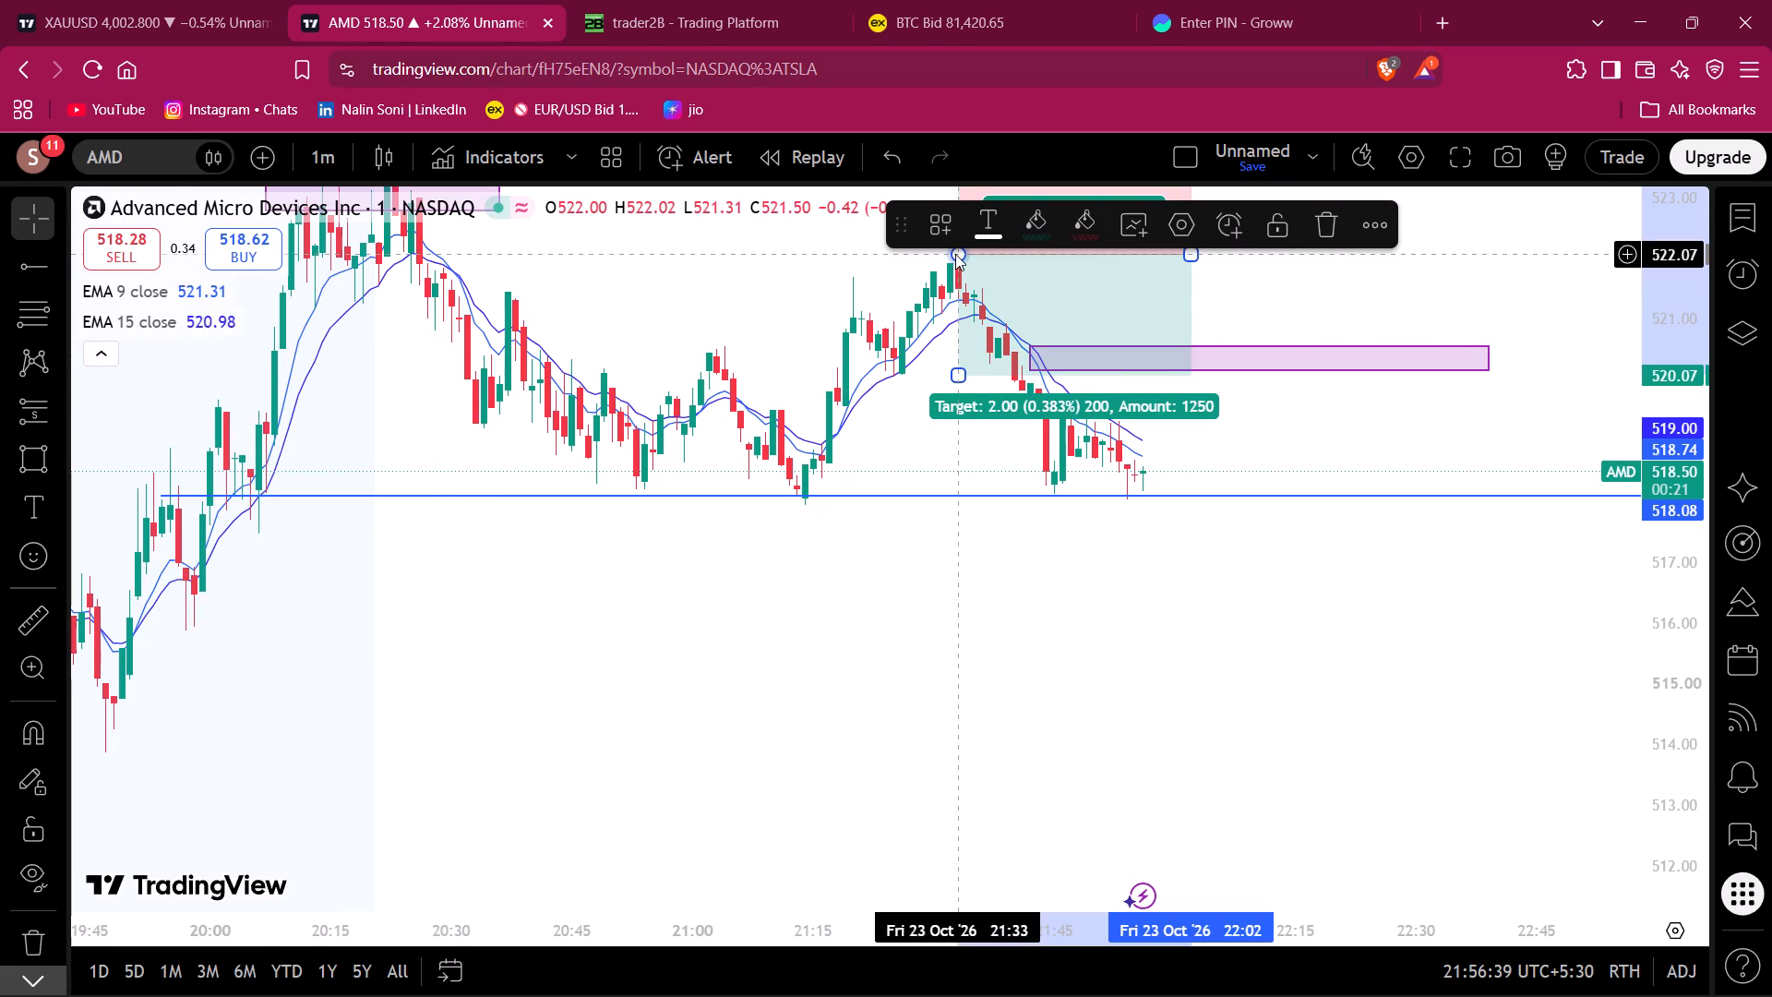
drag(1314, 269, 1344, 336)
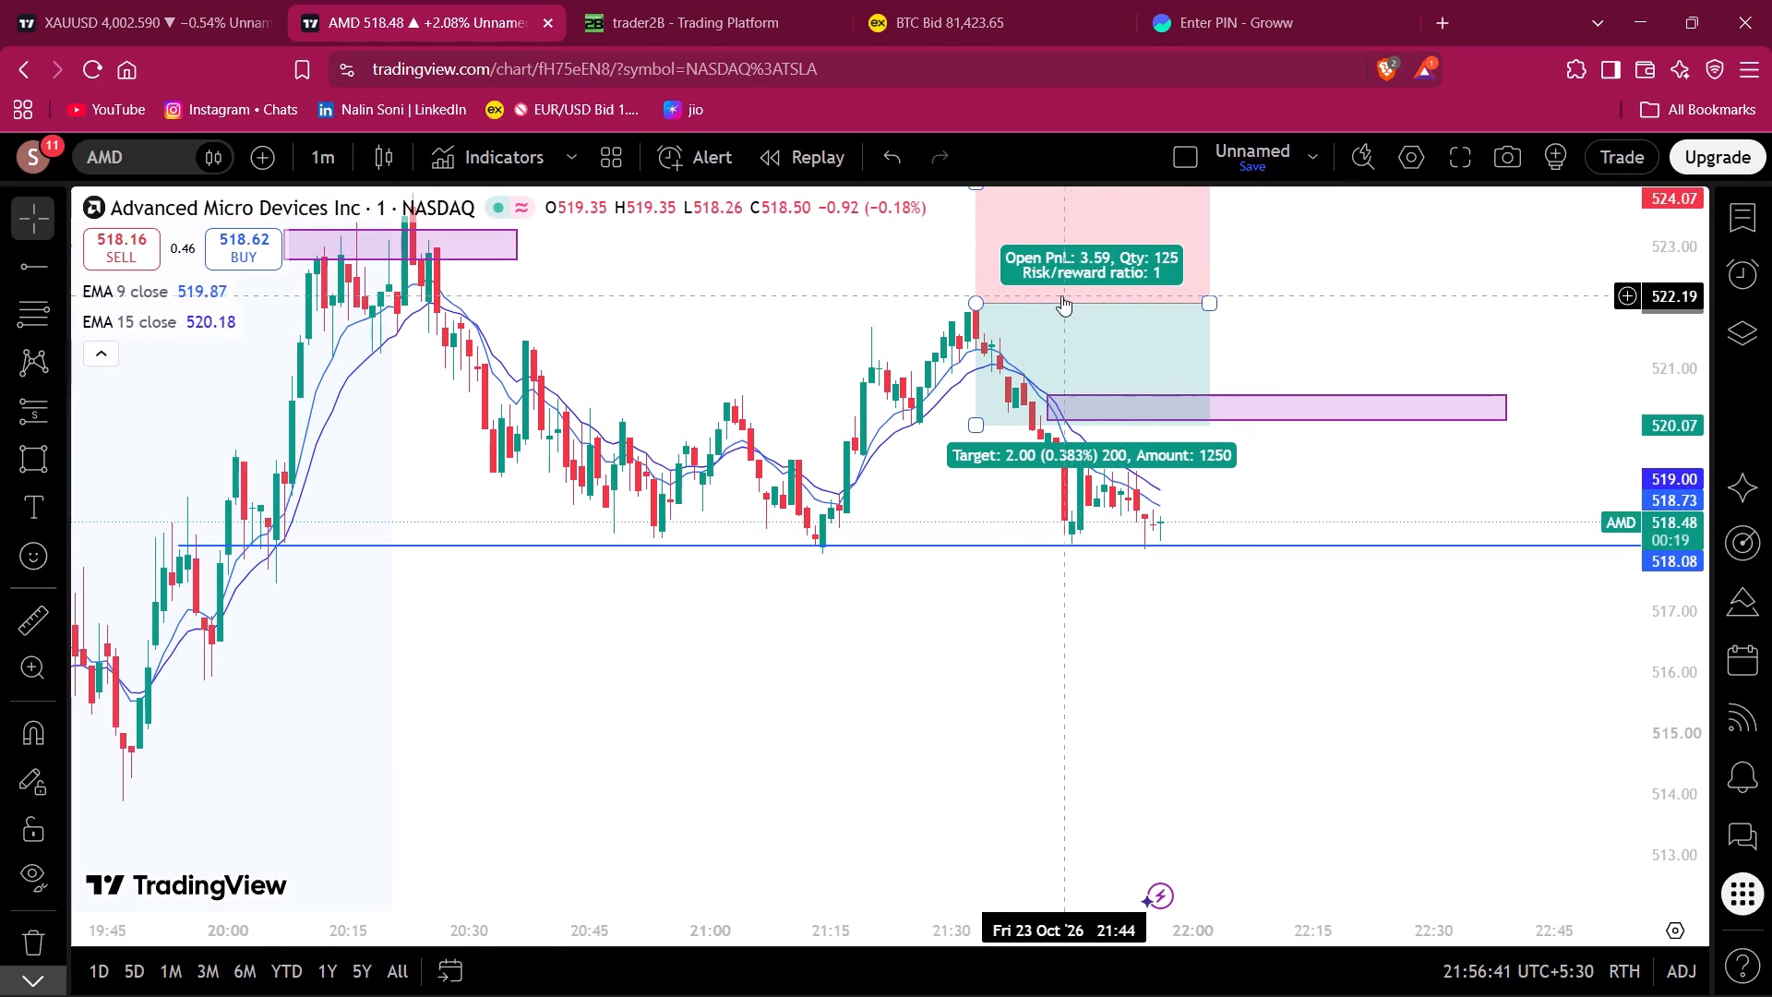
drag(1048, 302, 1027, 312)
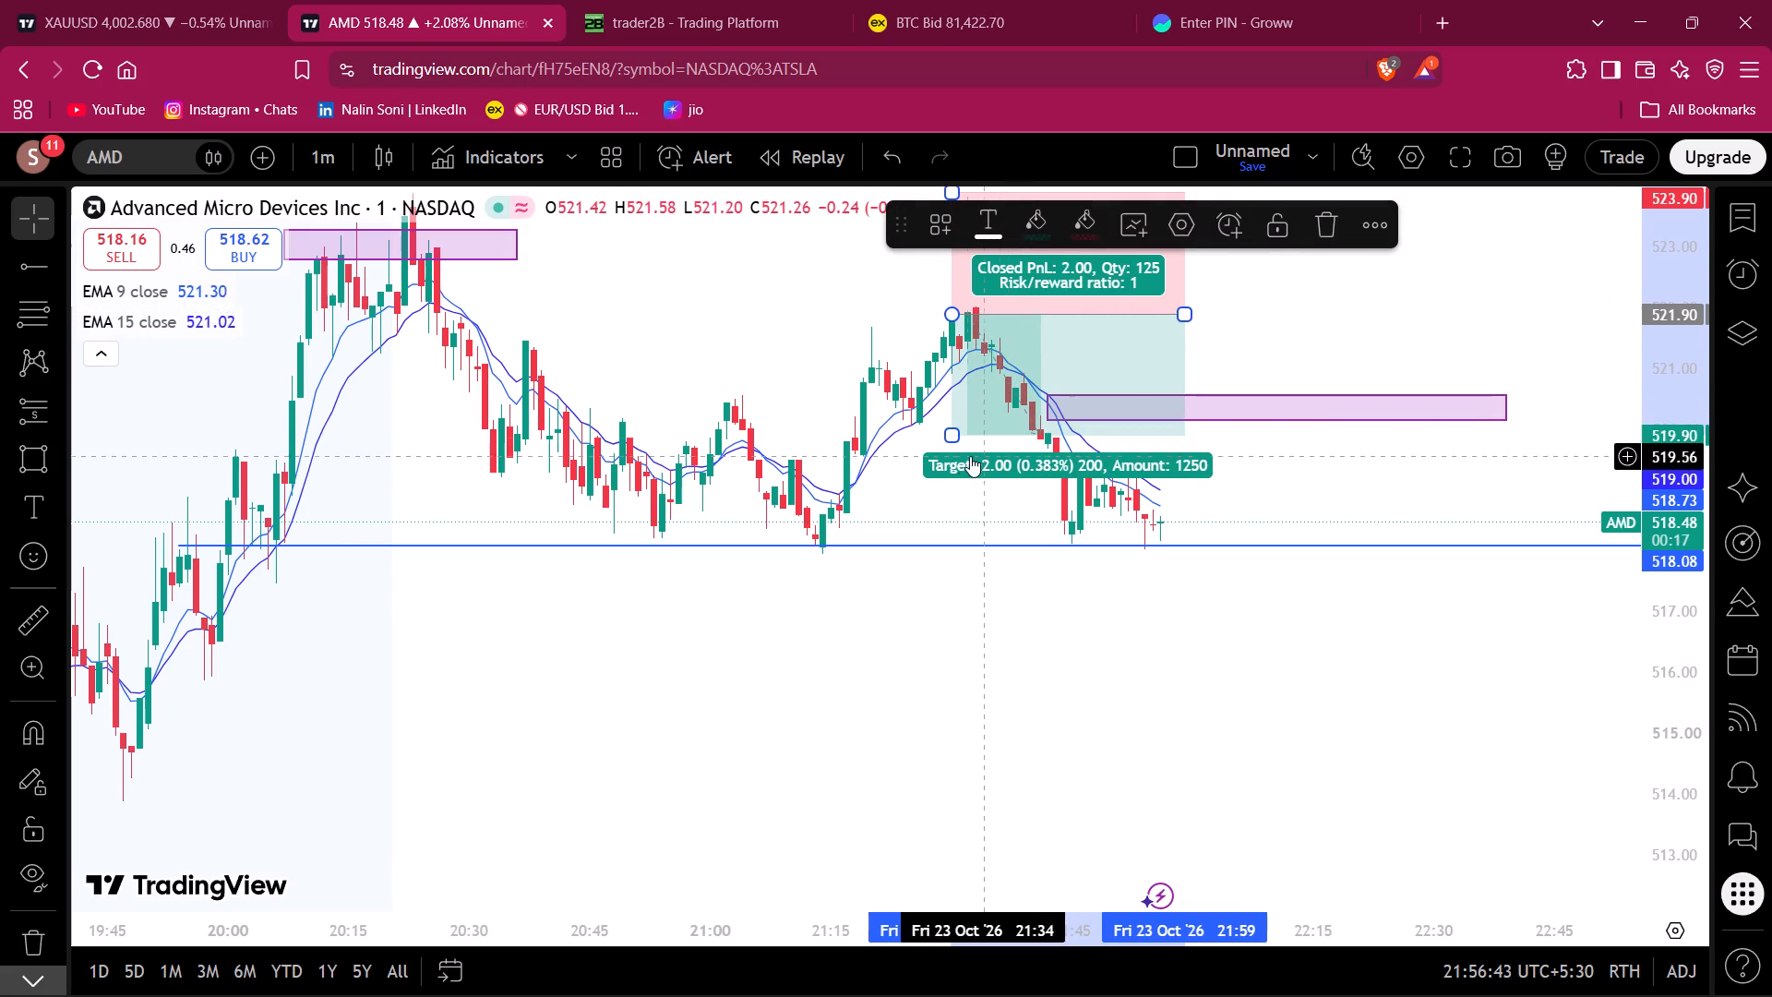
Extend the short position's profit target down to about 514.88.
drag(952, 434, 1065, 740)
drag(1412, 641, 1383, 391)
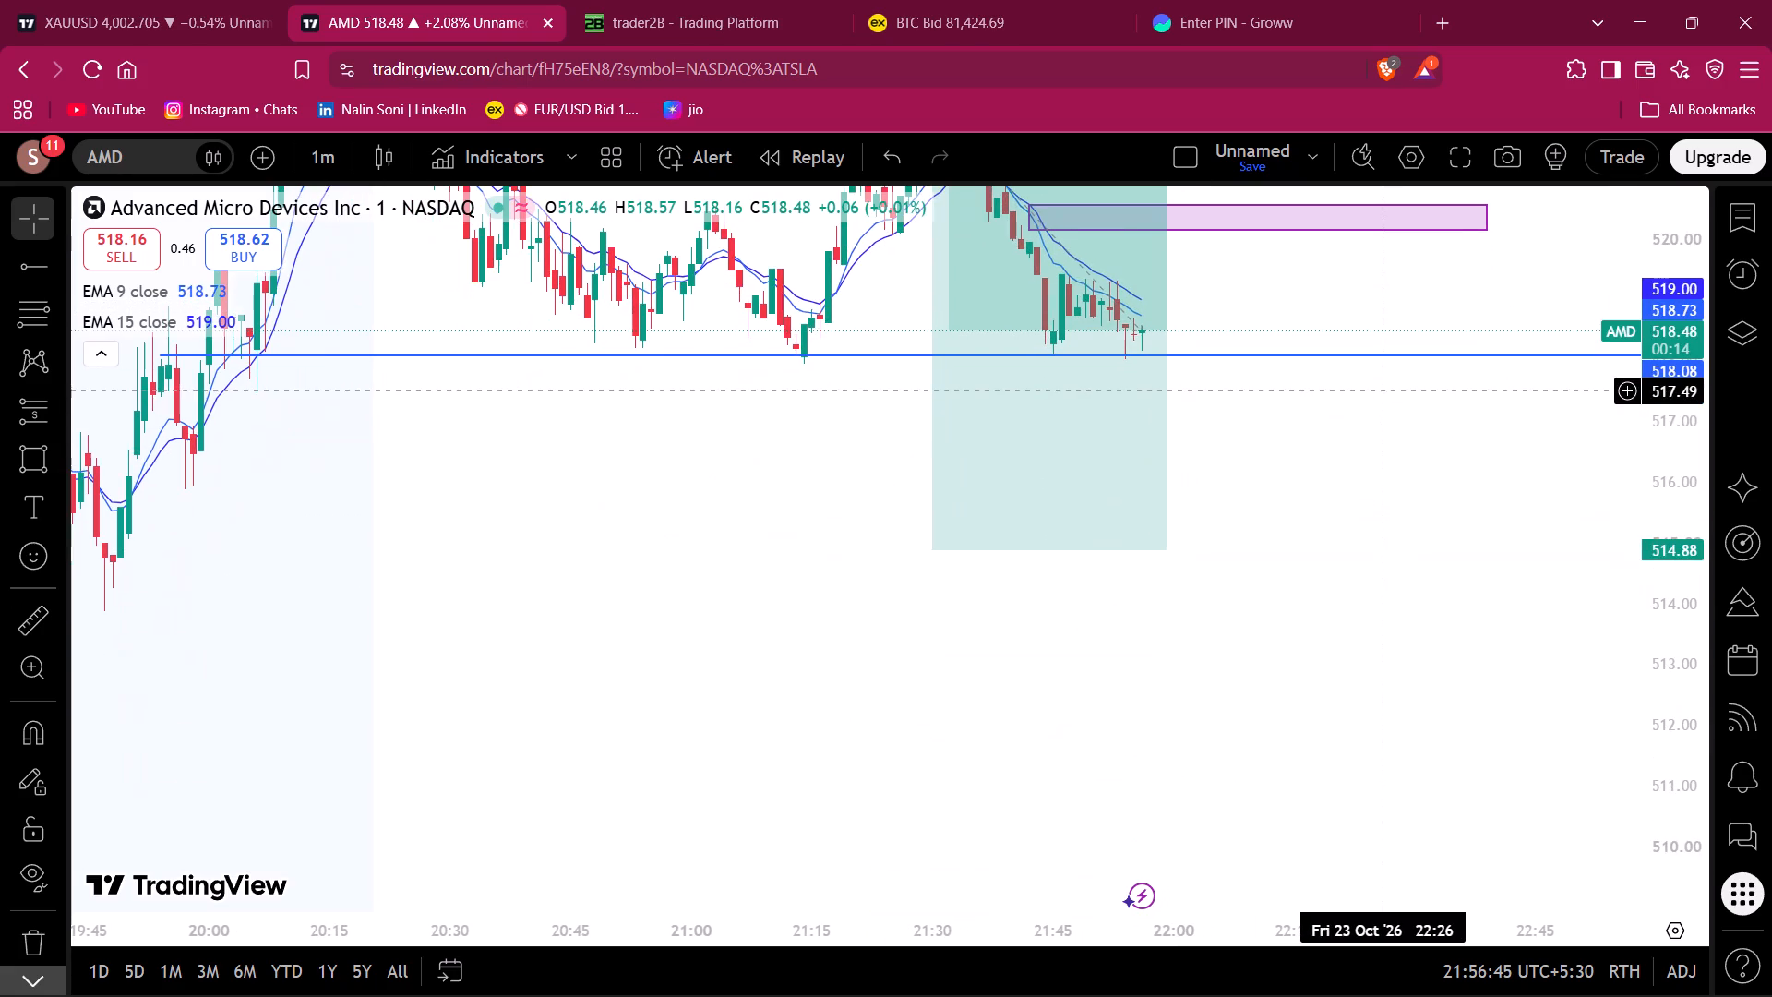
Tighten the AMD short position's stop level to about 523.51.
drag(1373, 394, 1433, 930)
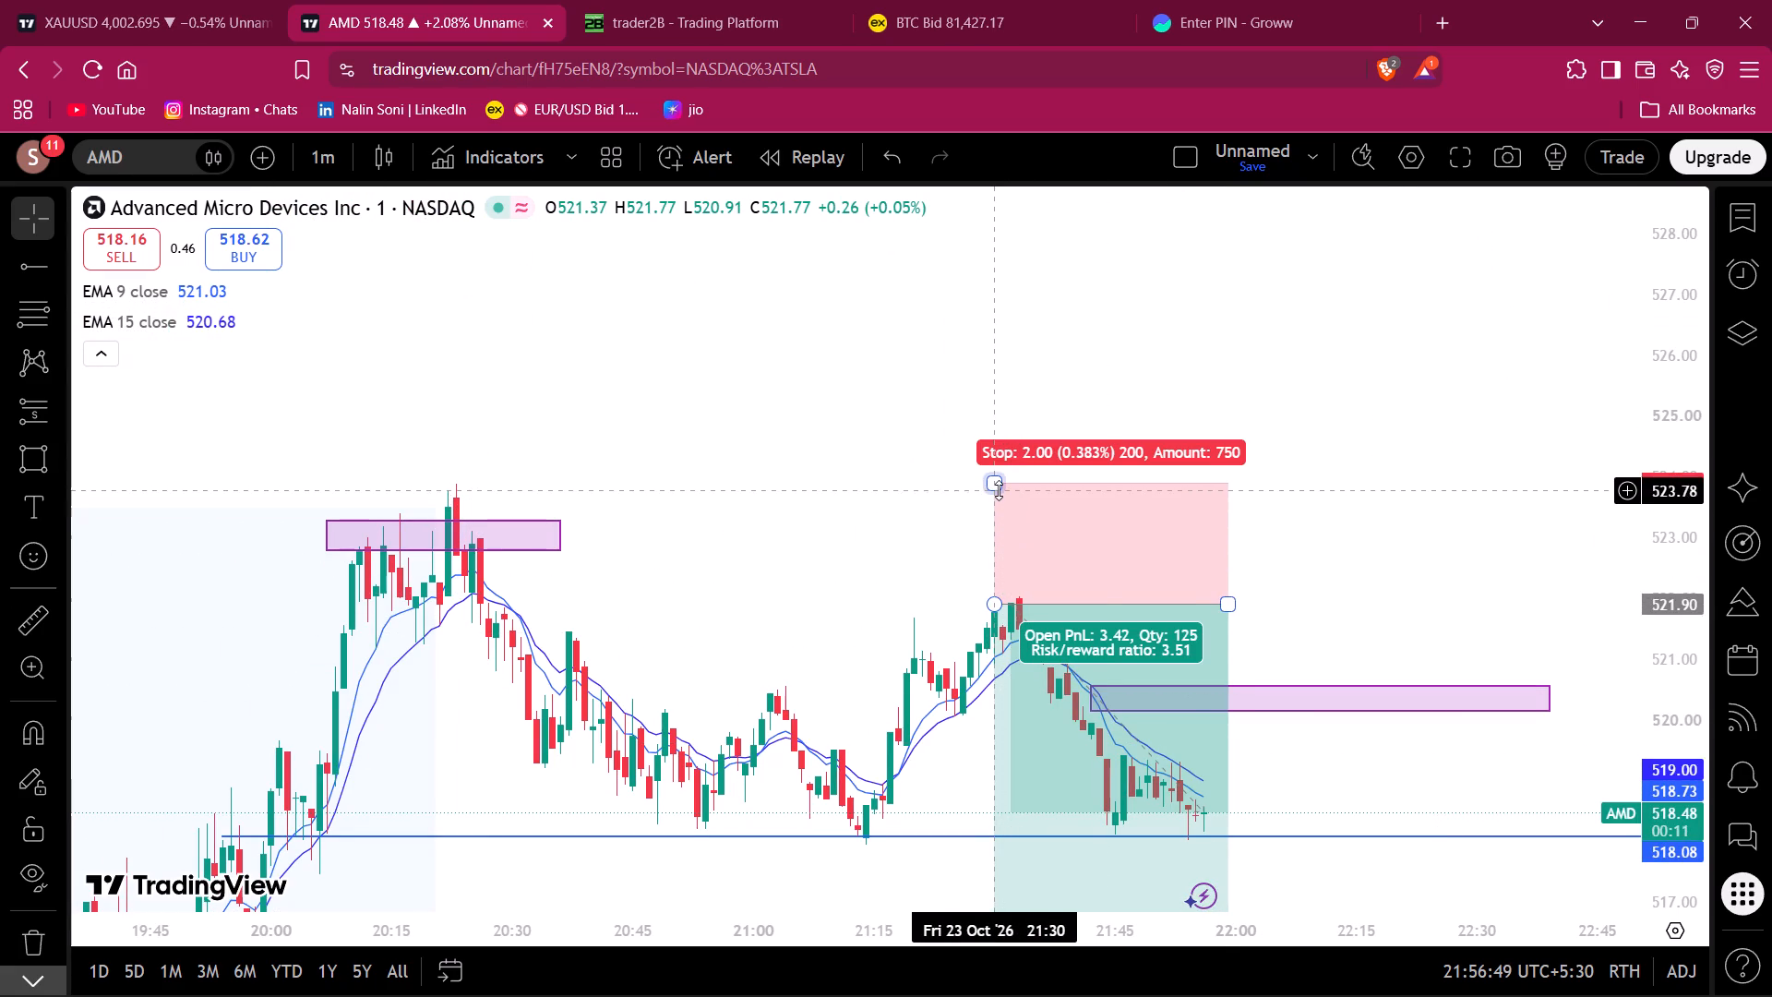
drag(999, 490, 996, 507)
click(1242, 556)
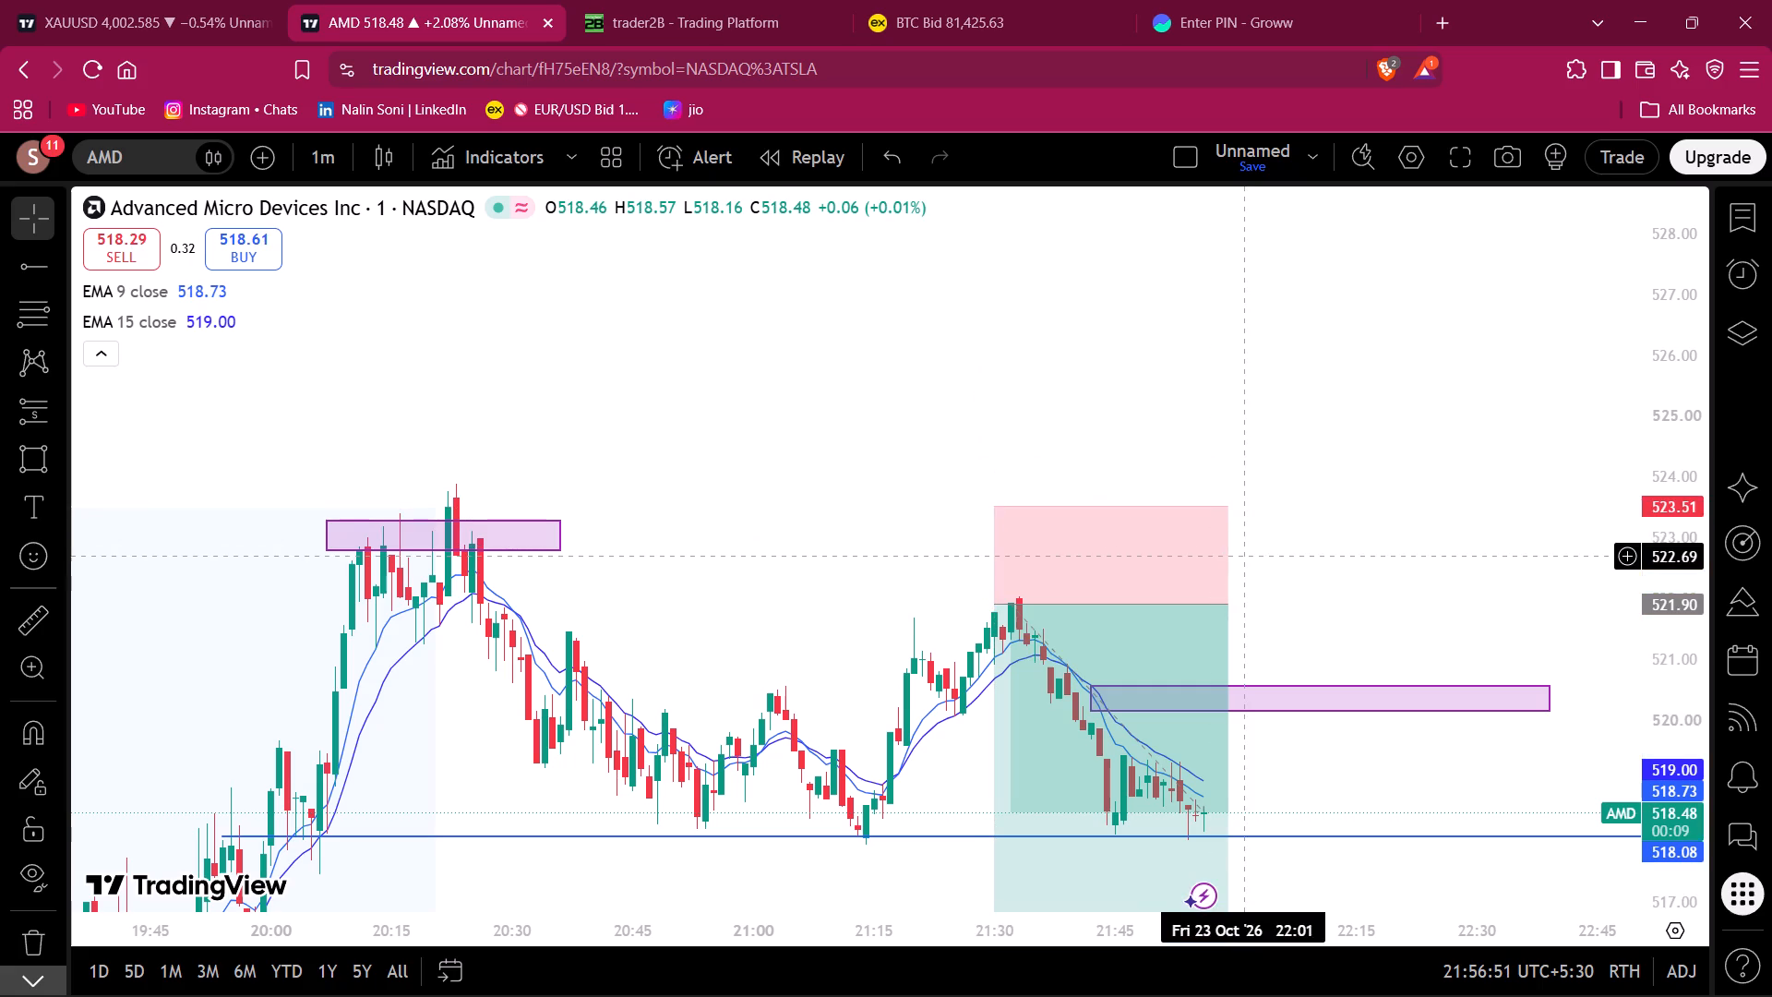
Extend the short position's profit target slightly down to about 514.76.
drag(1242, 556, 1104, 60)
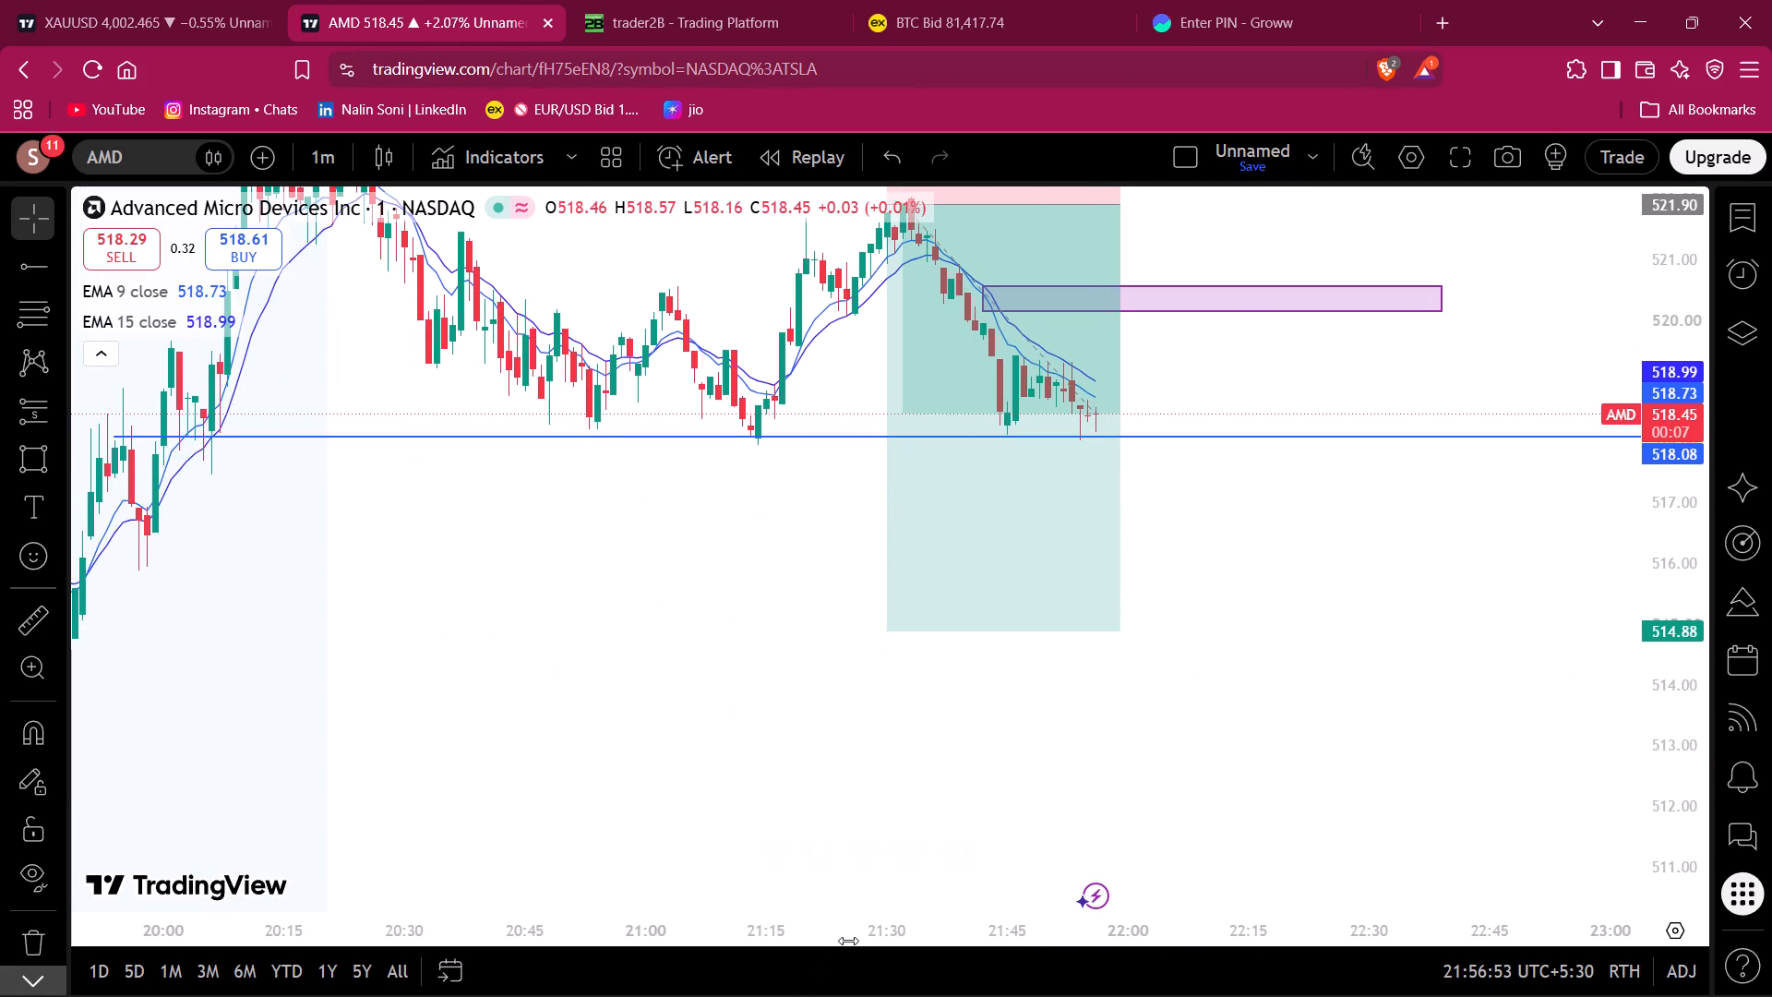
drag(848, 941, 1072, 894)
drag(1093, 626, 1151, 632)
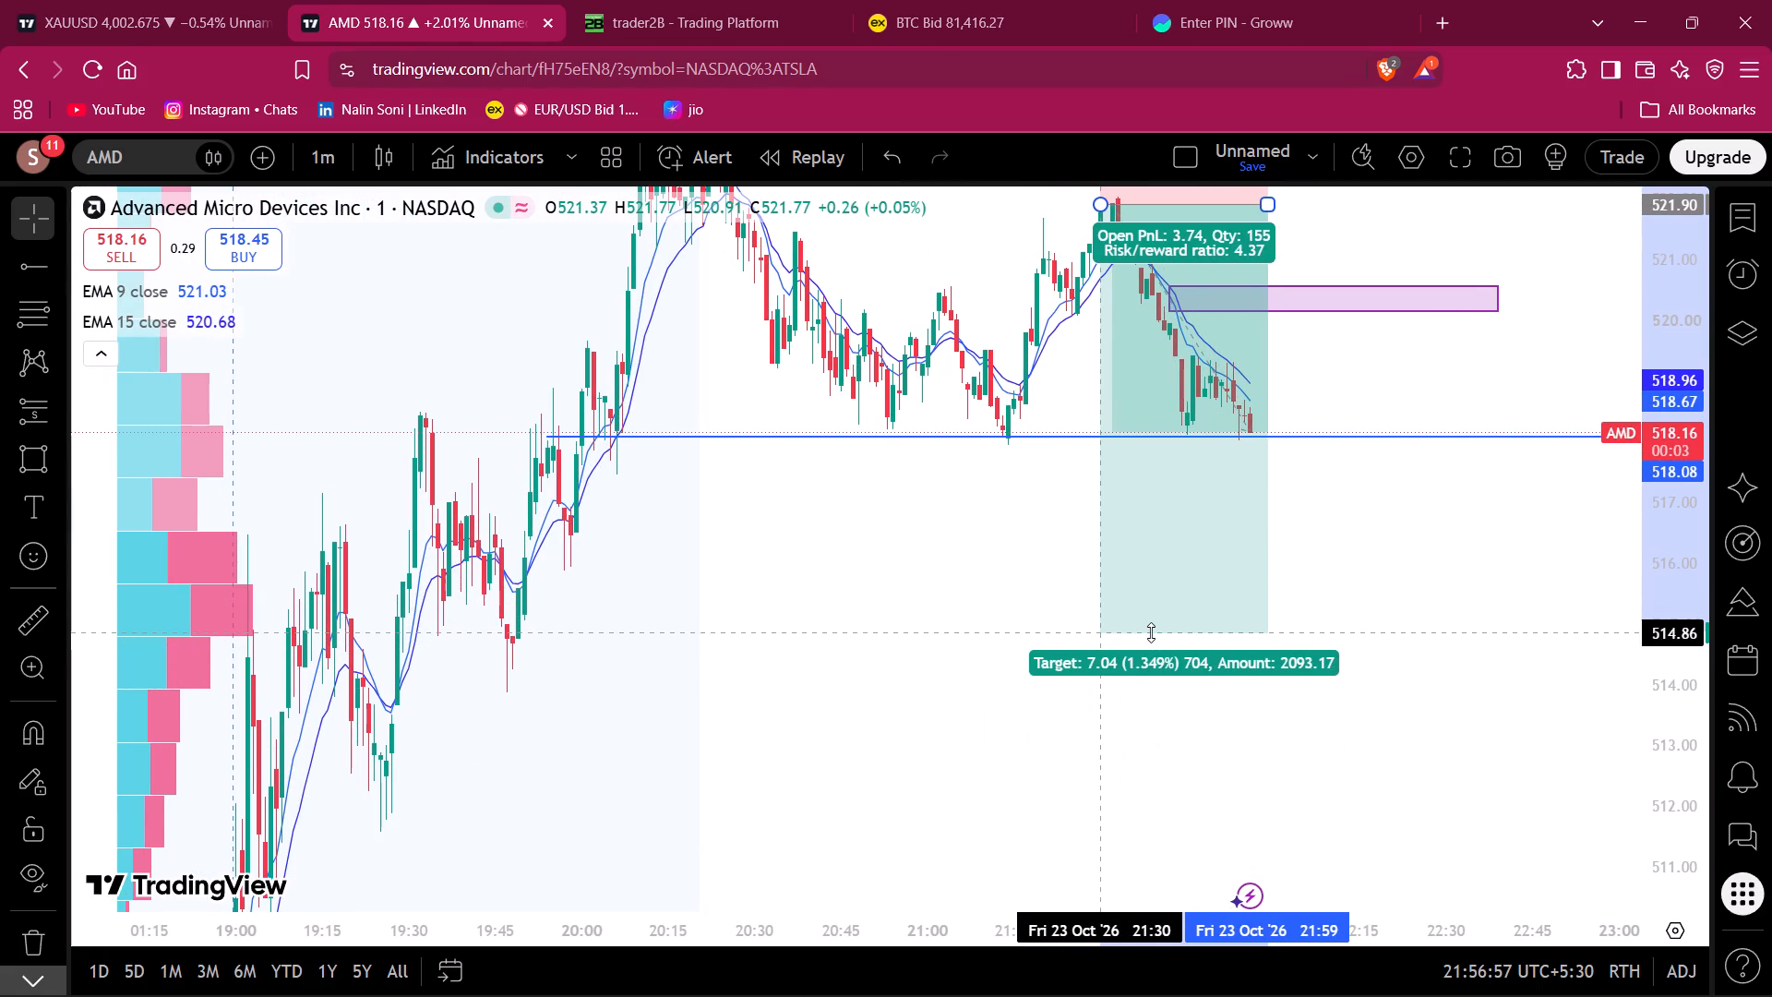
drag(1151, 632, 1151, 638)
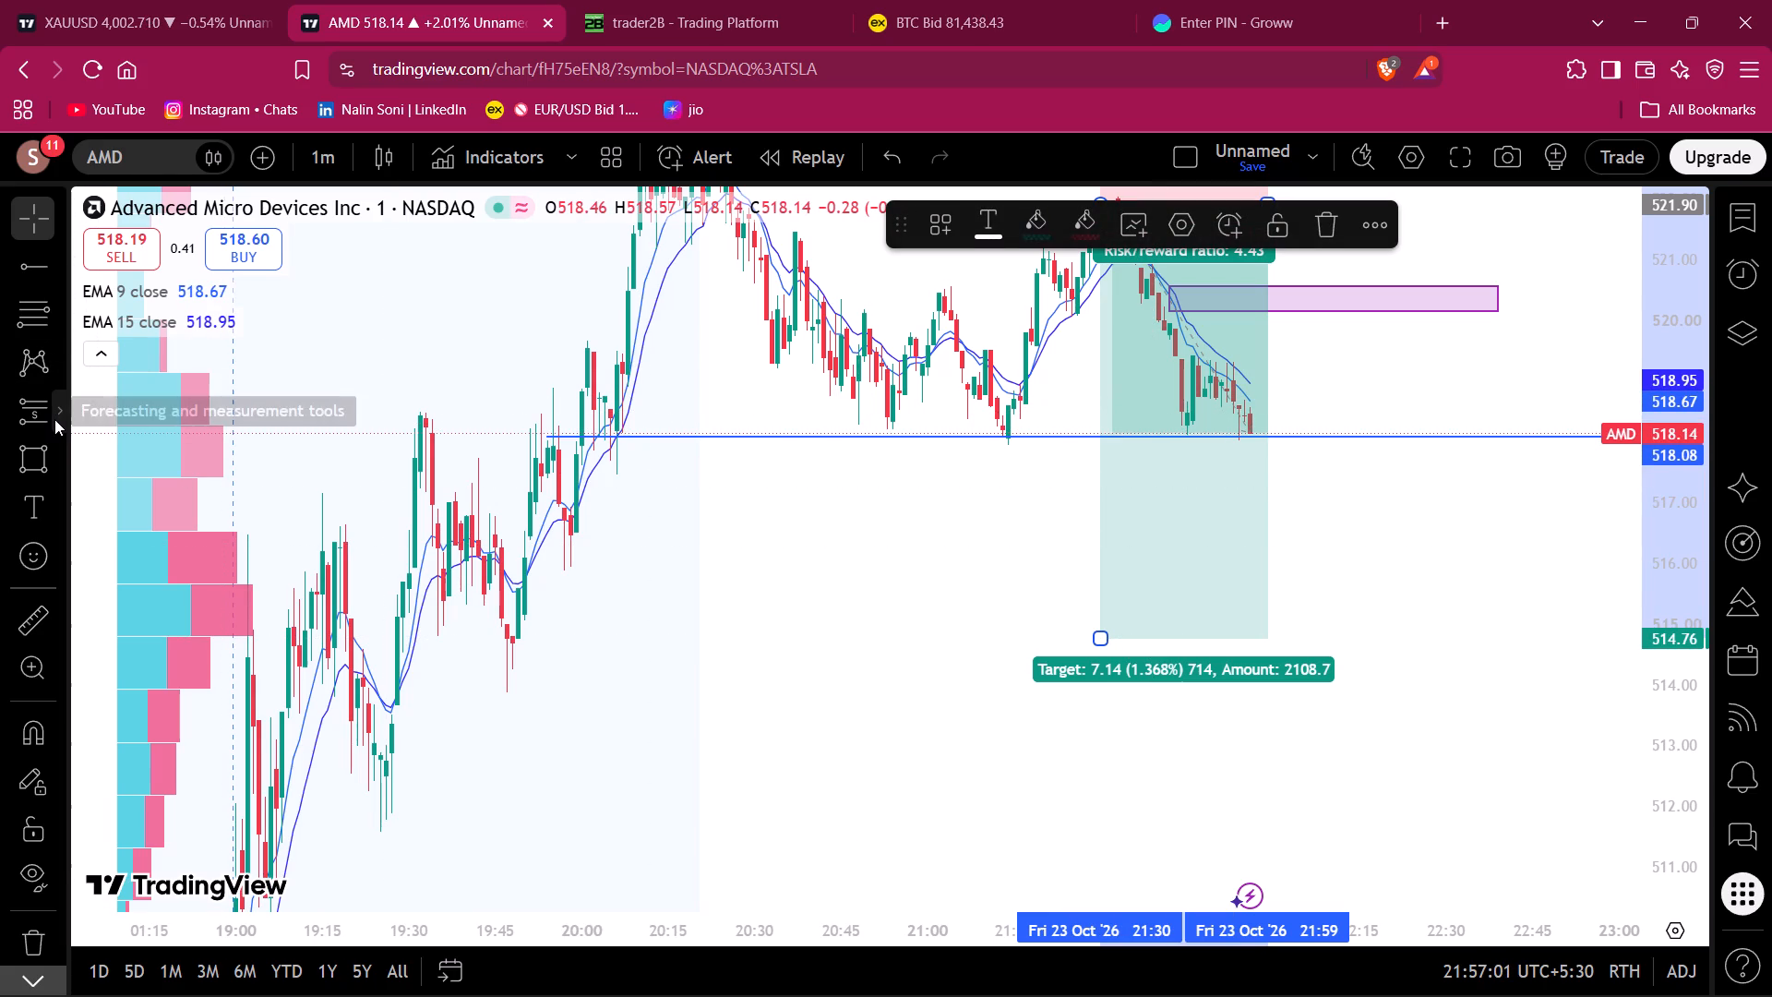
Check the open AMD short in trader2B, and examine AMD's latest candles around the 518.08 line in TradingView.
click(682, 0)
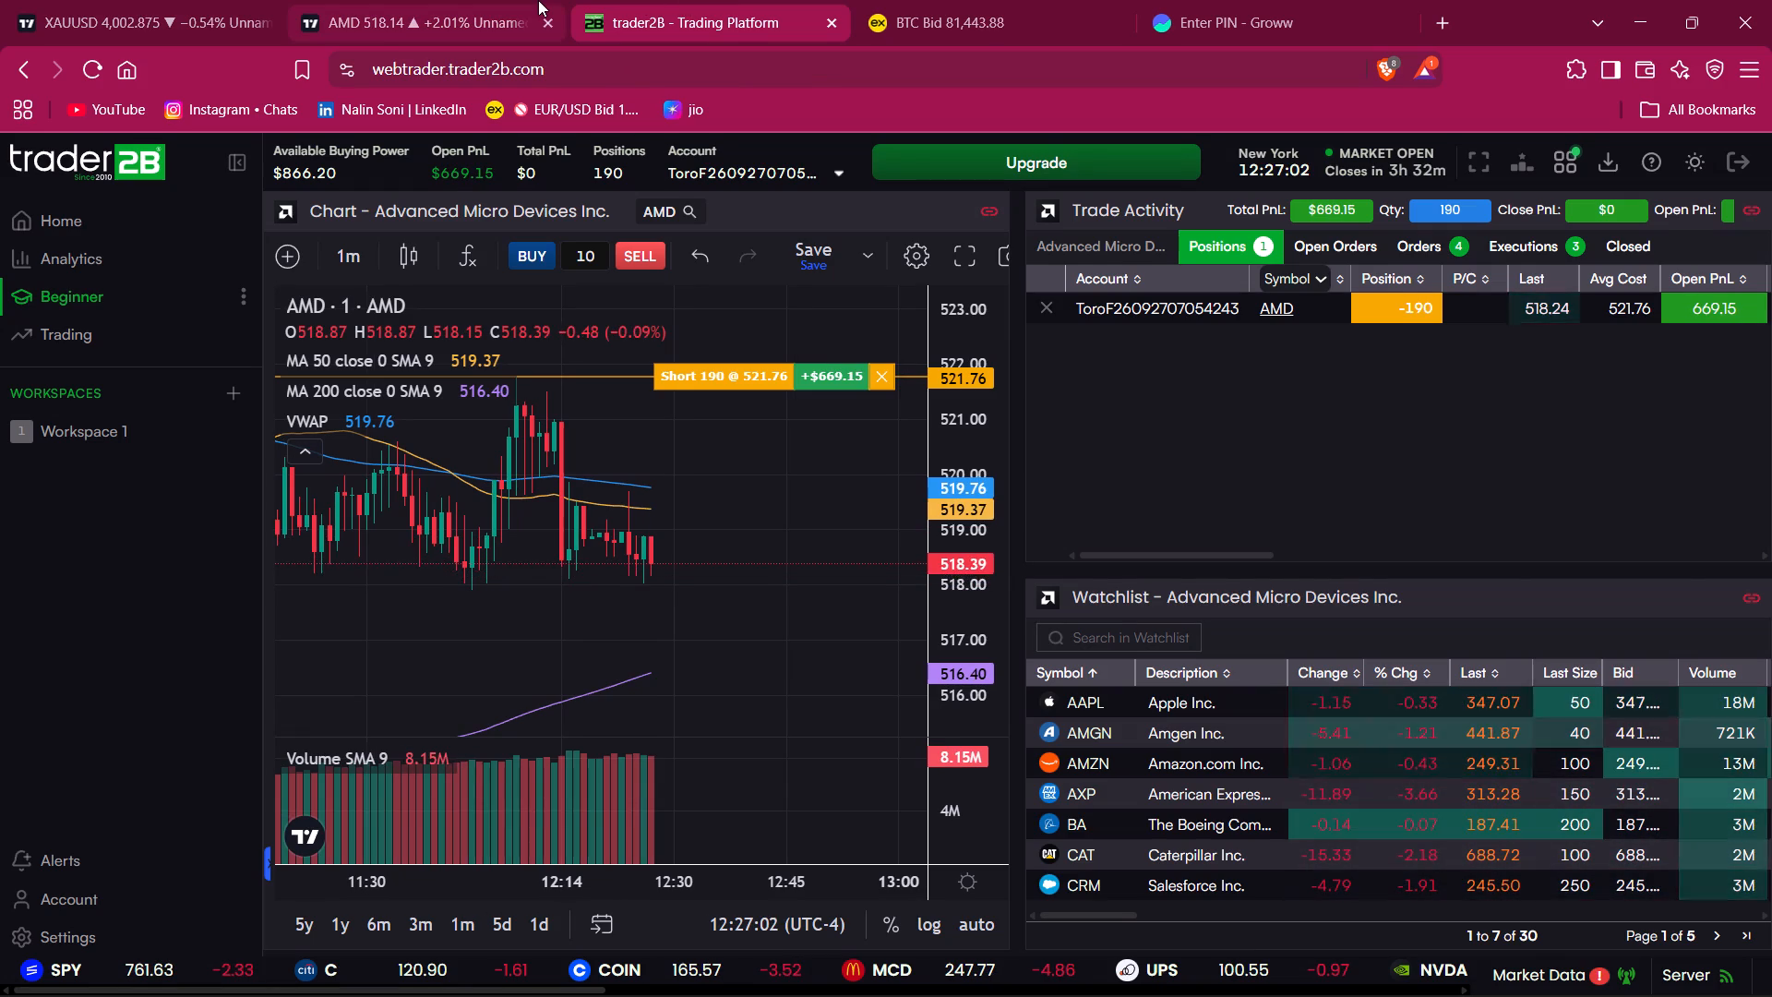
click(468, 0)
drag(1333, 553, 1081, 617)
drag(1193, 944, 1034, 955)
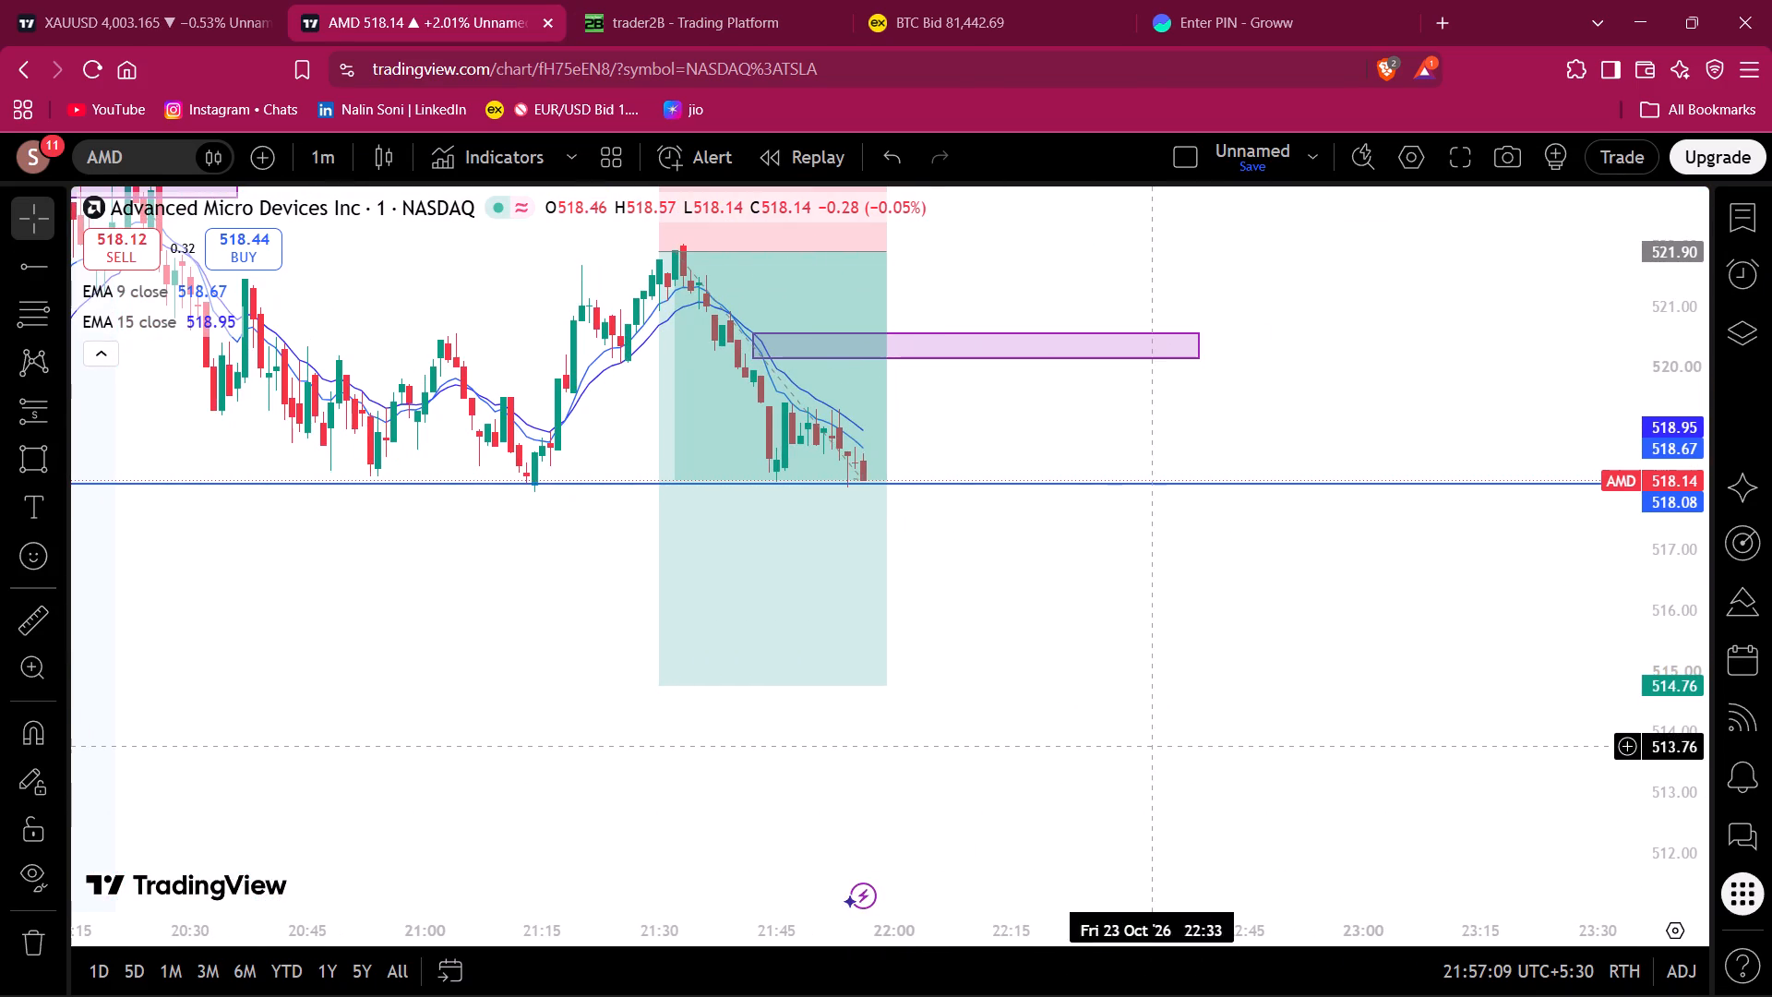
drag(1150, 747, 1412, 782)
drag(1677, 749, 1640, 379)
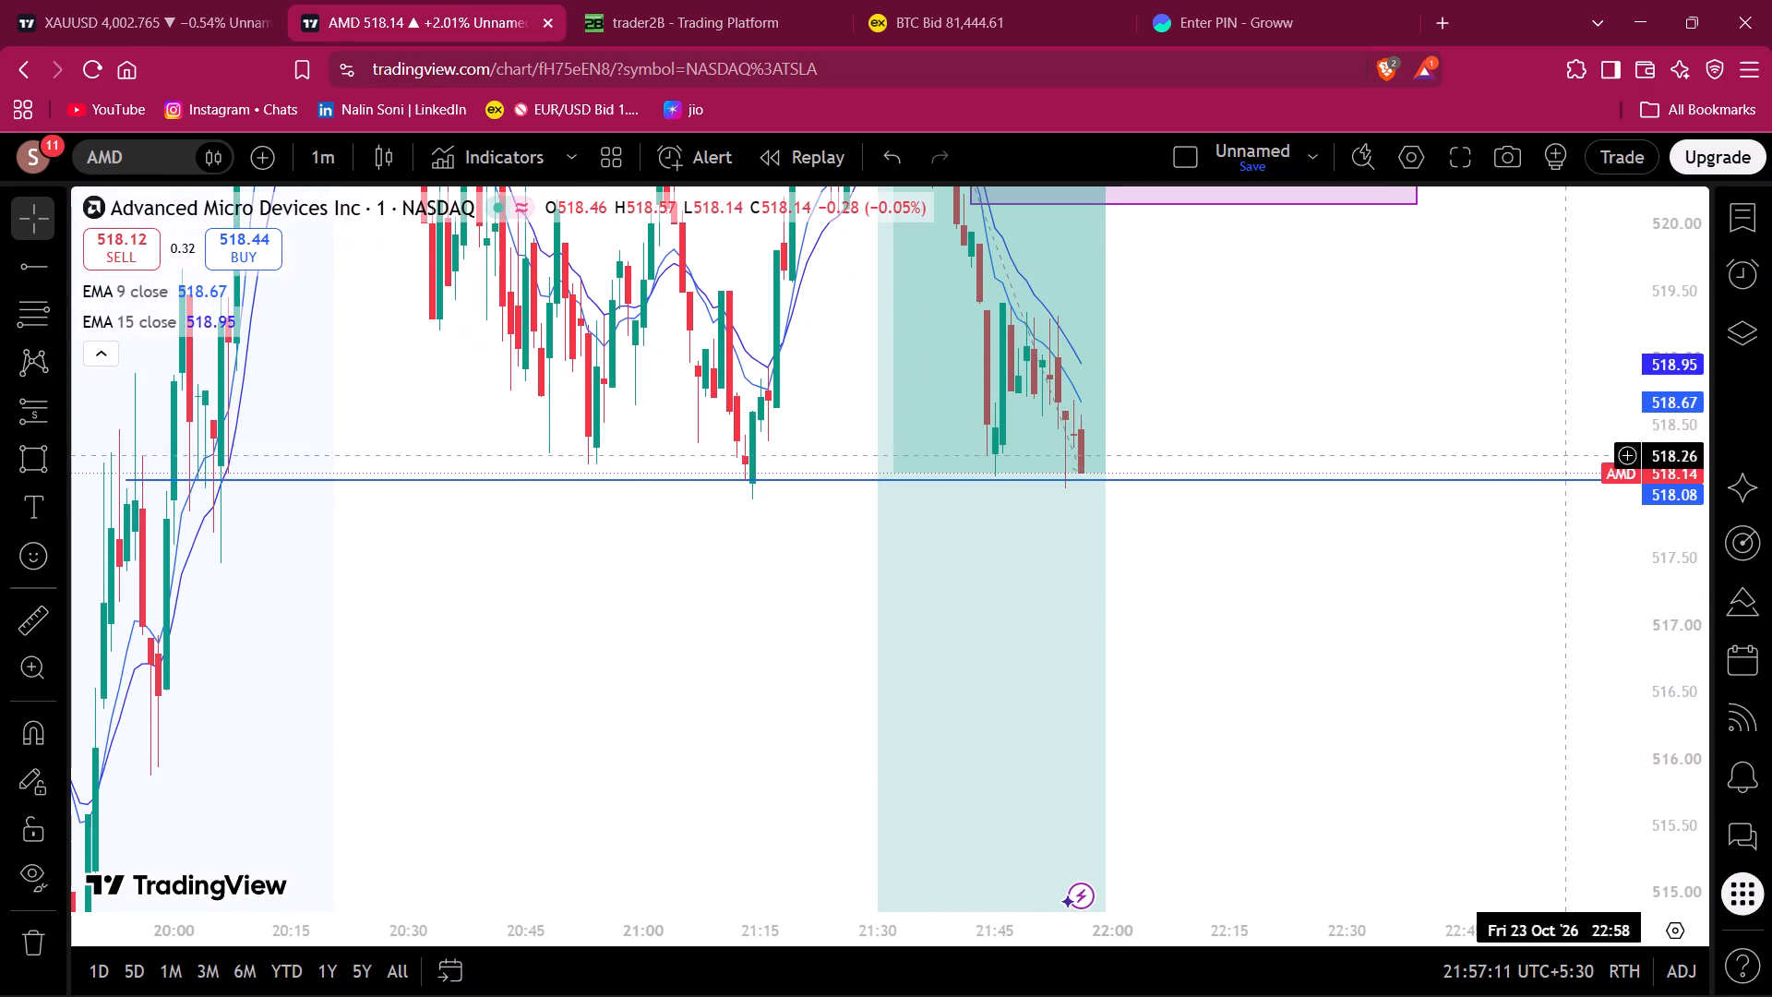
drag(1386, 607, 1358, 639)
drag(1255, 936, 1154, 919)
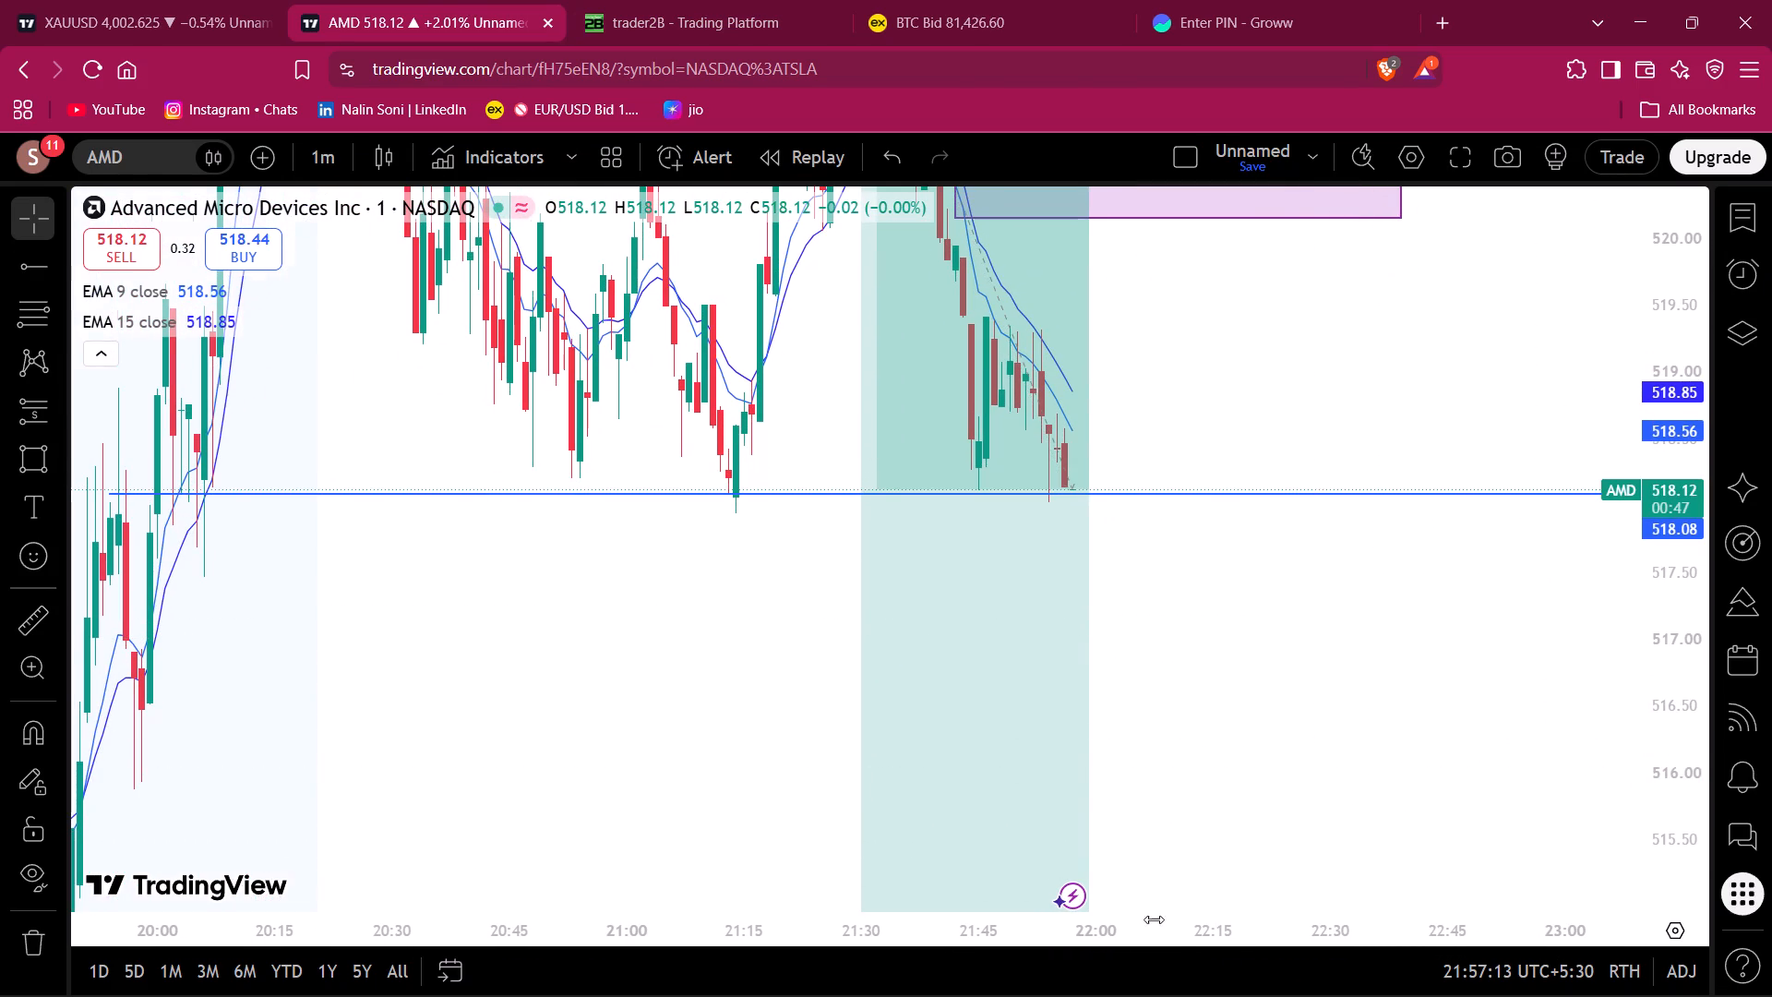
drag(1154, 919, 1032, 890)
drag(931, 618, 1229, 651)
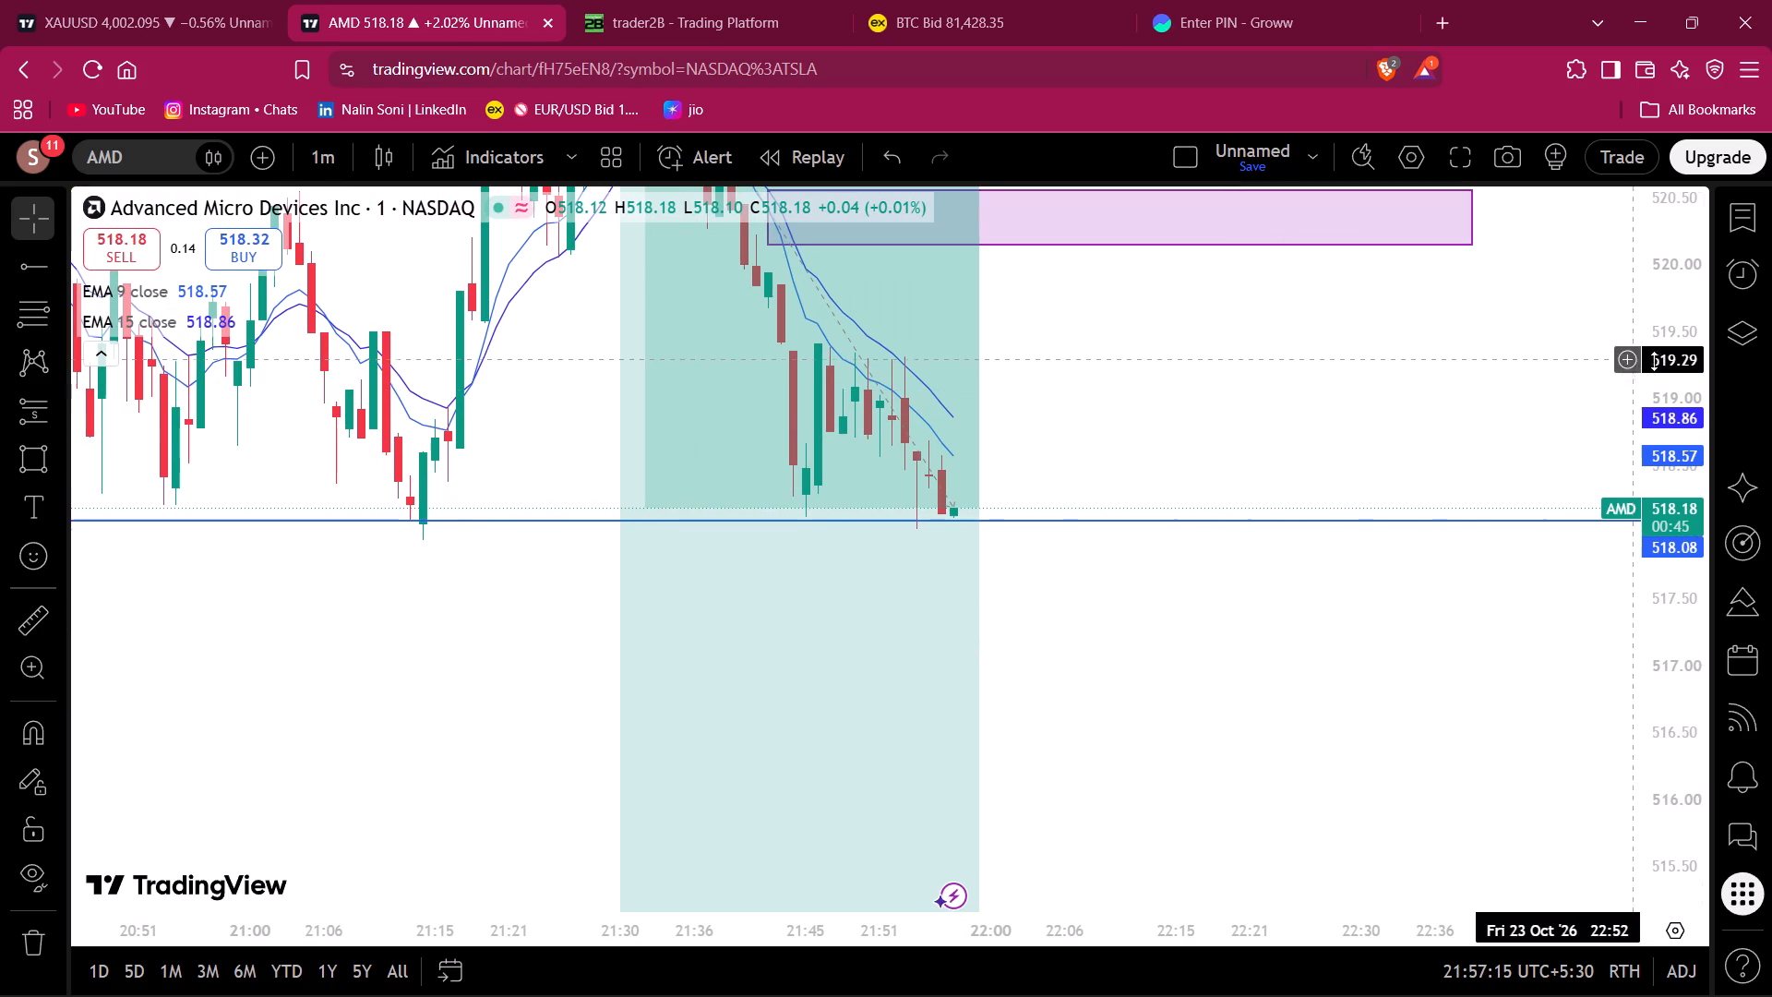
drag(1658, 361, 1633, 547)
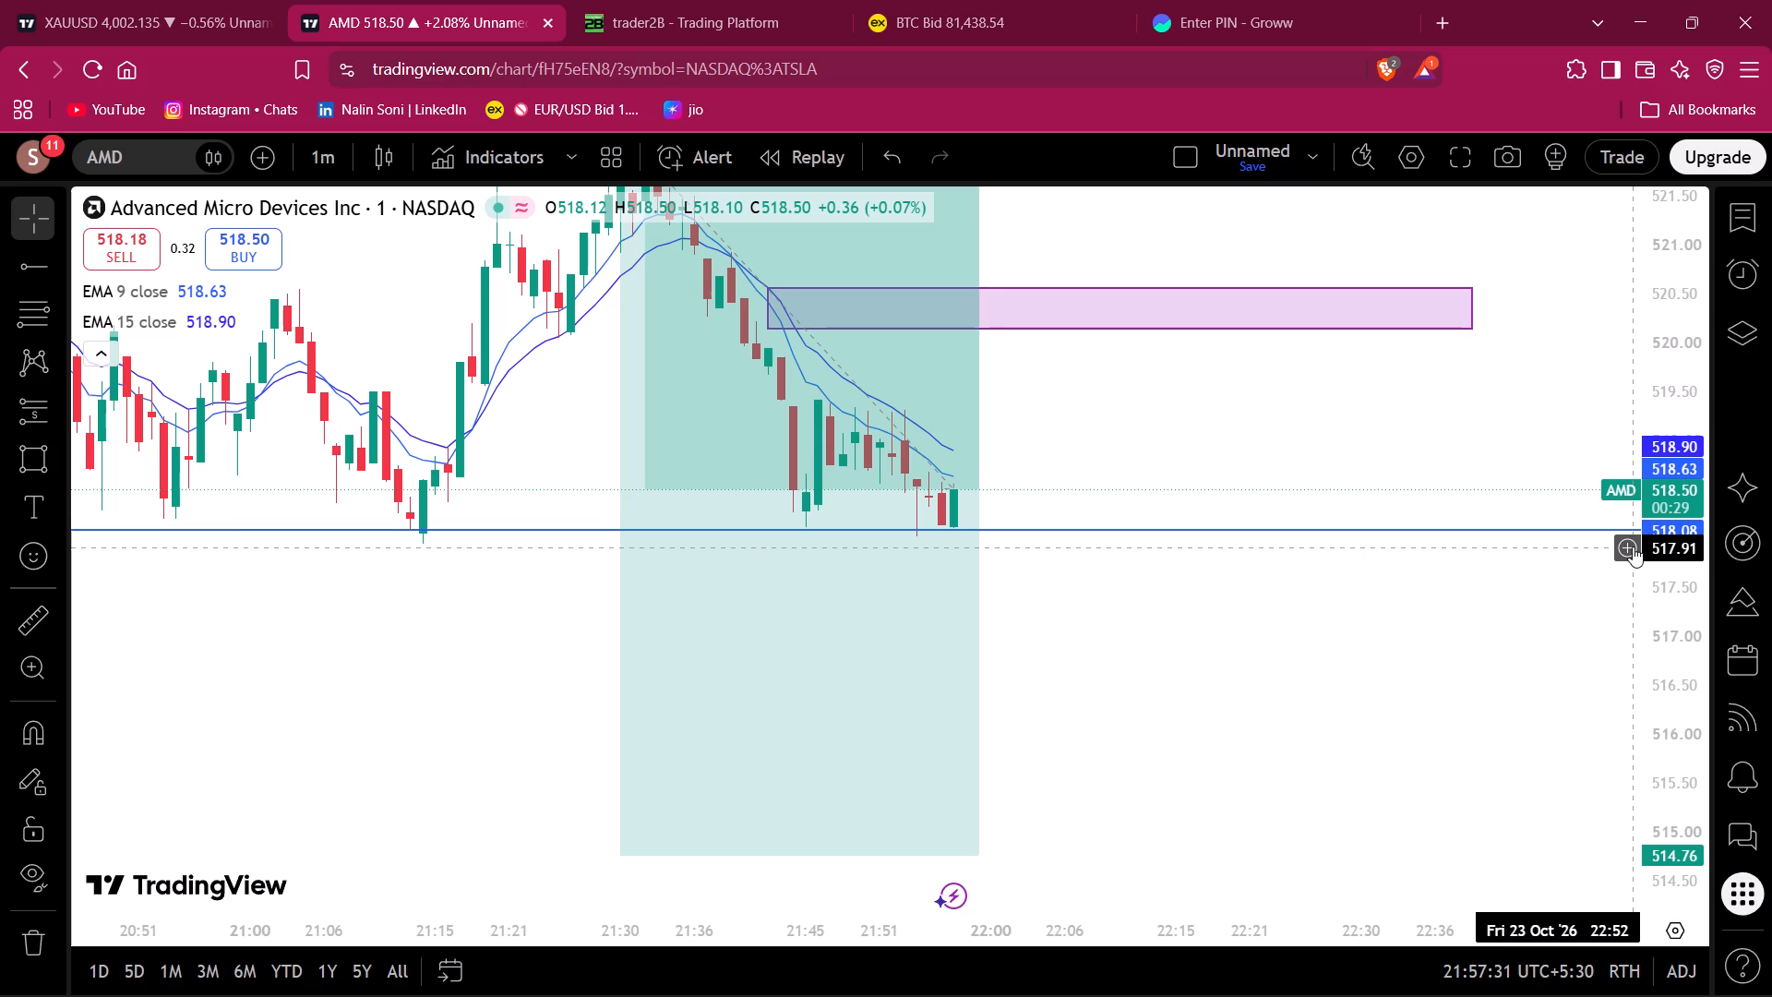
Add a Fixed range volume profile from the 21:33 peak at about 521.89 to the 21:57 candle at about 518.19.
drag(1691, 341, 1628, 680)
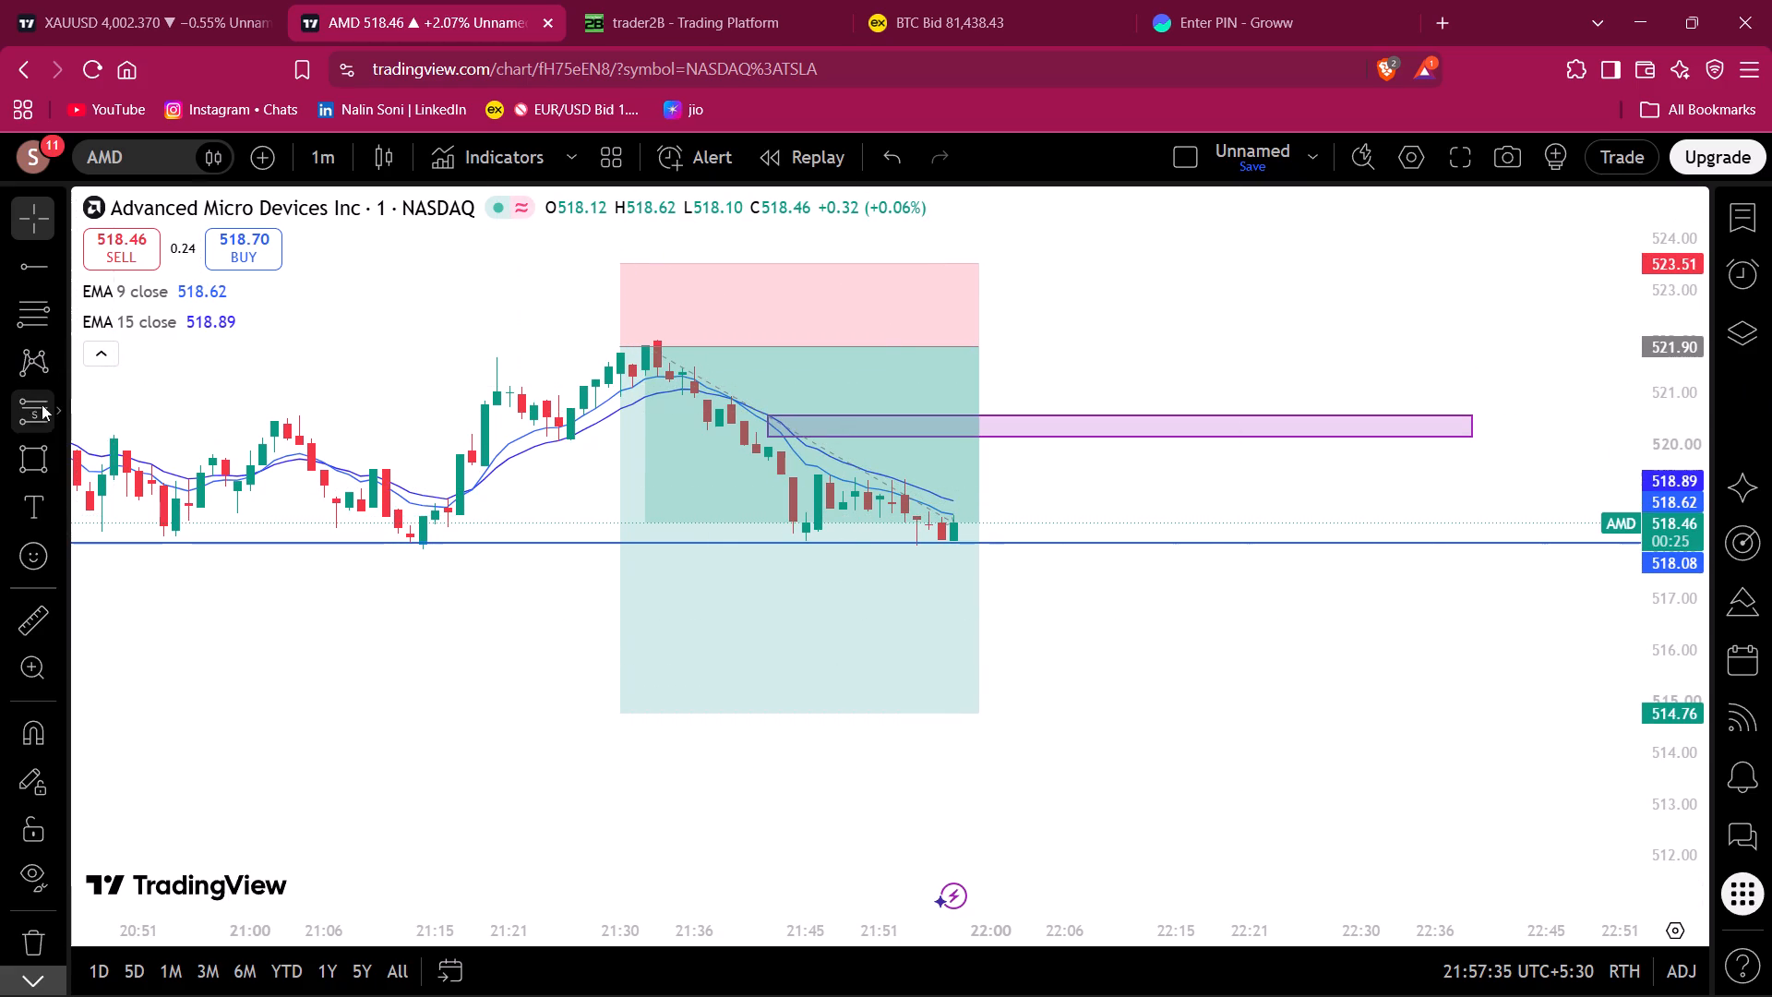
click(58, 406)
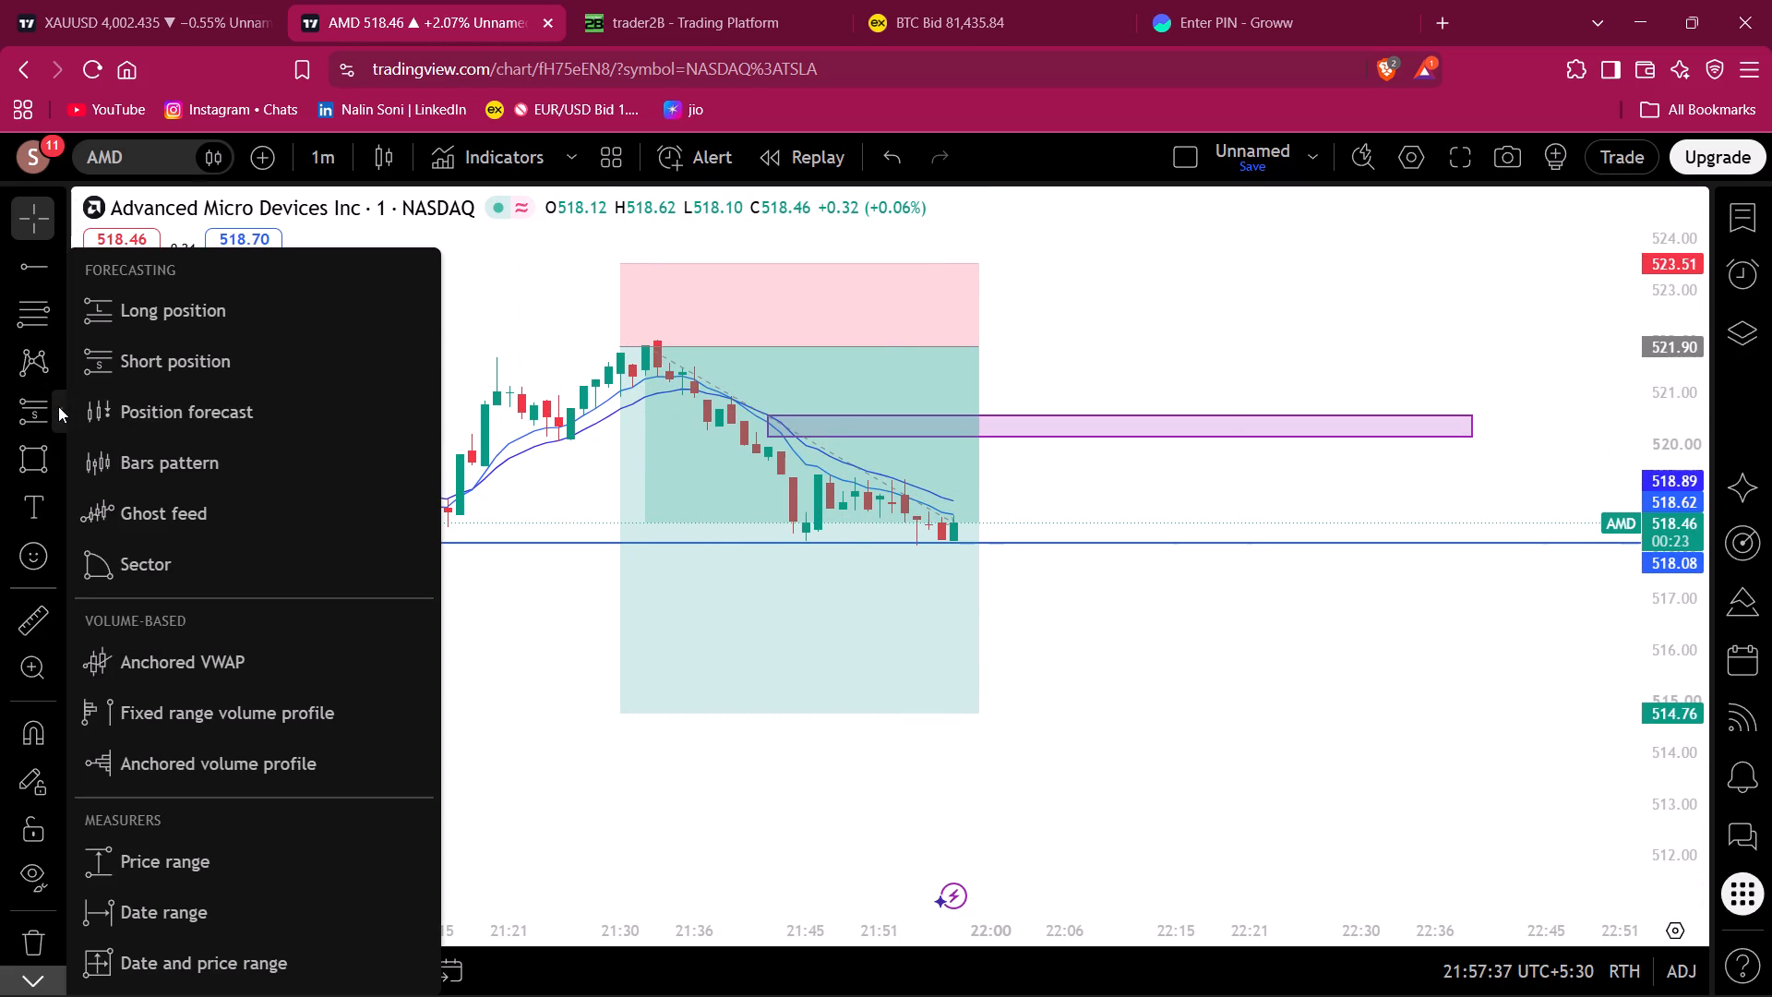
click(212, 698)
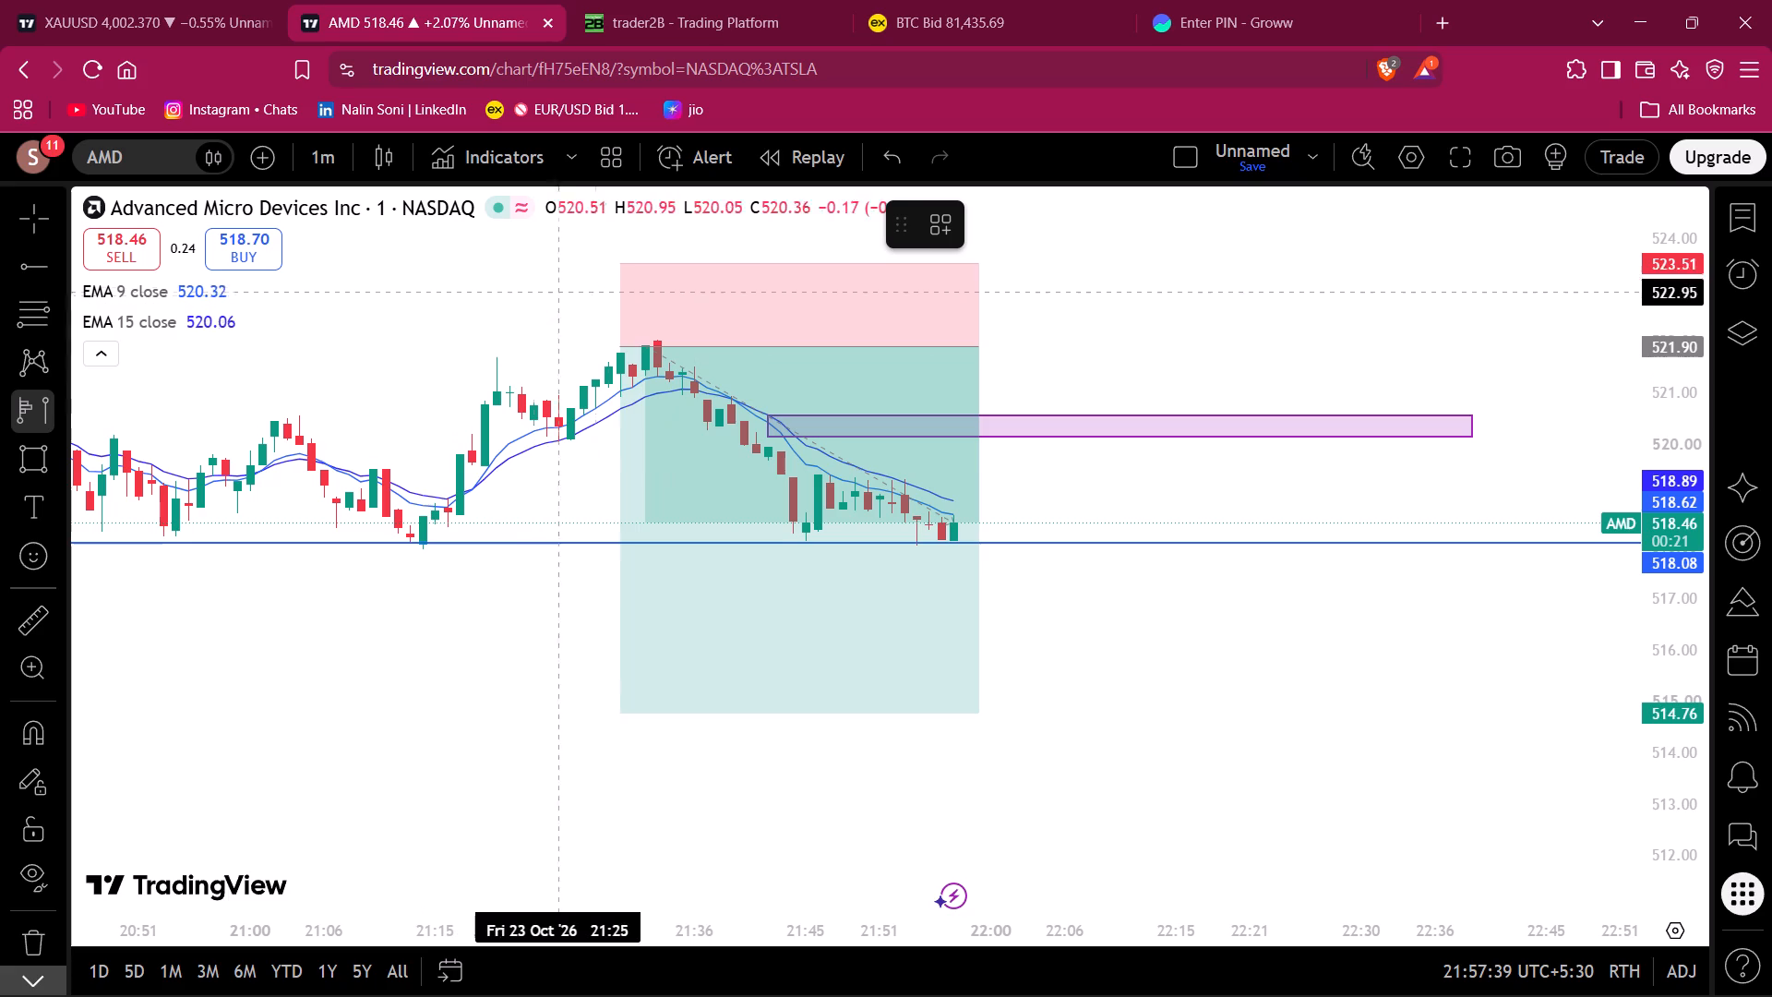
click(652, 346)
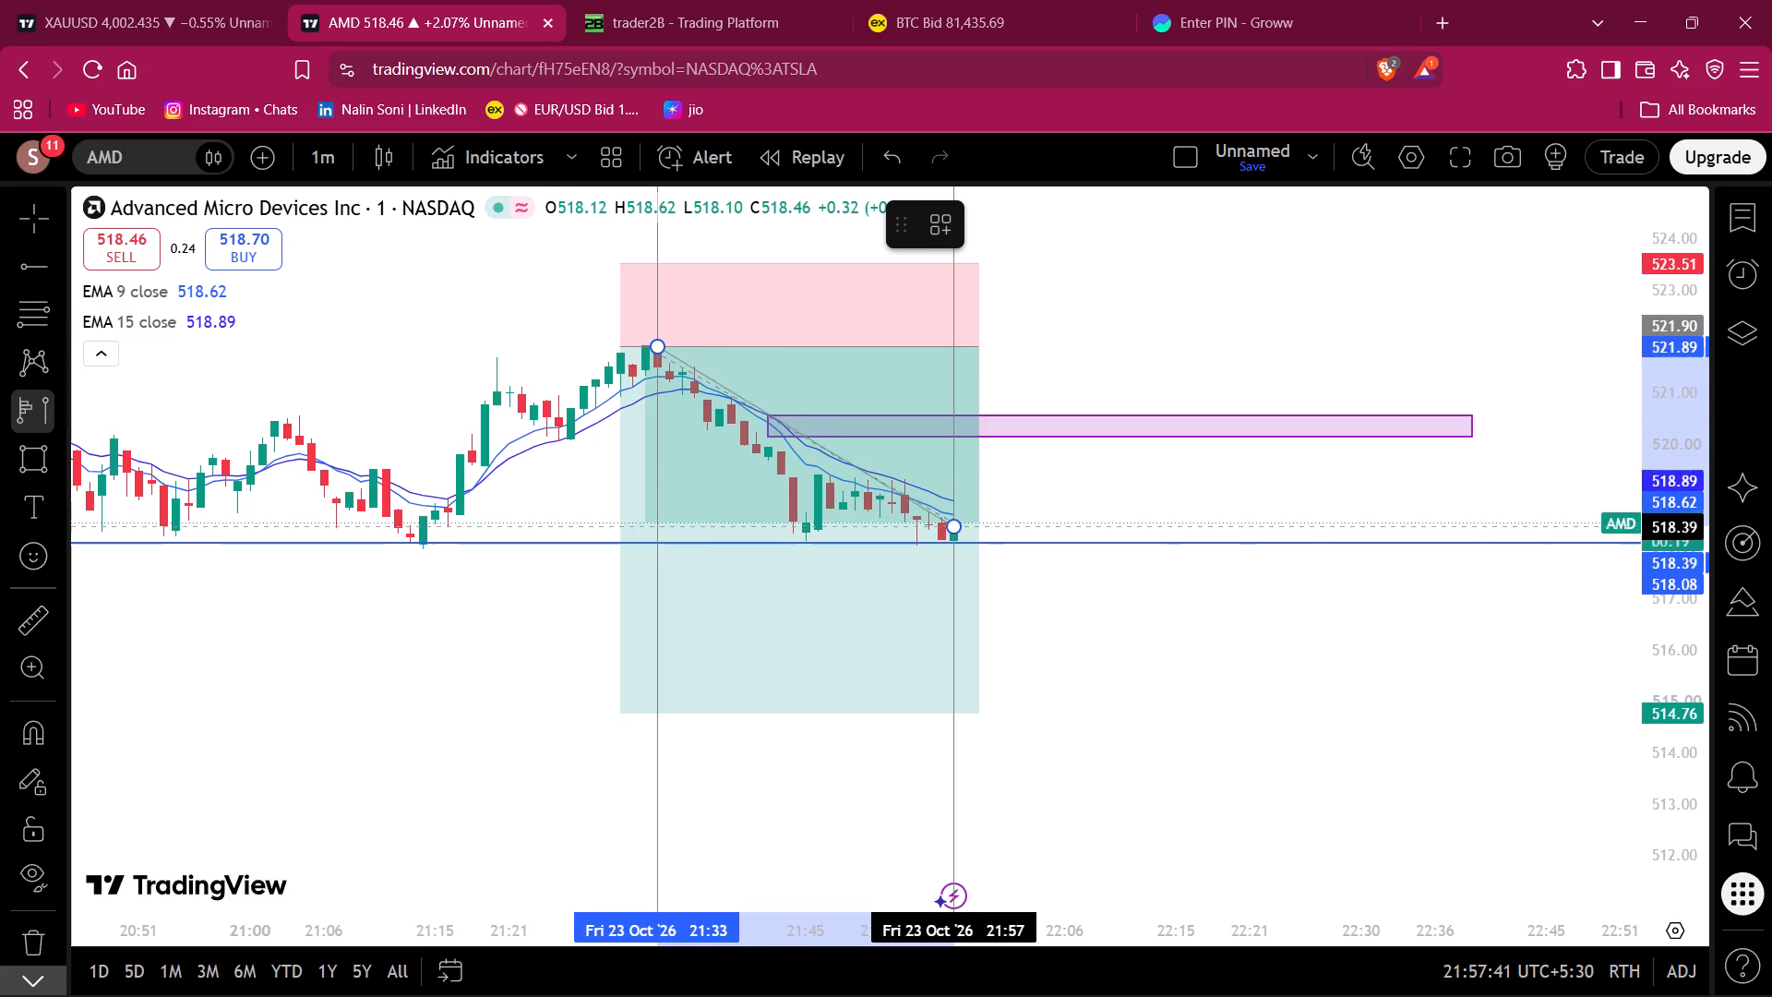
click(1056, 537)
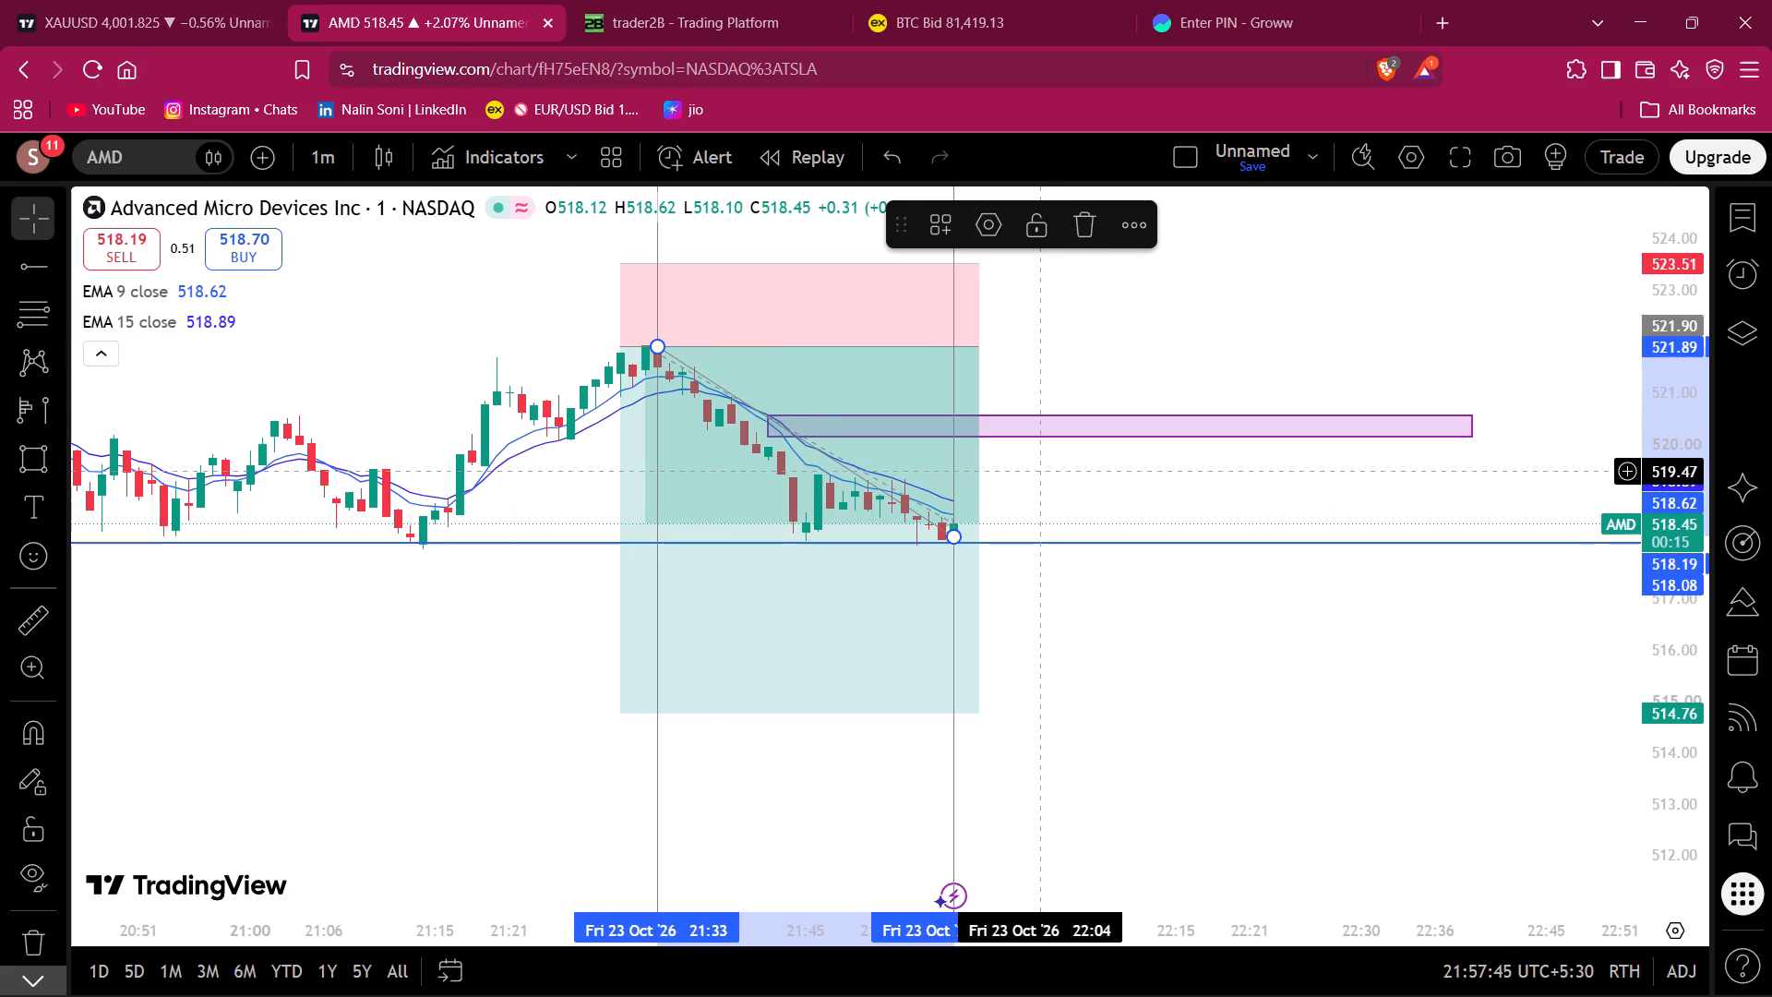
Move the volume profile's end anchor down onto the 518.08 line, at about 518.06.
drag(1659, 699, 1586, 366)
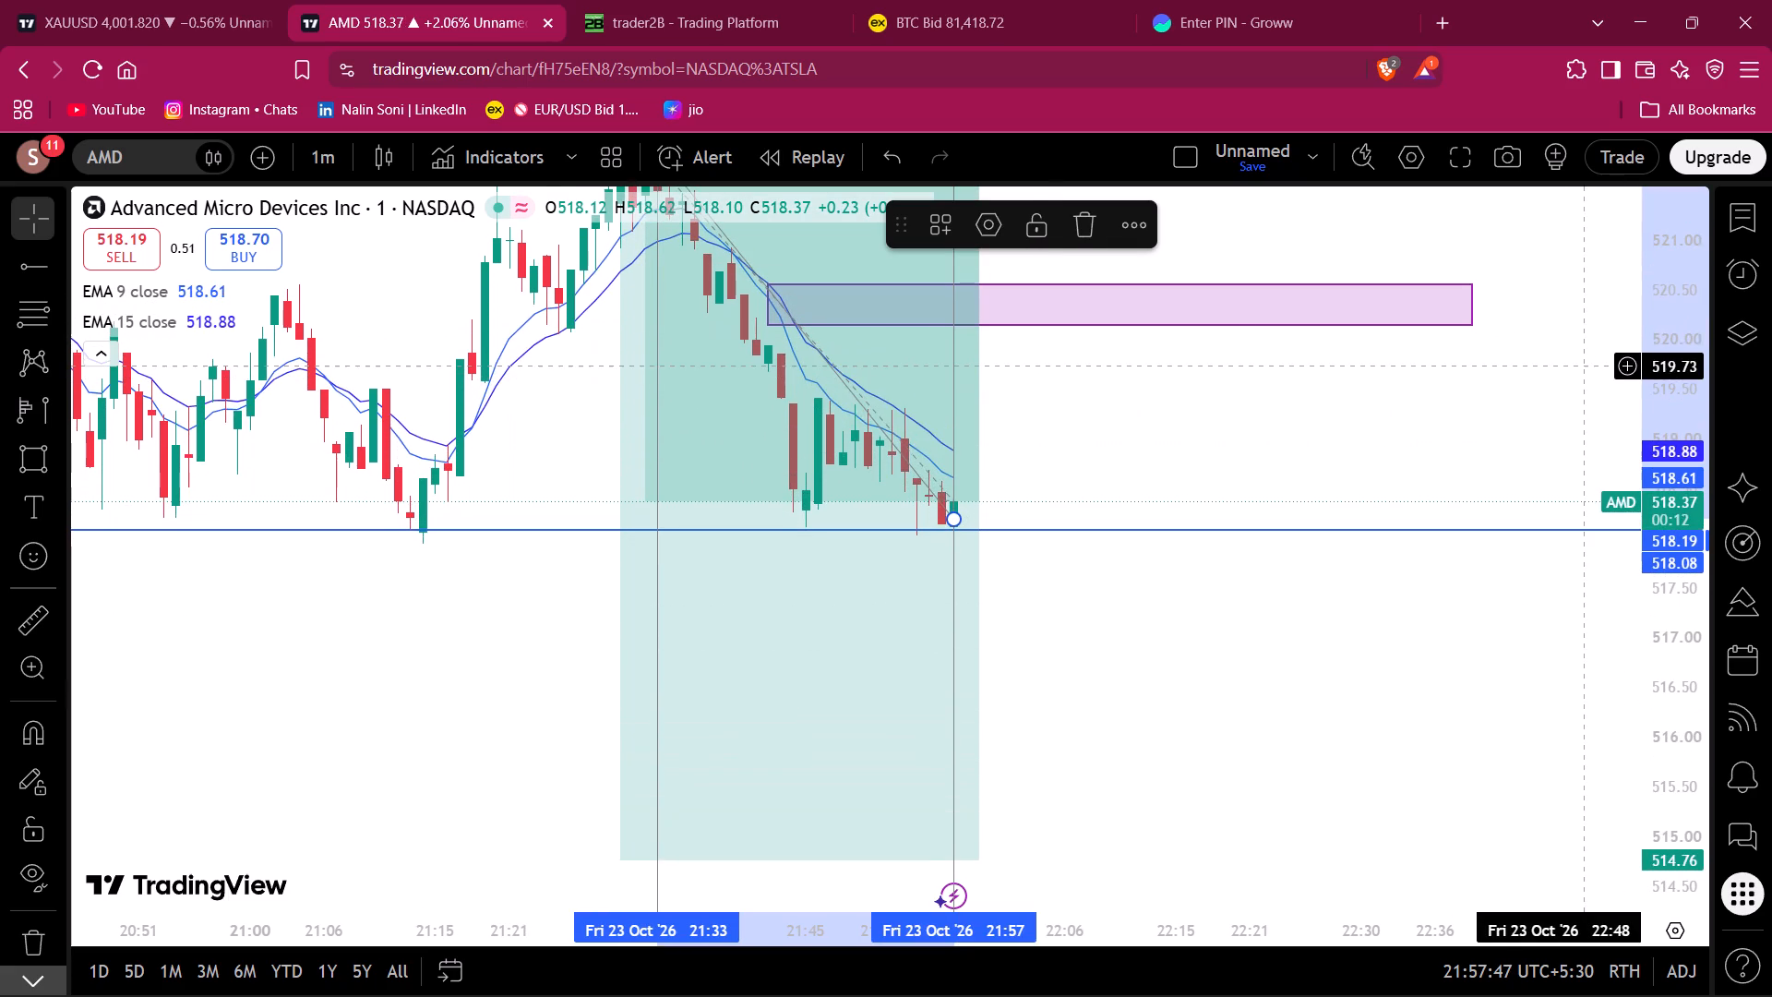
drag(1268, 442, 1117, 529)
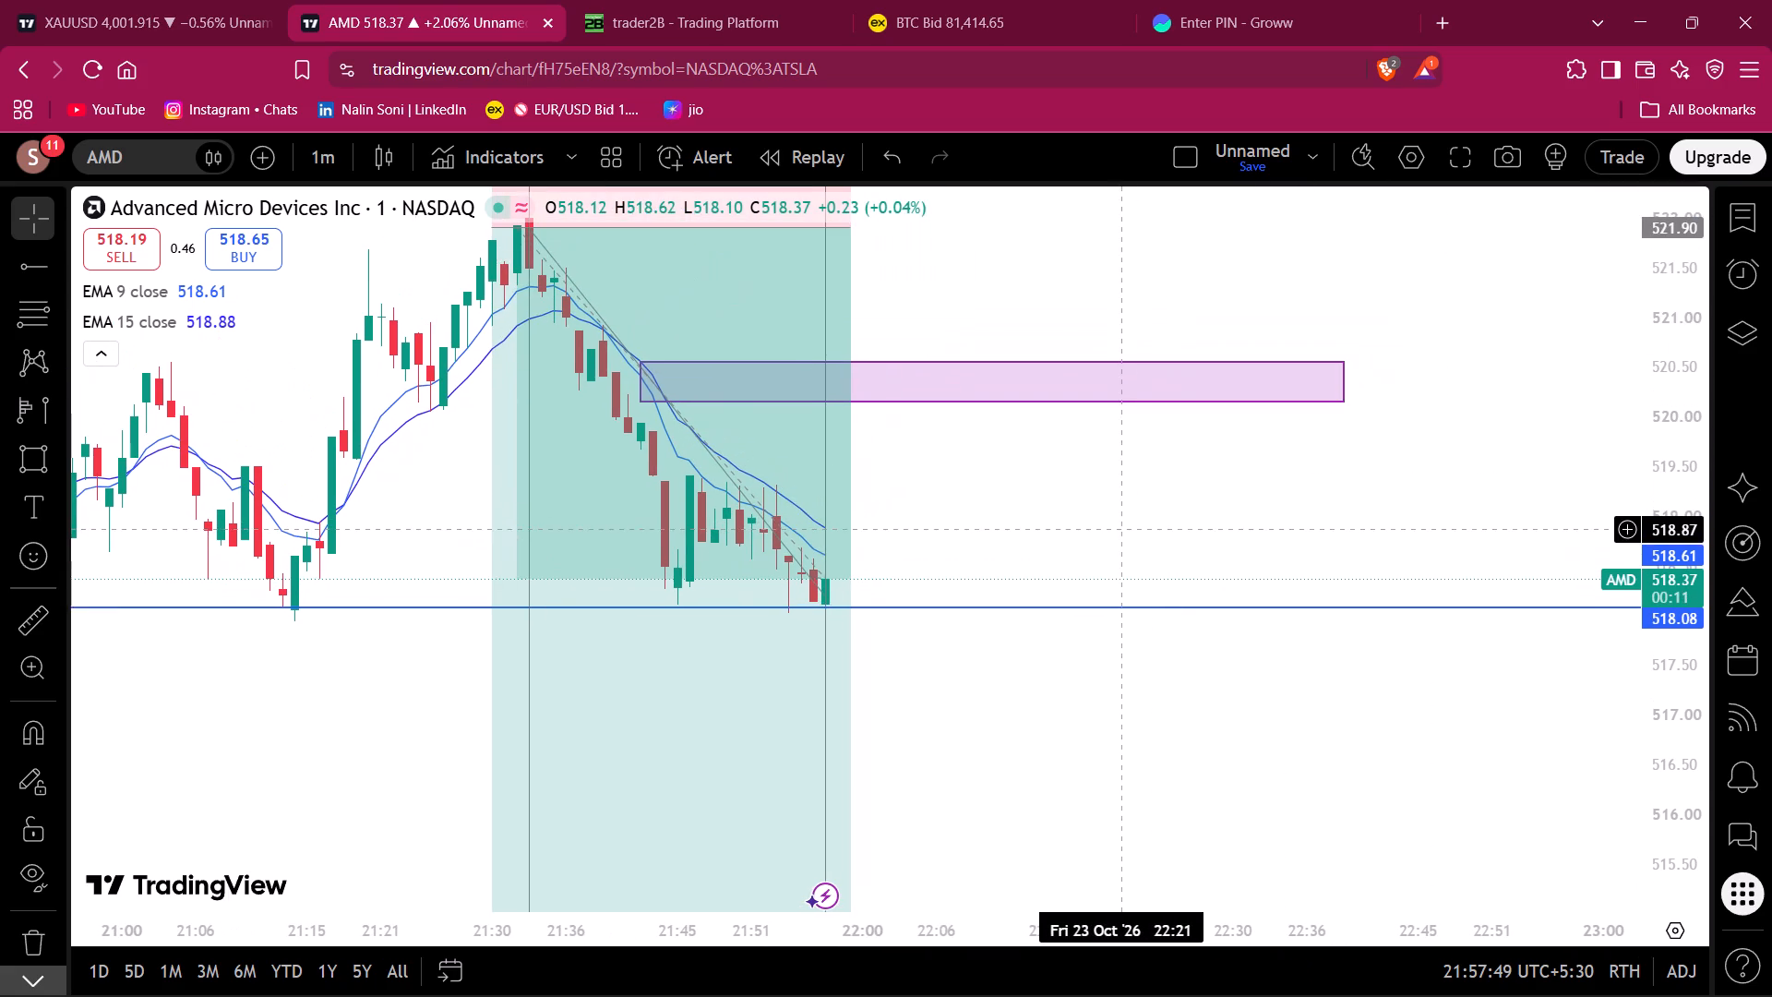
drag(826, 592, 841, 609)
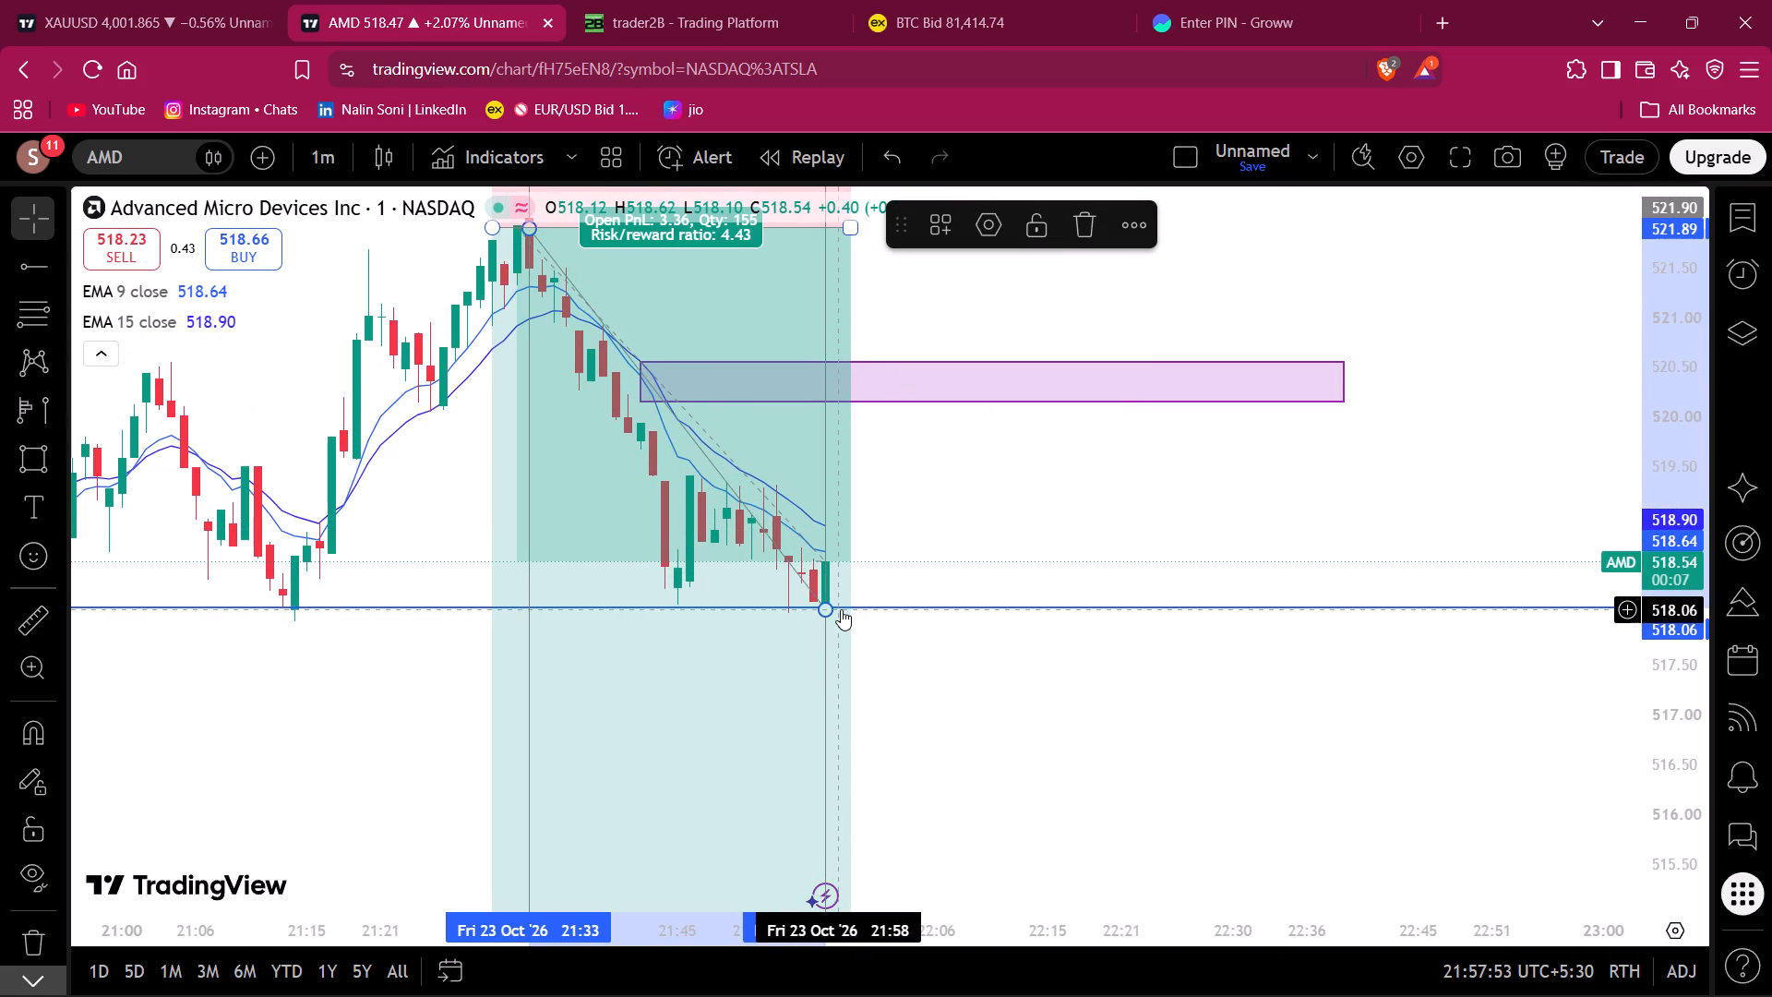
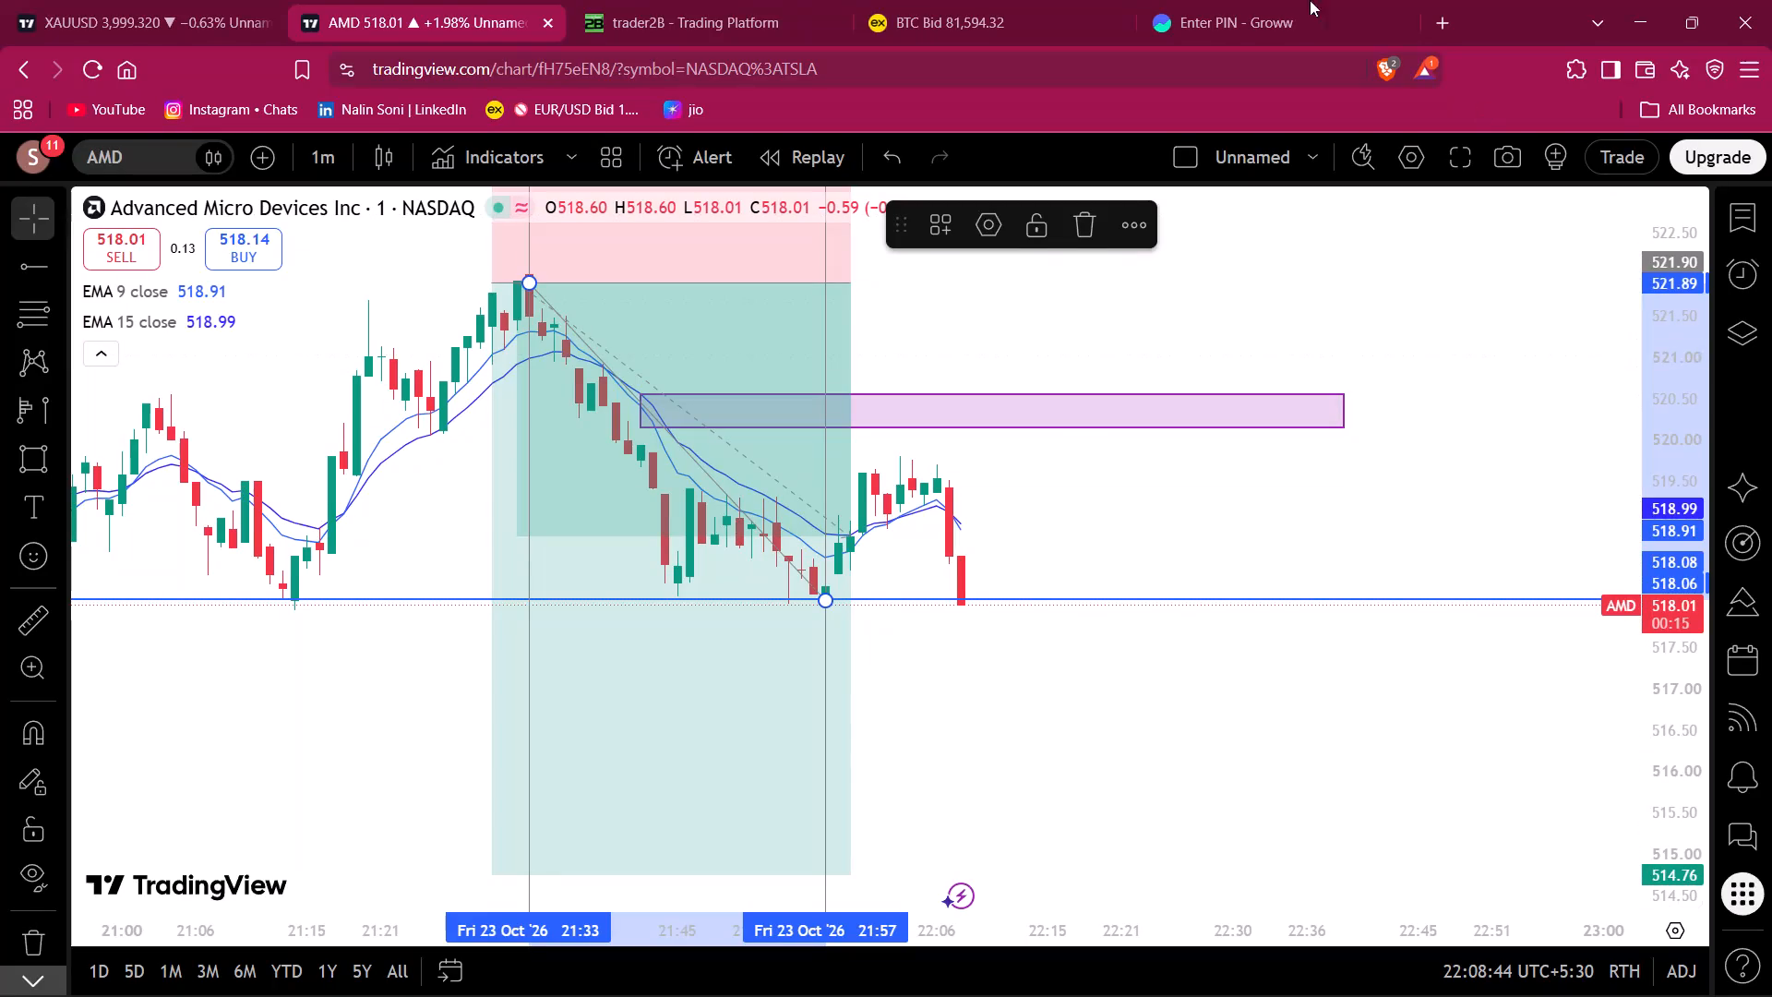
Examine AMD's latest price action and the open short in trader2B, comparing it with the candles around the 518.08 line in TradingView.
click(736, 0)
drag(964, 383, 955, 471)
drag(784, 594, 815, 489)
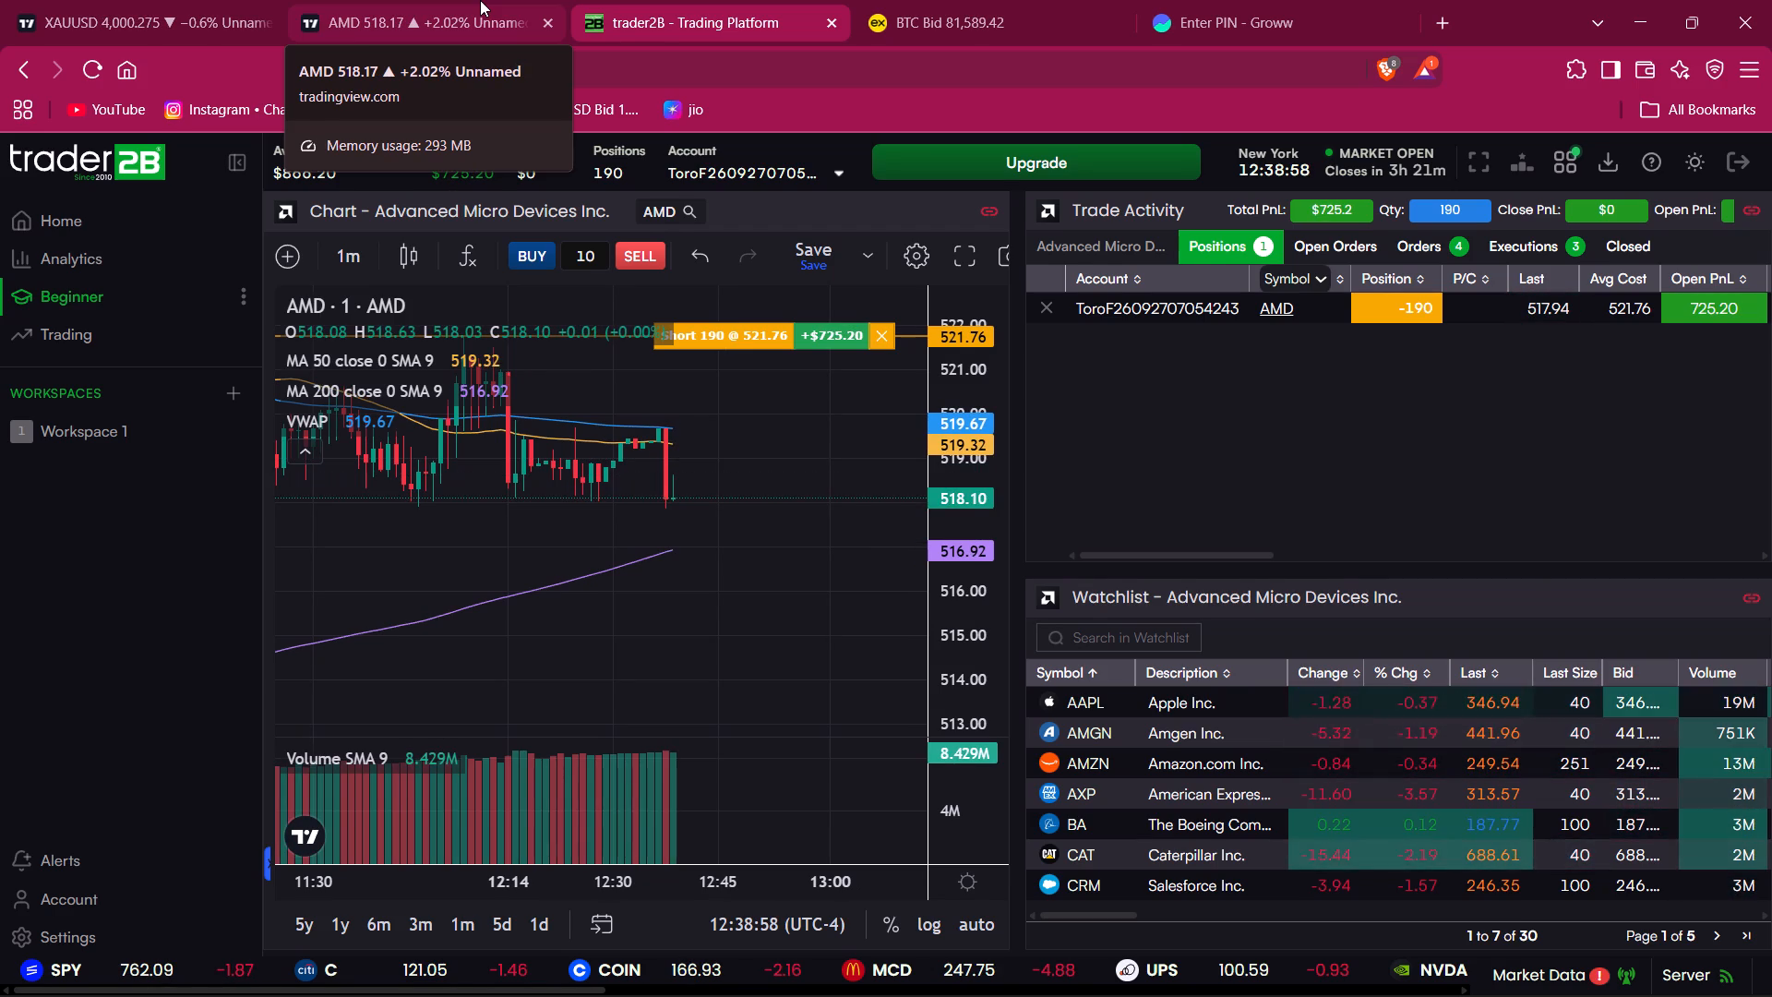
drag(697, 502, 769, 523)
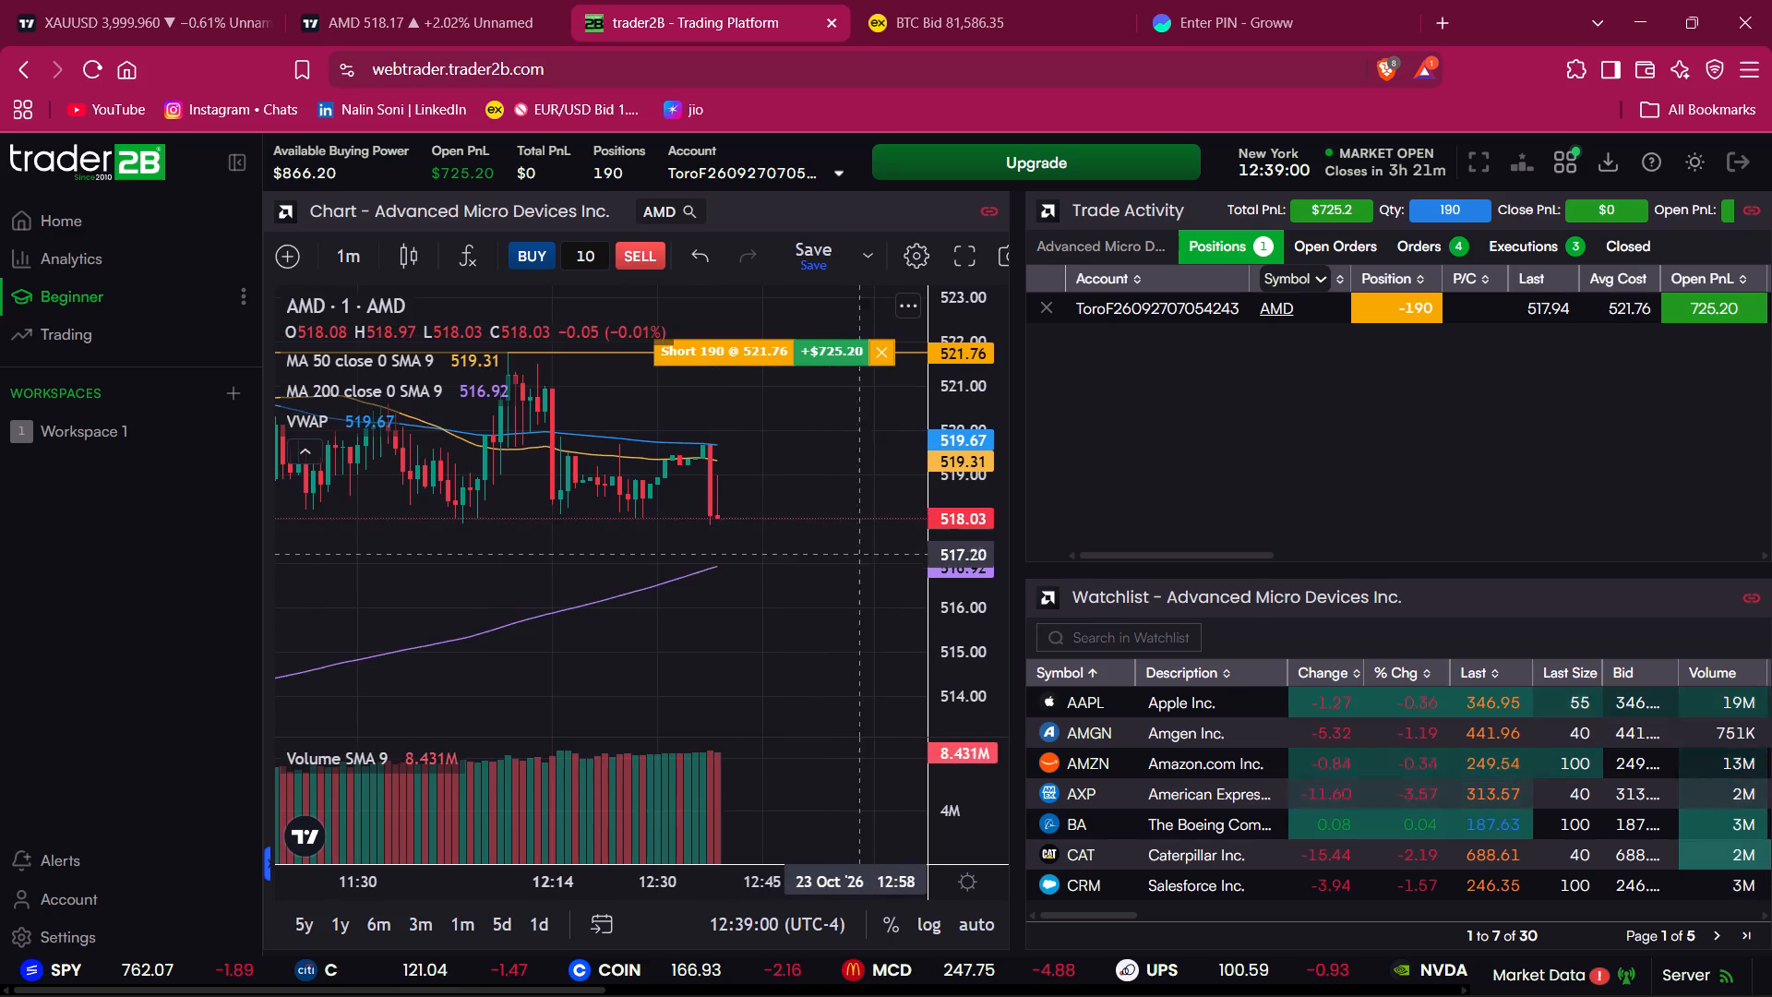
drag(949, 632, 937, 473)
drag(860, 471, 849, 551)
drag(704, 878, 609, 880)
drag(684, 625, 815, 602)
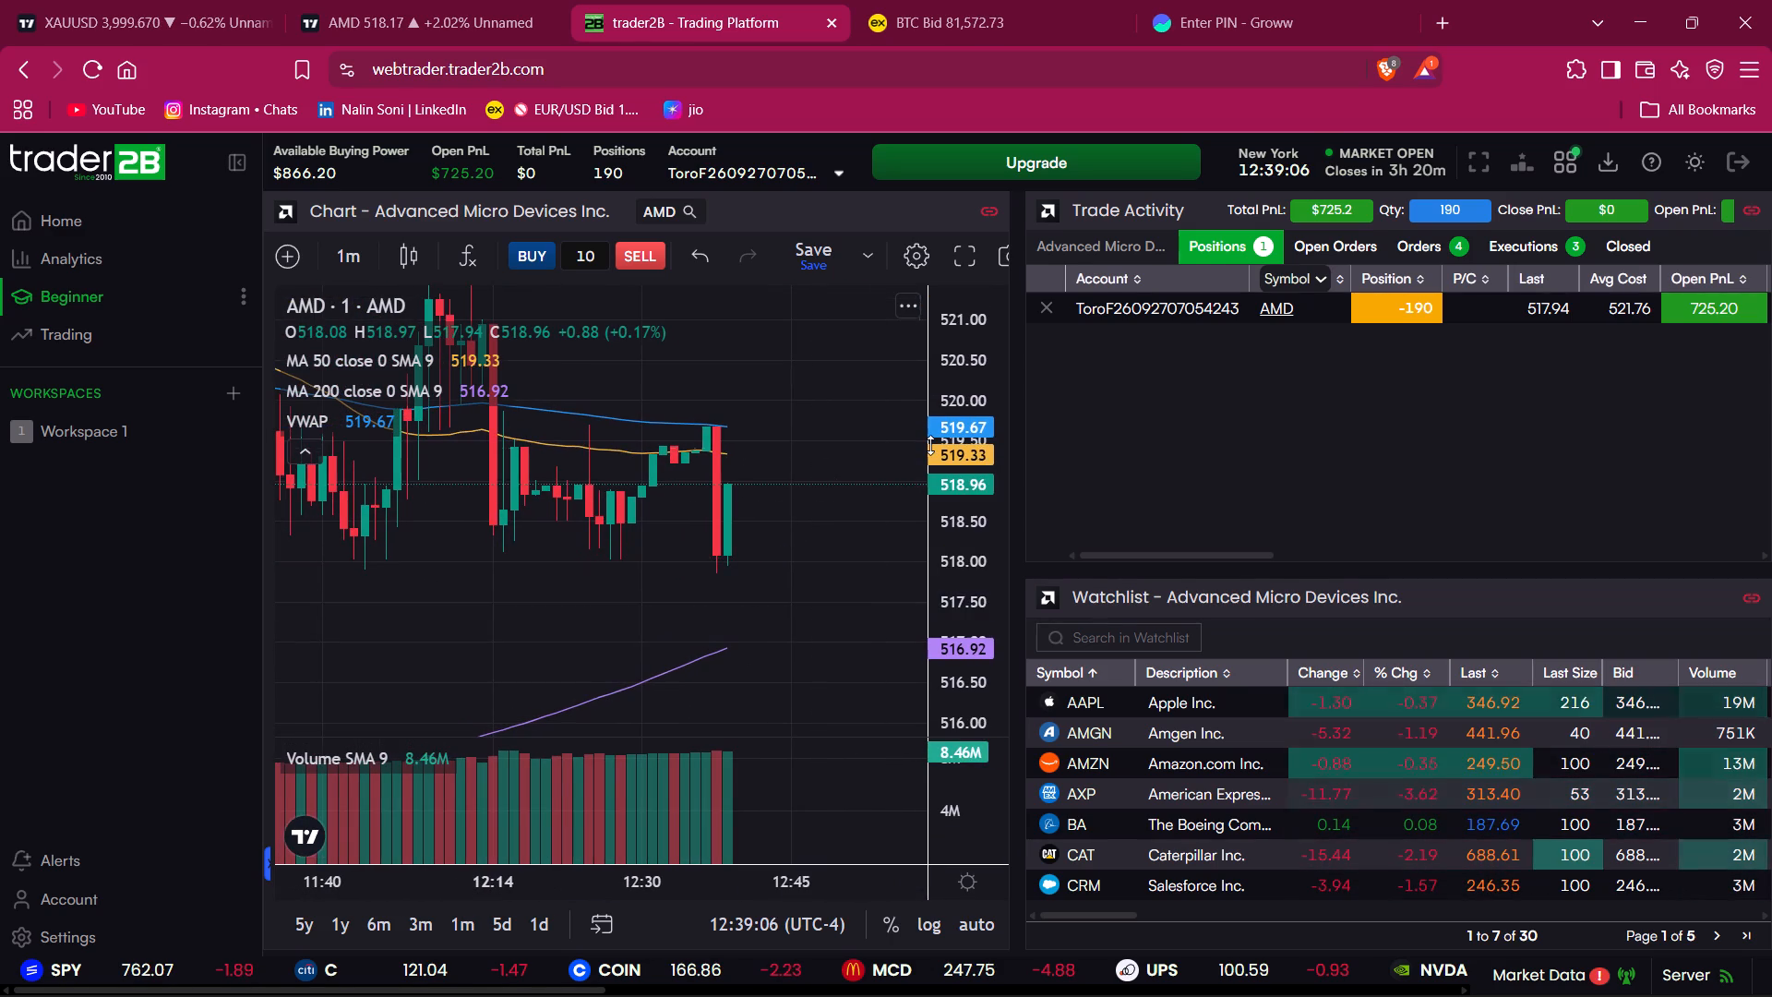
drag(930, 445, 920, 599)
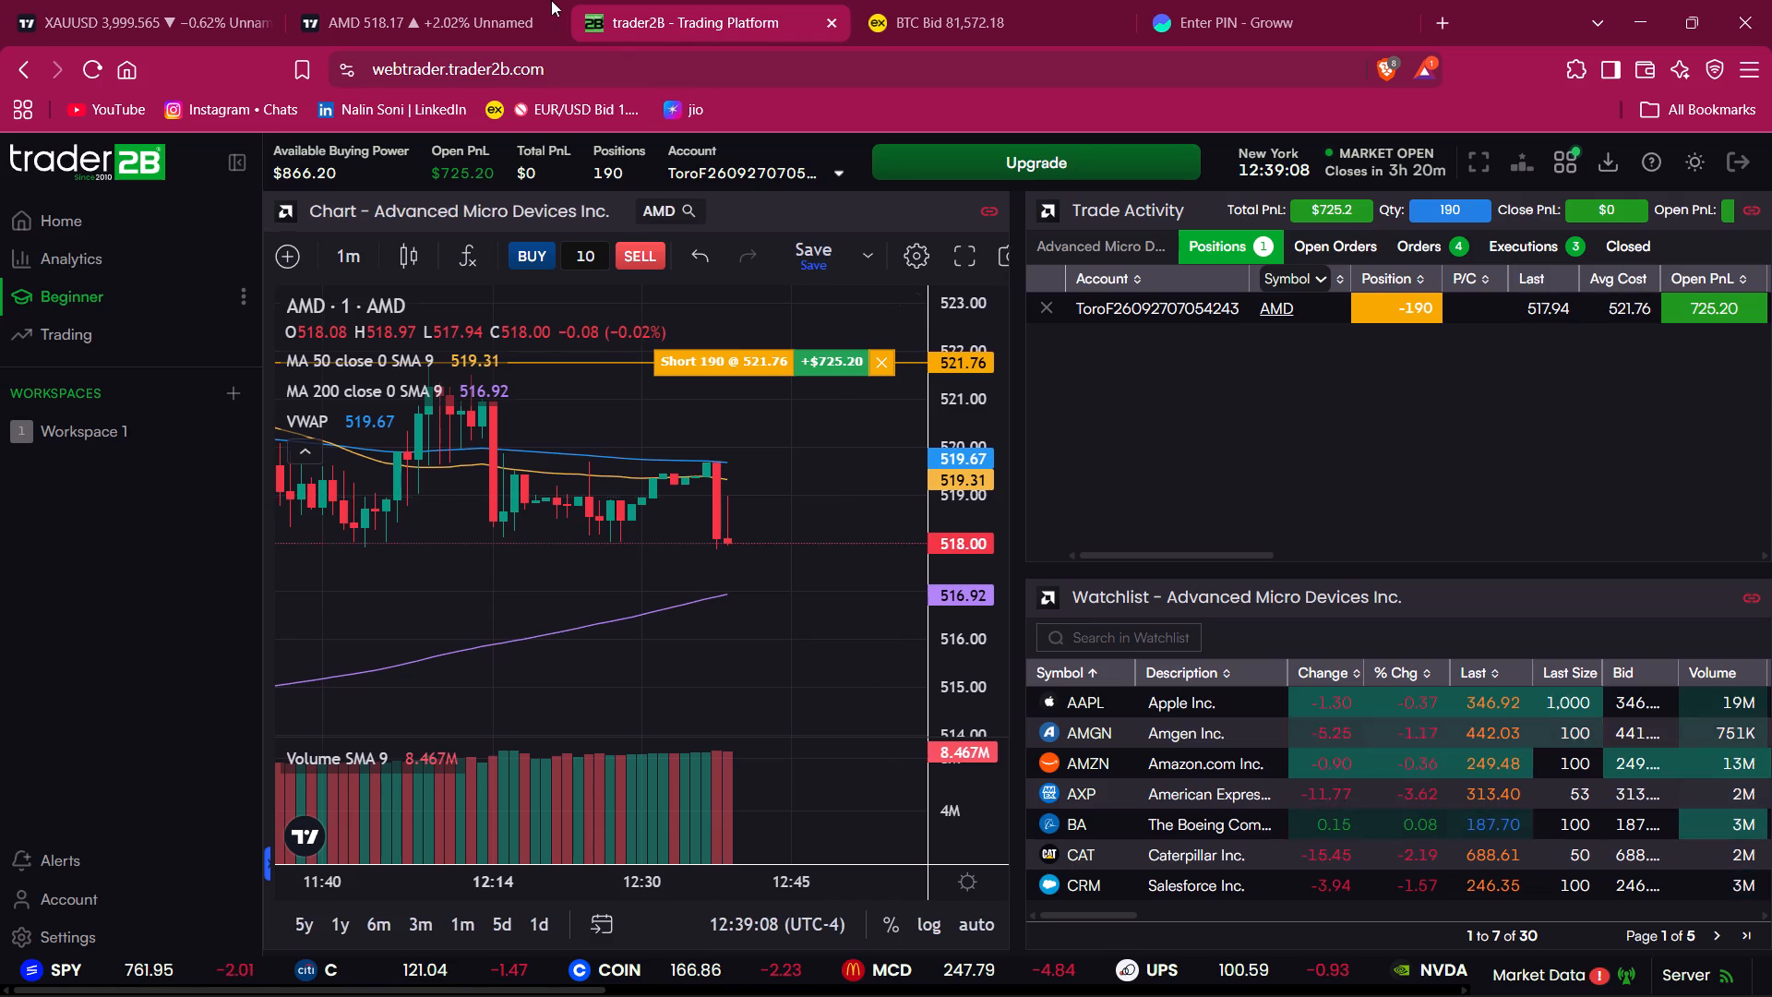
click(549, 0)
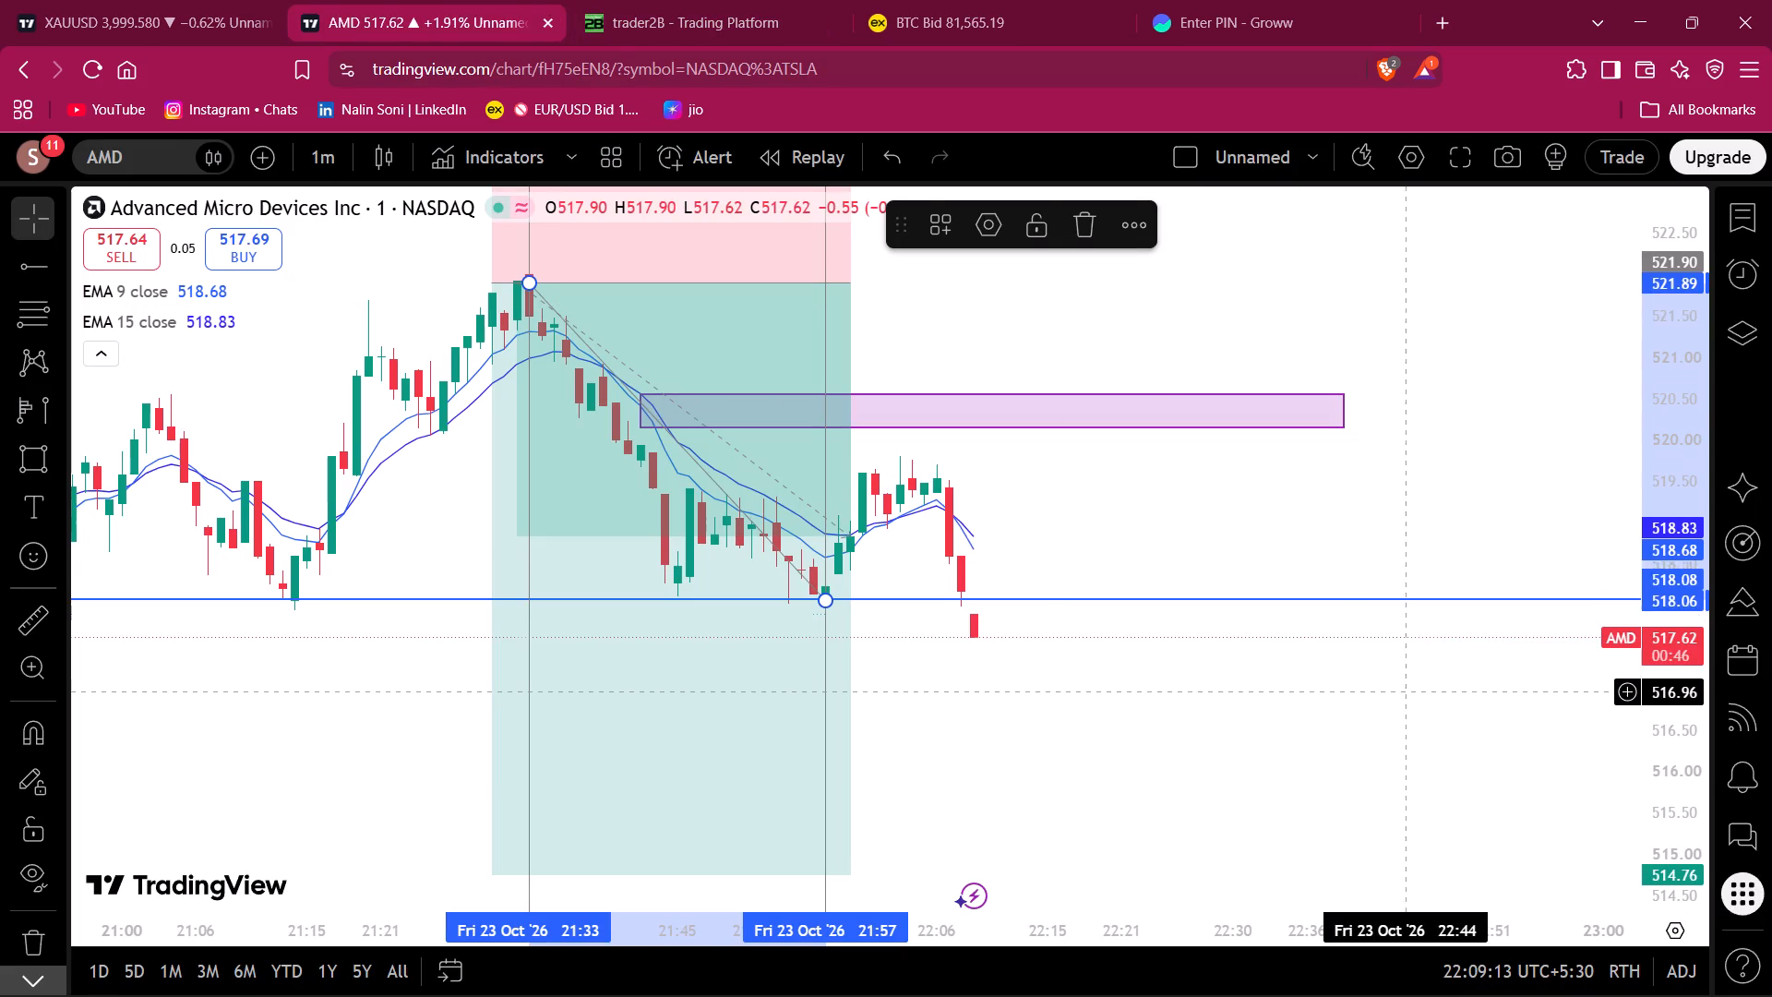
drag(1407, 692, 1313, 527)
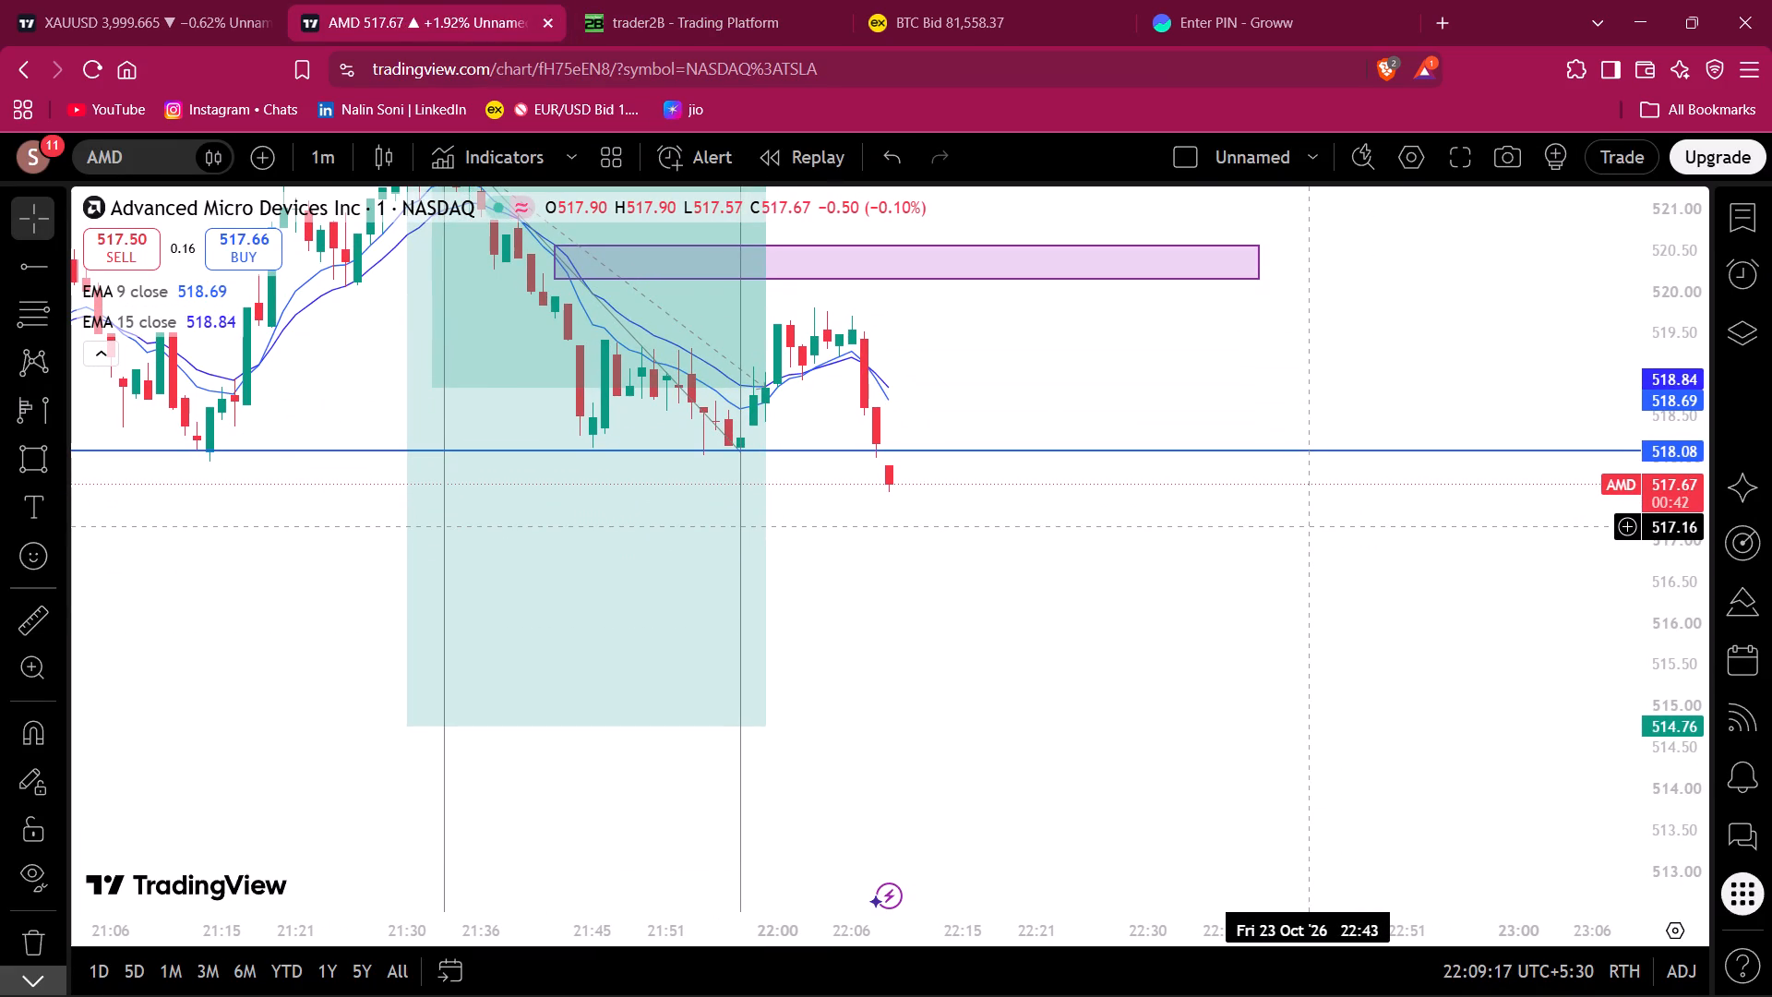
click(685, 0)
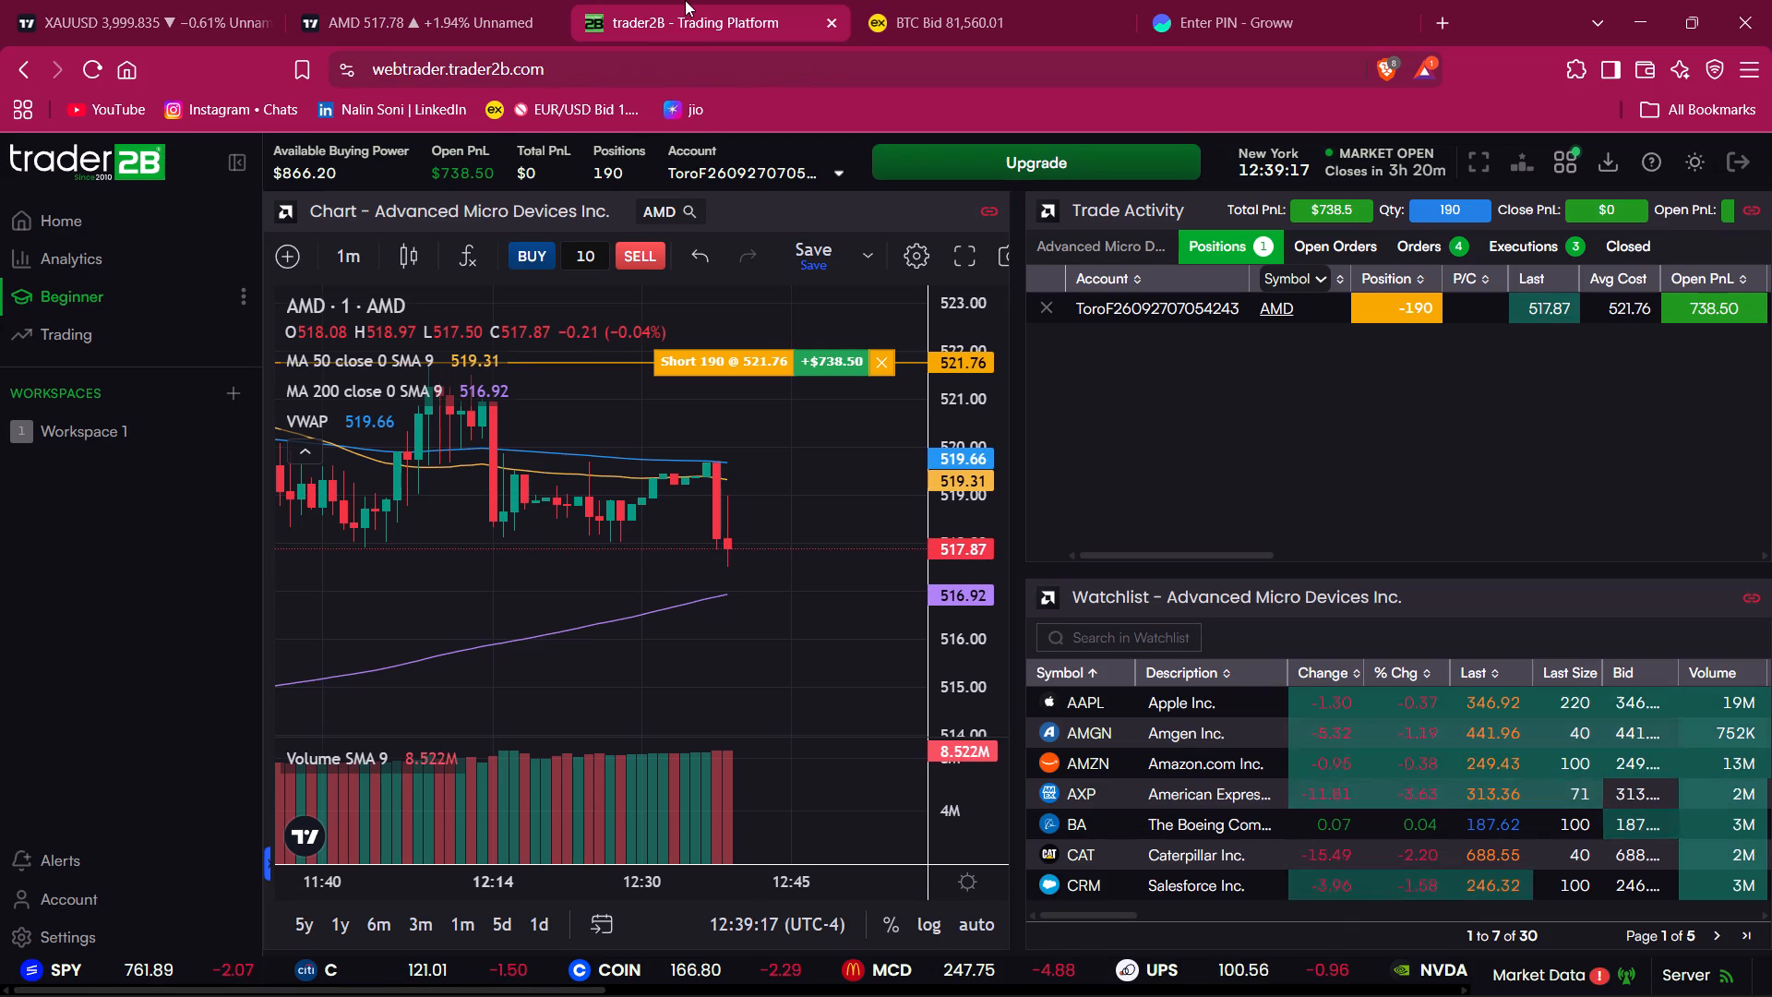
On the TradingView chart, extend the AMD short position's end from about 21:59 to about 22:15, keeping its entry level at 521.90.
click(464, 0)
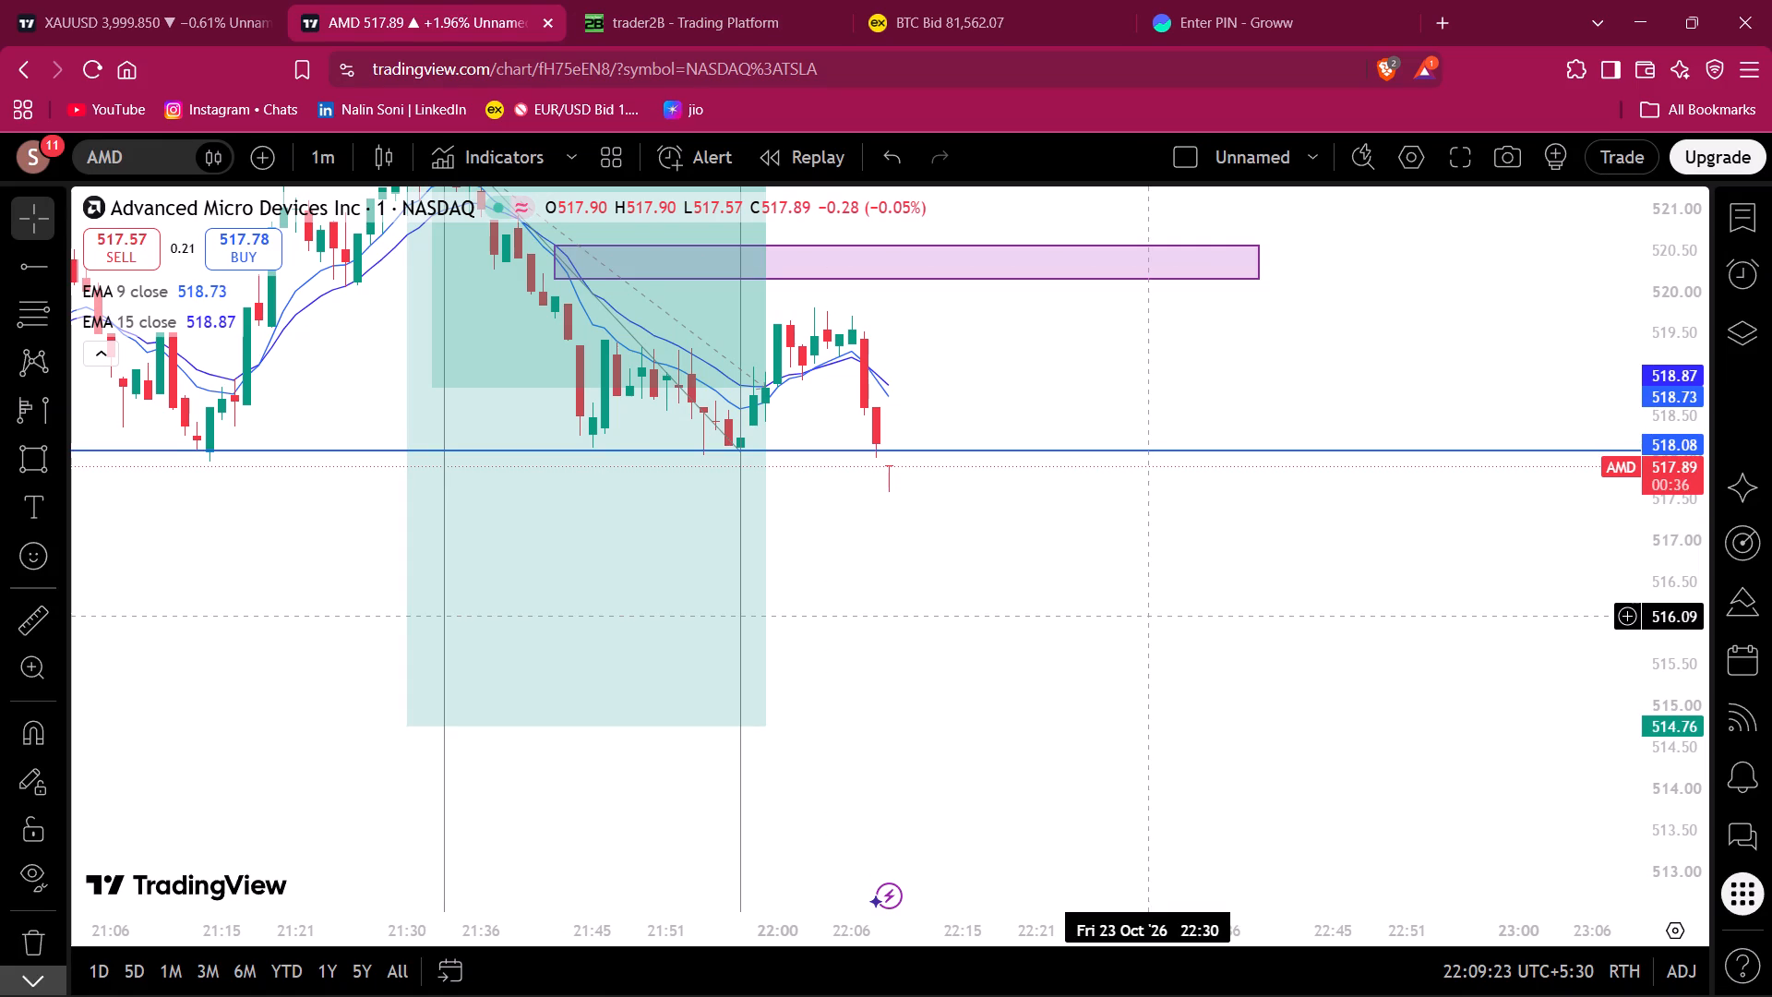
drag(1144, 616, 1059, 573)
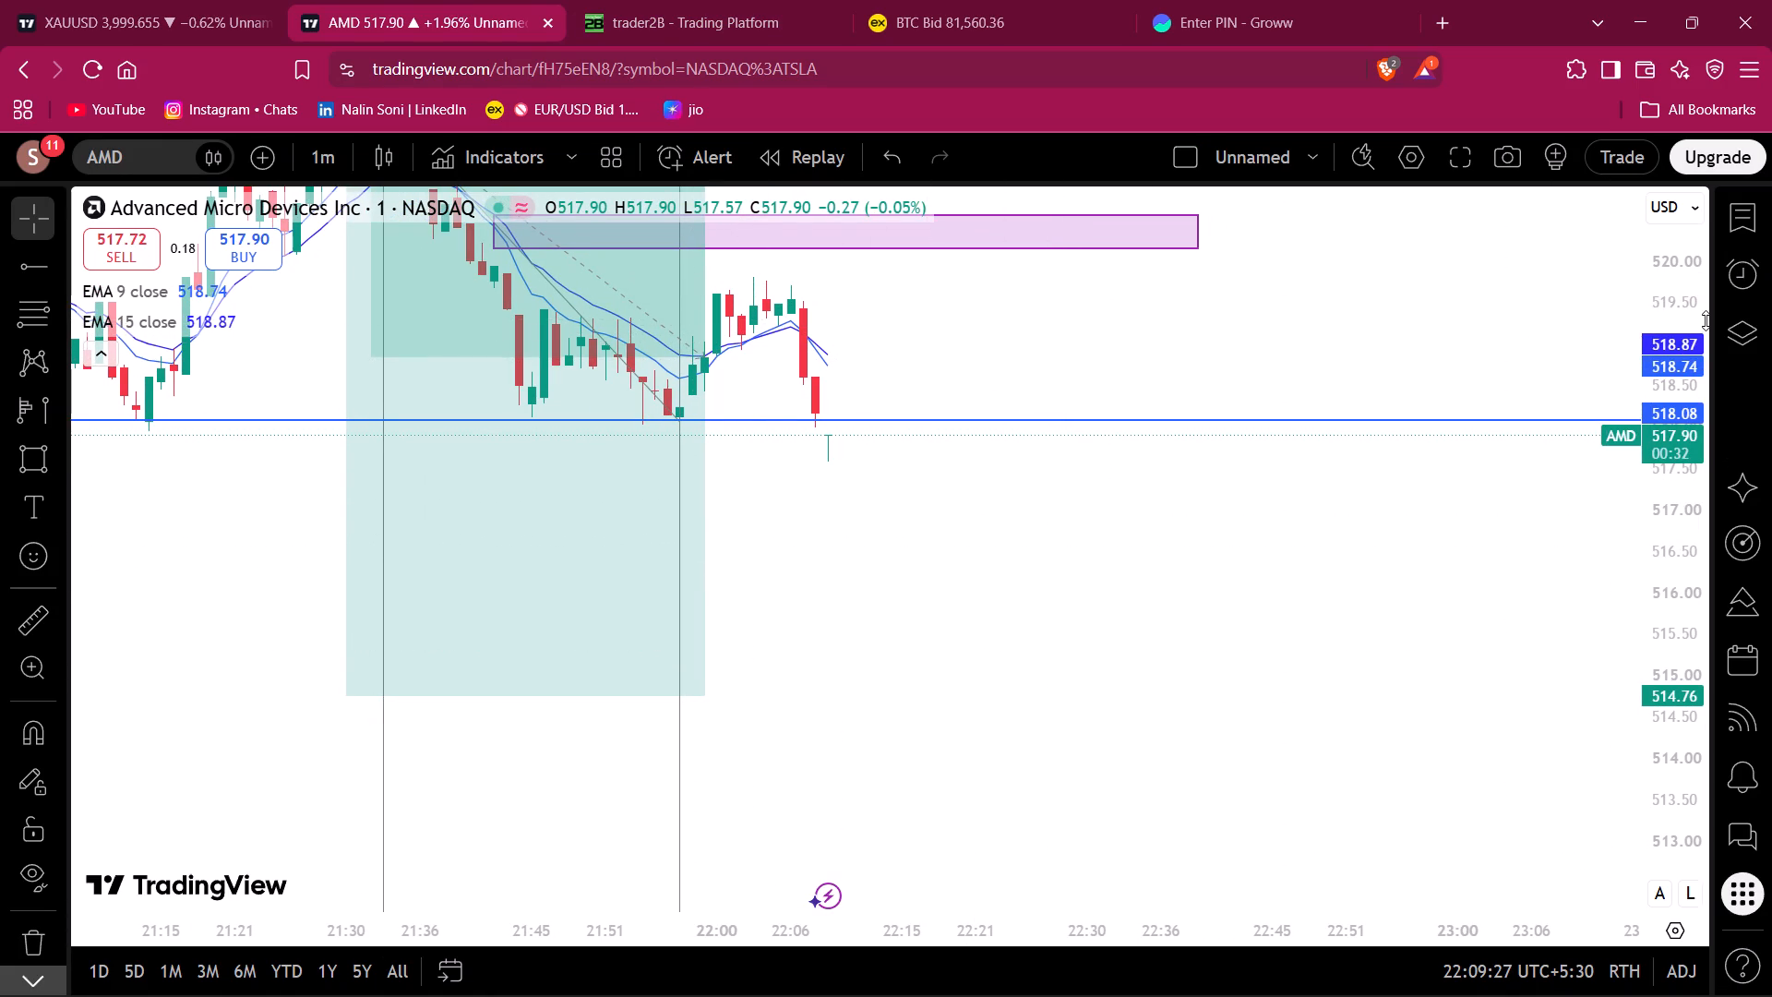
drag(1657, 294, 1638, 585)
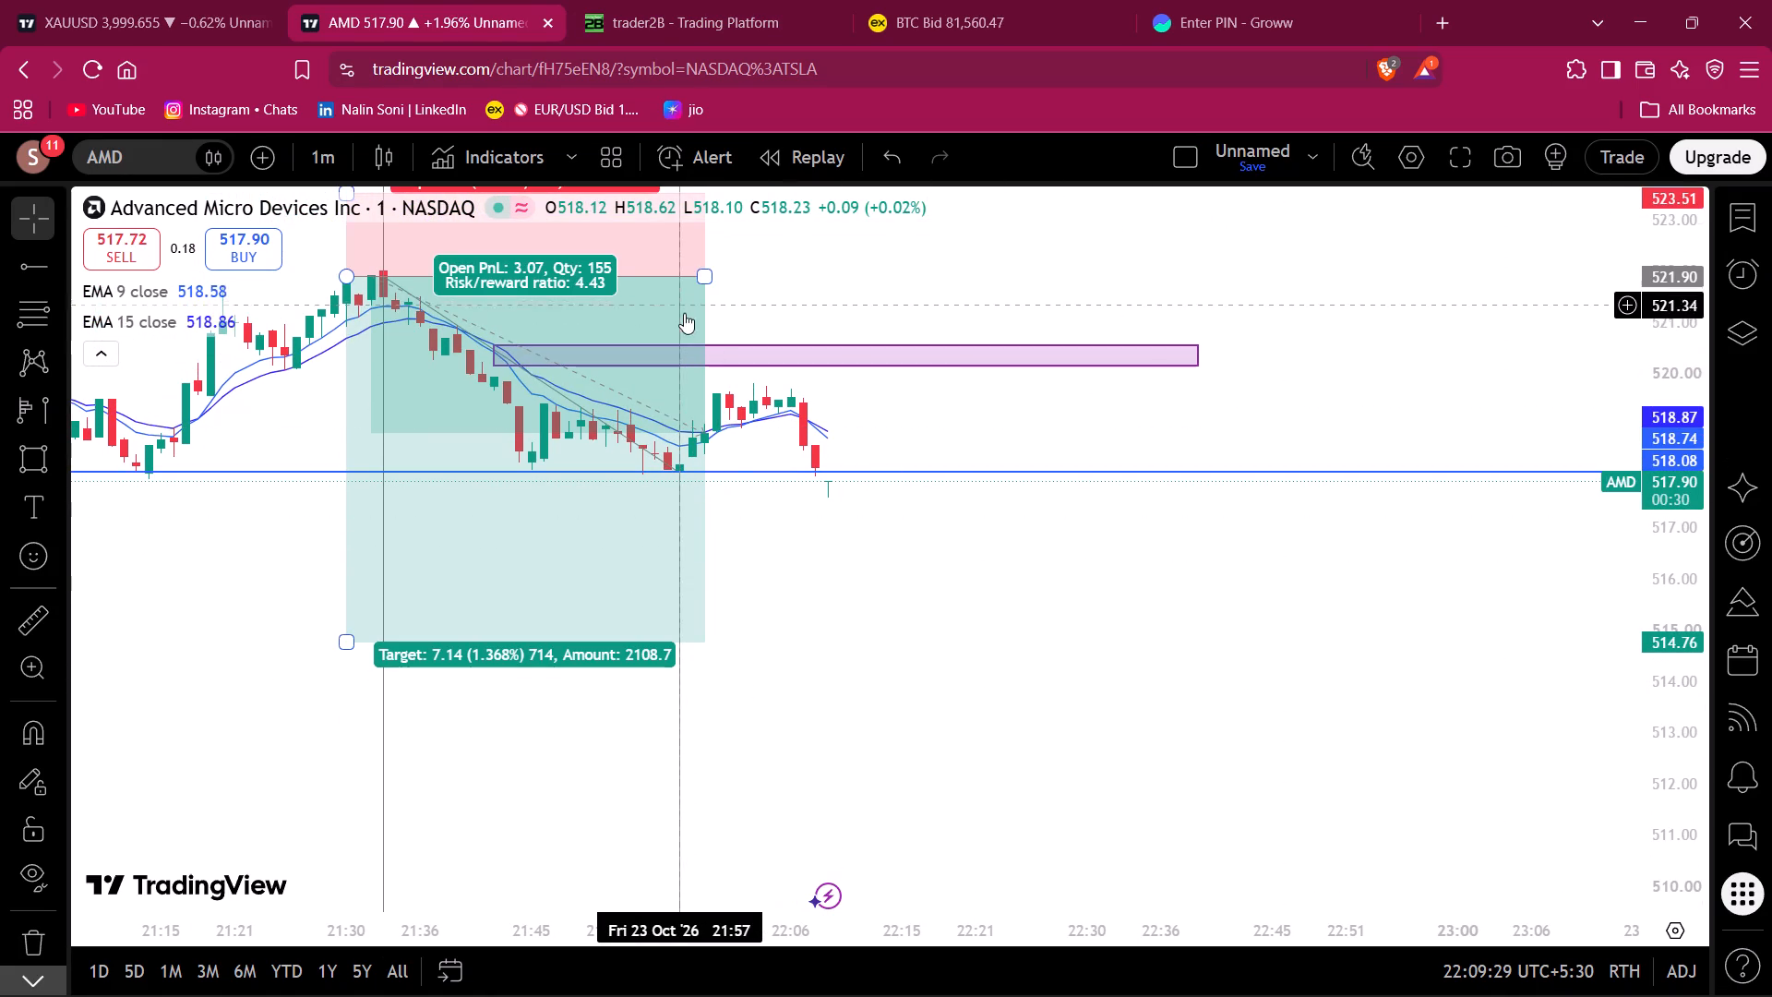
drag(701, 280, 904, 283)
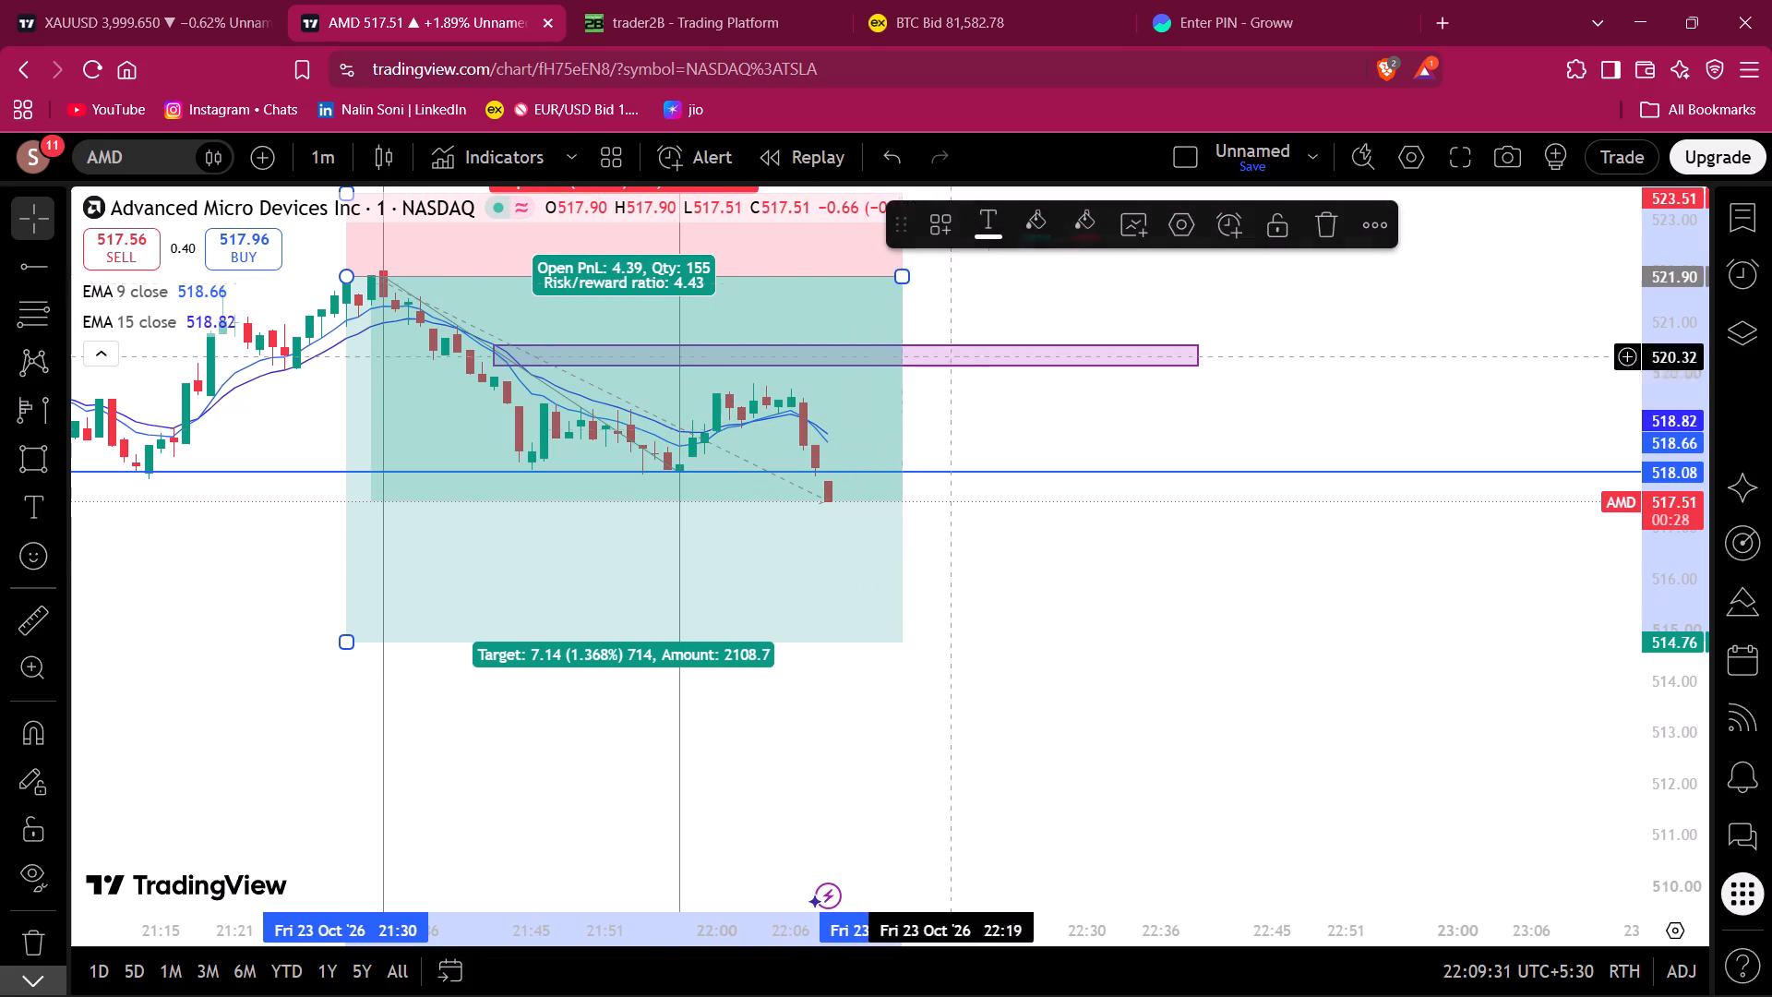
drag(1051, 646, 949, 588)
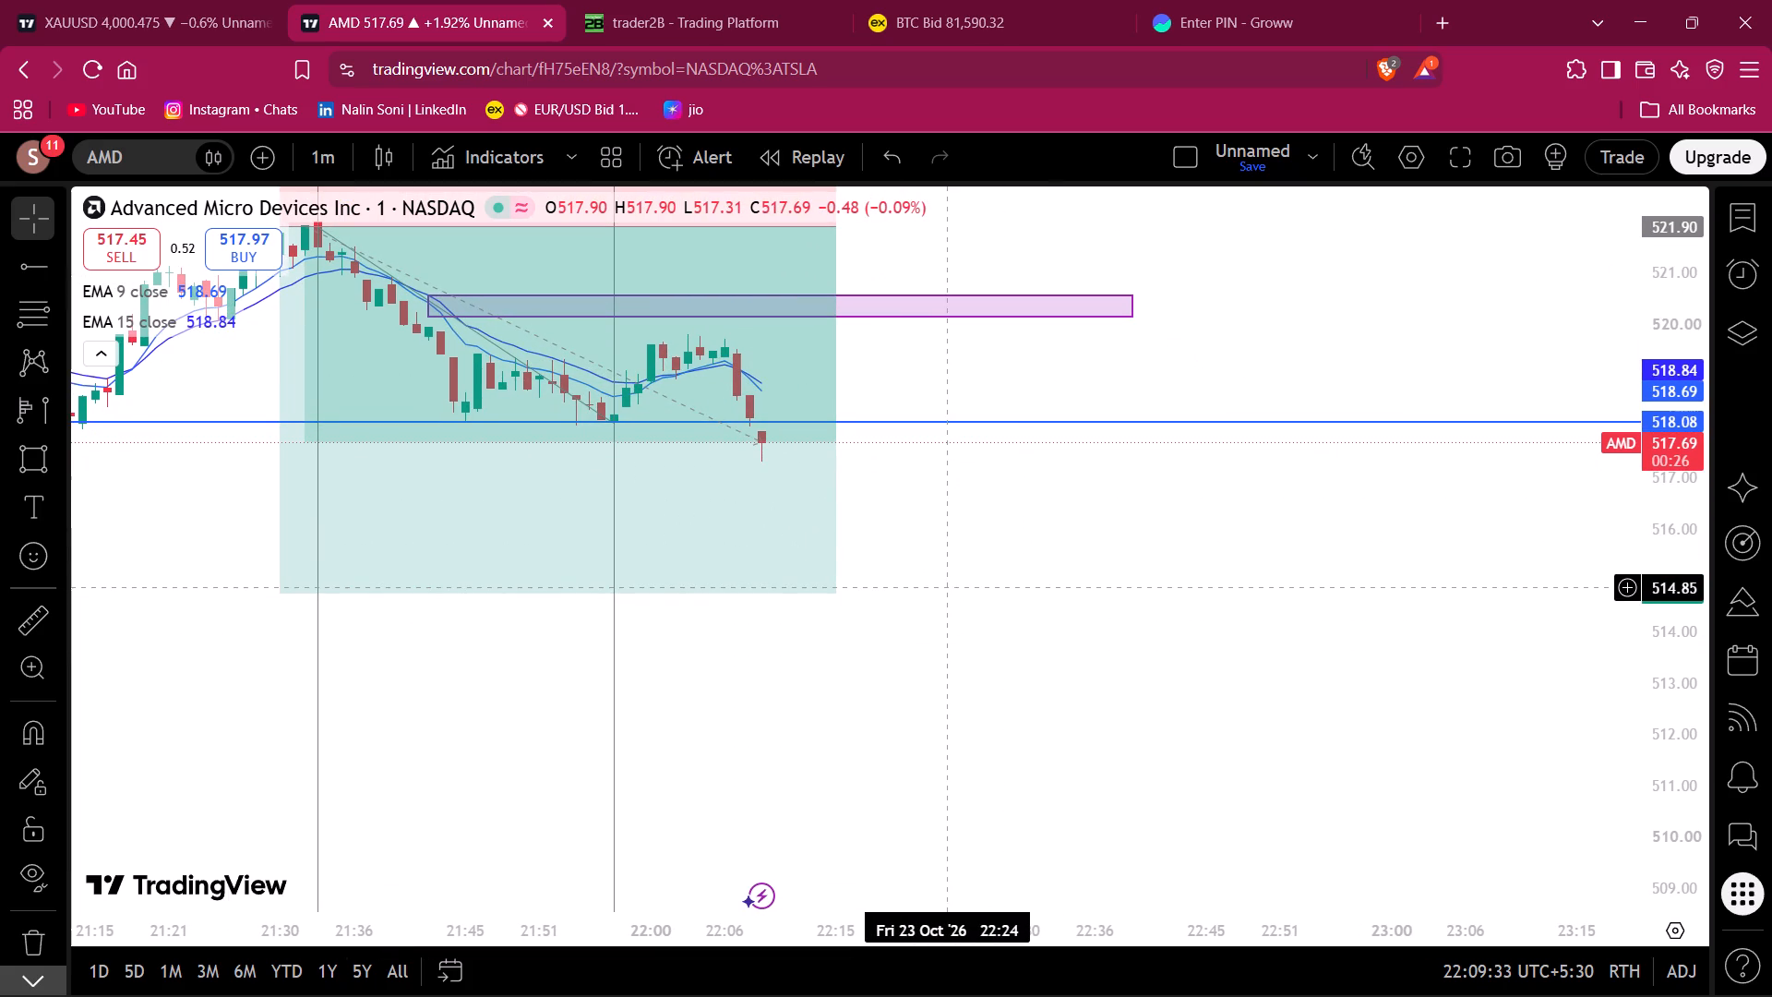
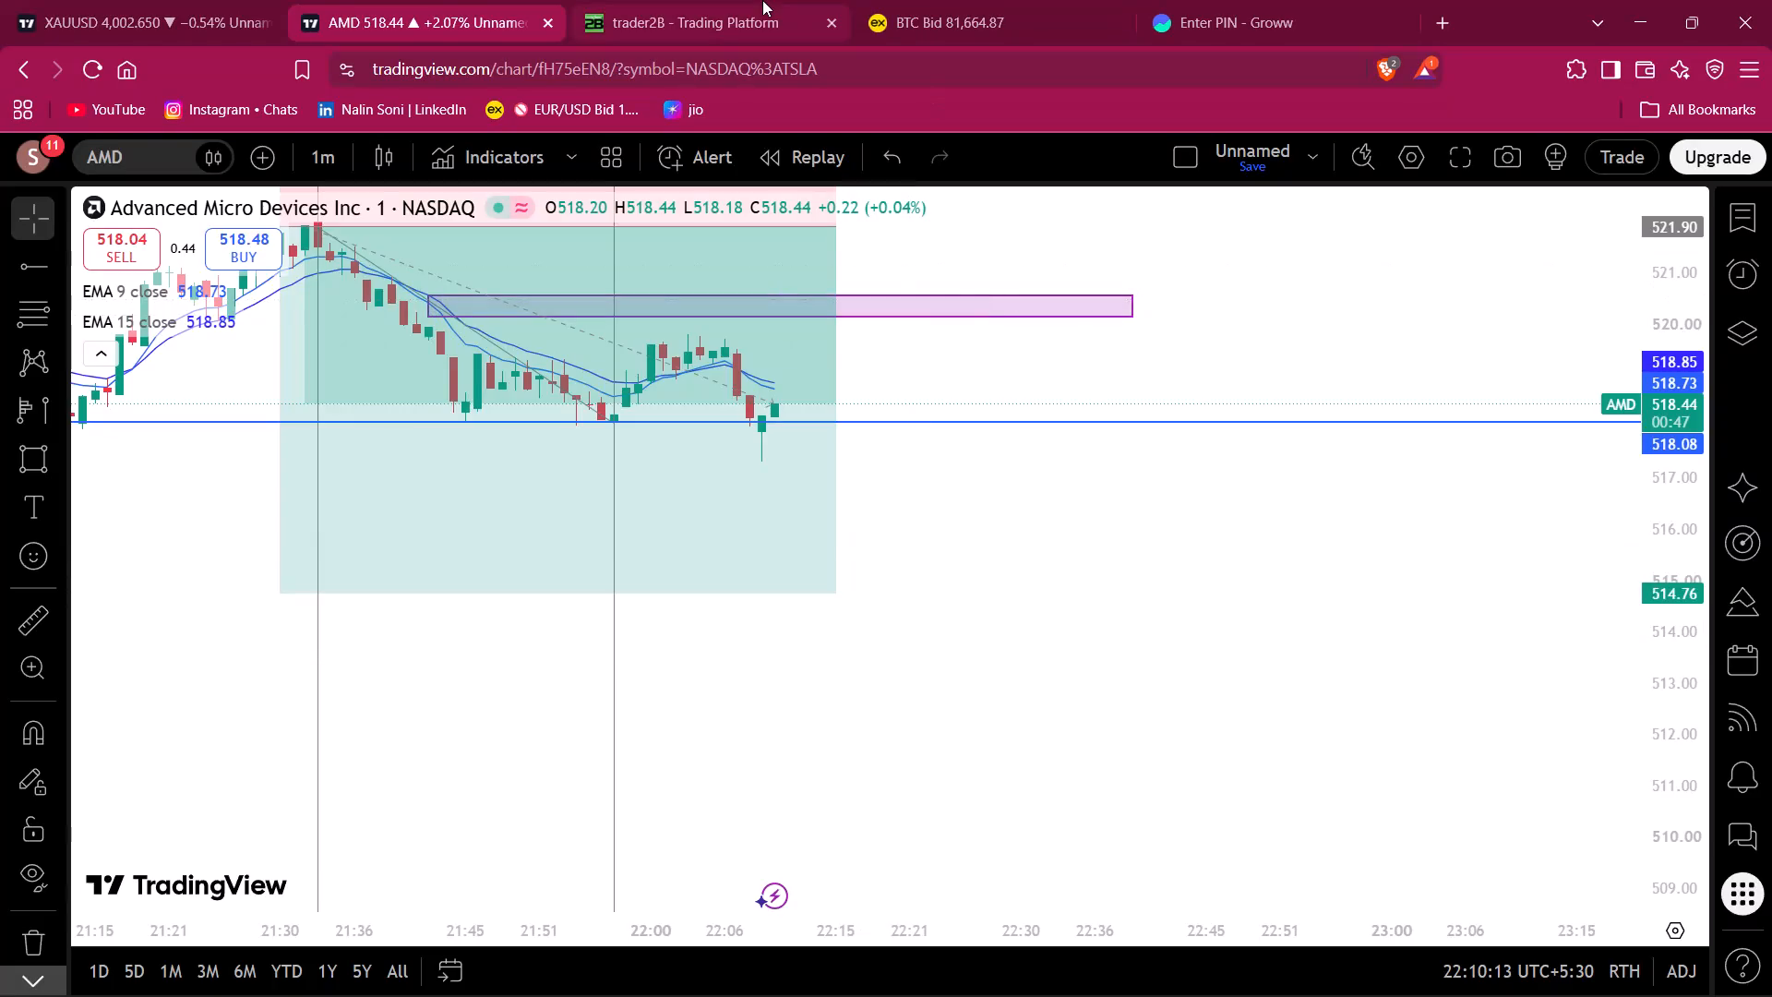
Check the open AMD short in trader2B against the candles around TradingView's 518.08 line and the short position's stop and target zones.
click(762, 0)
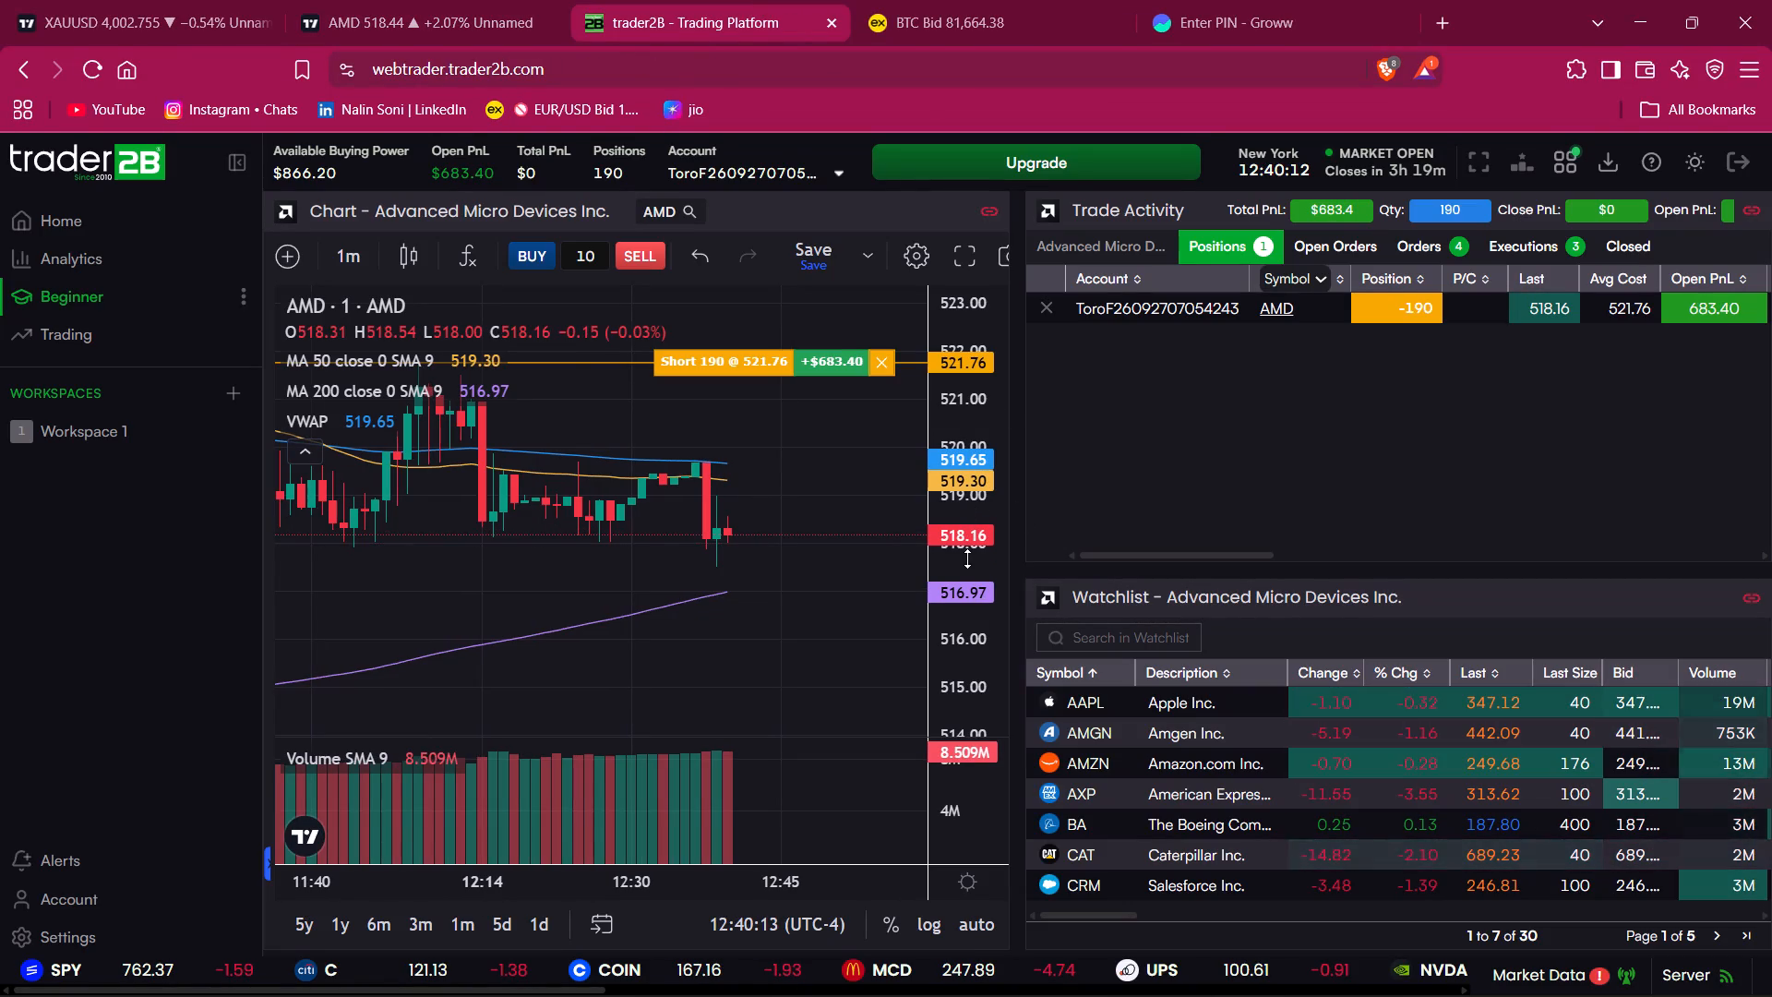
click(363, 0)
drag(1110, 517, 1194, 567)
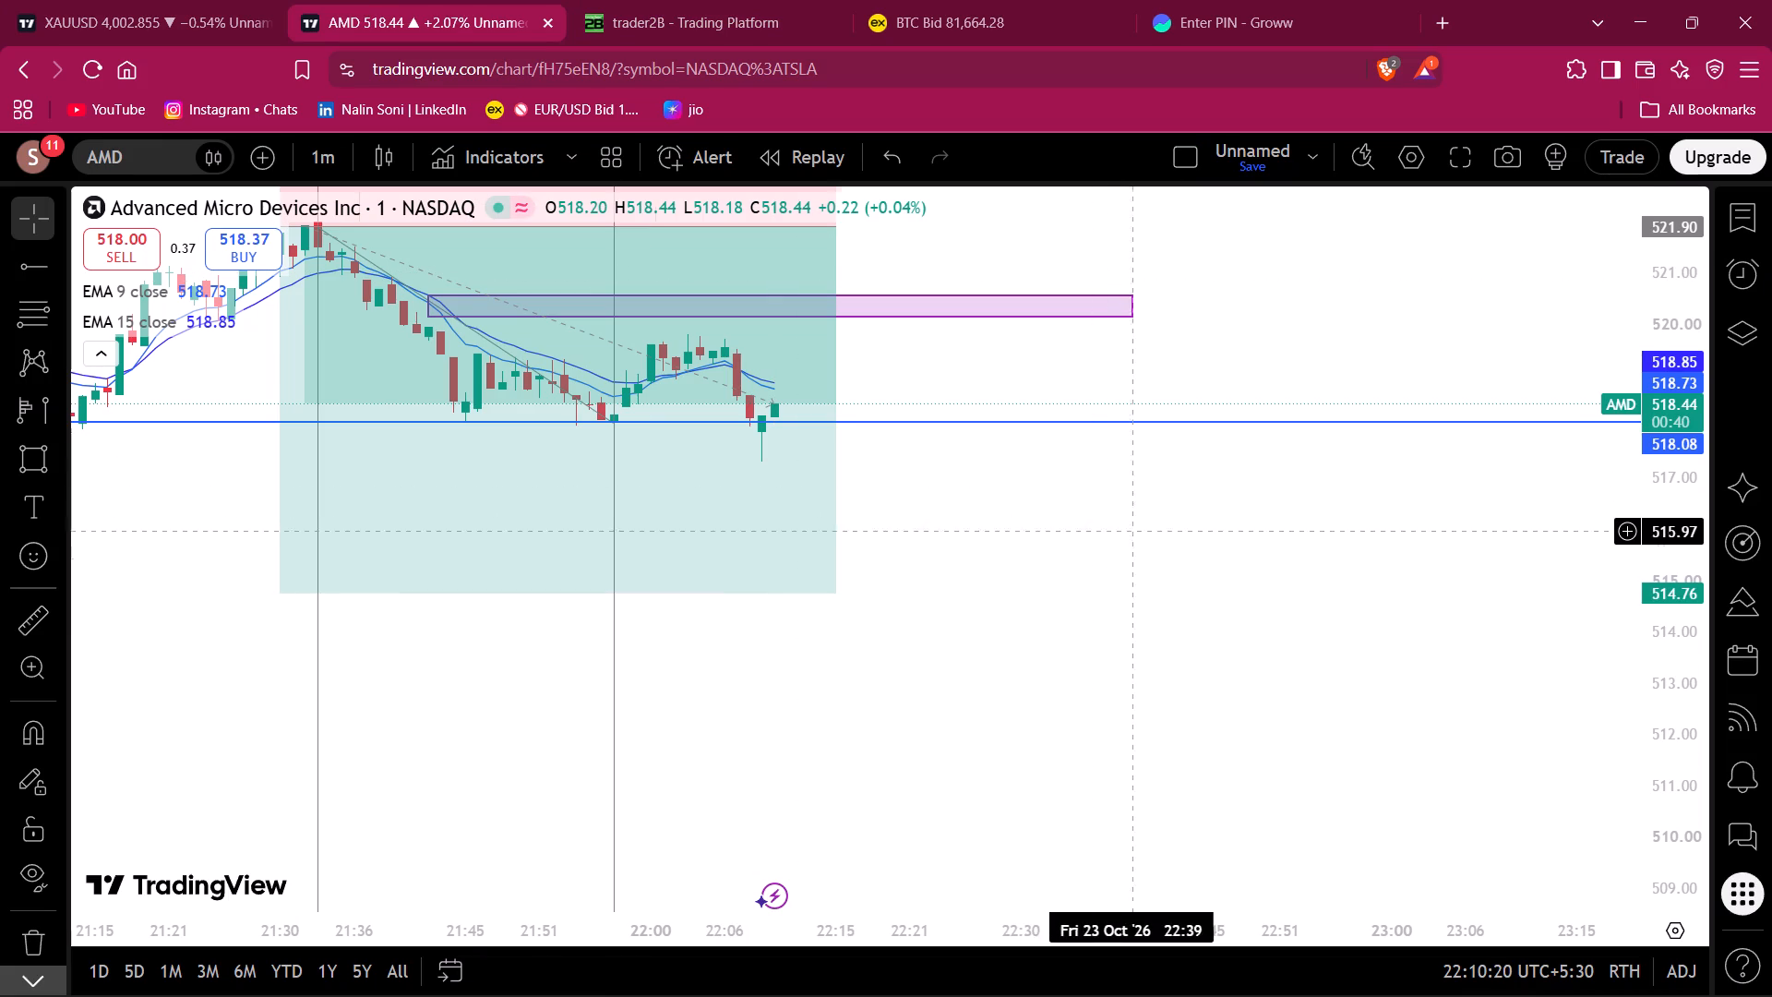
drag(1194, 567, 1273, 622)
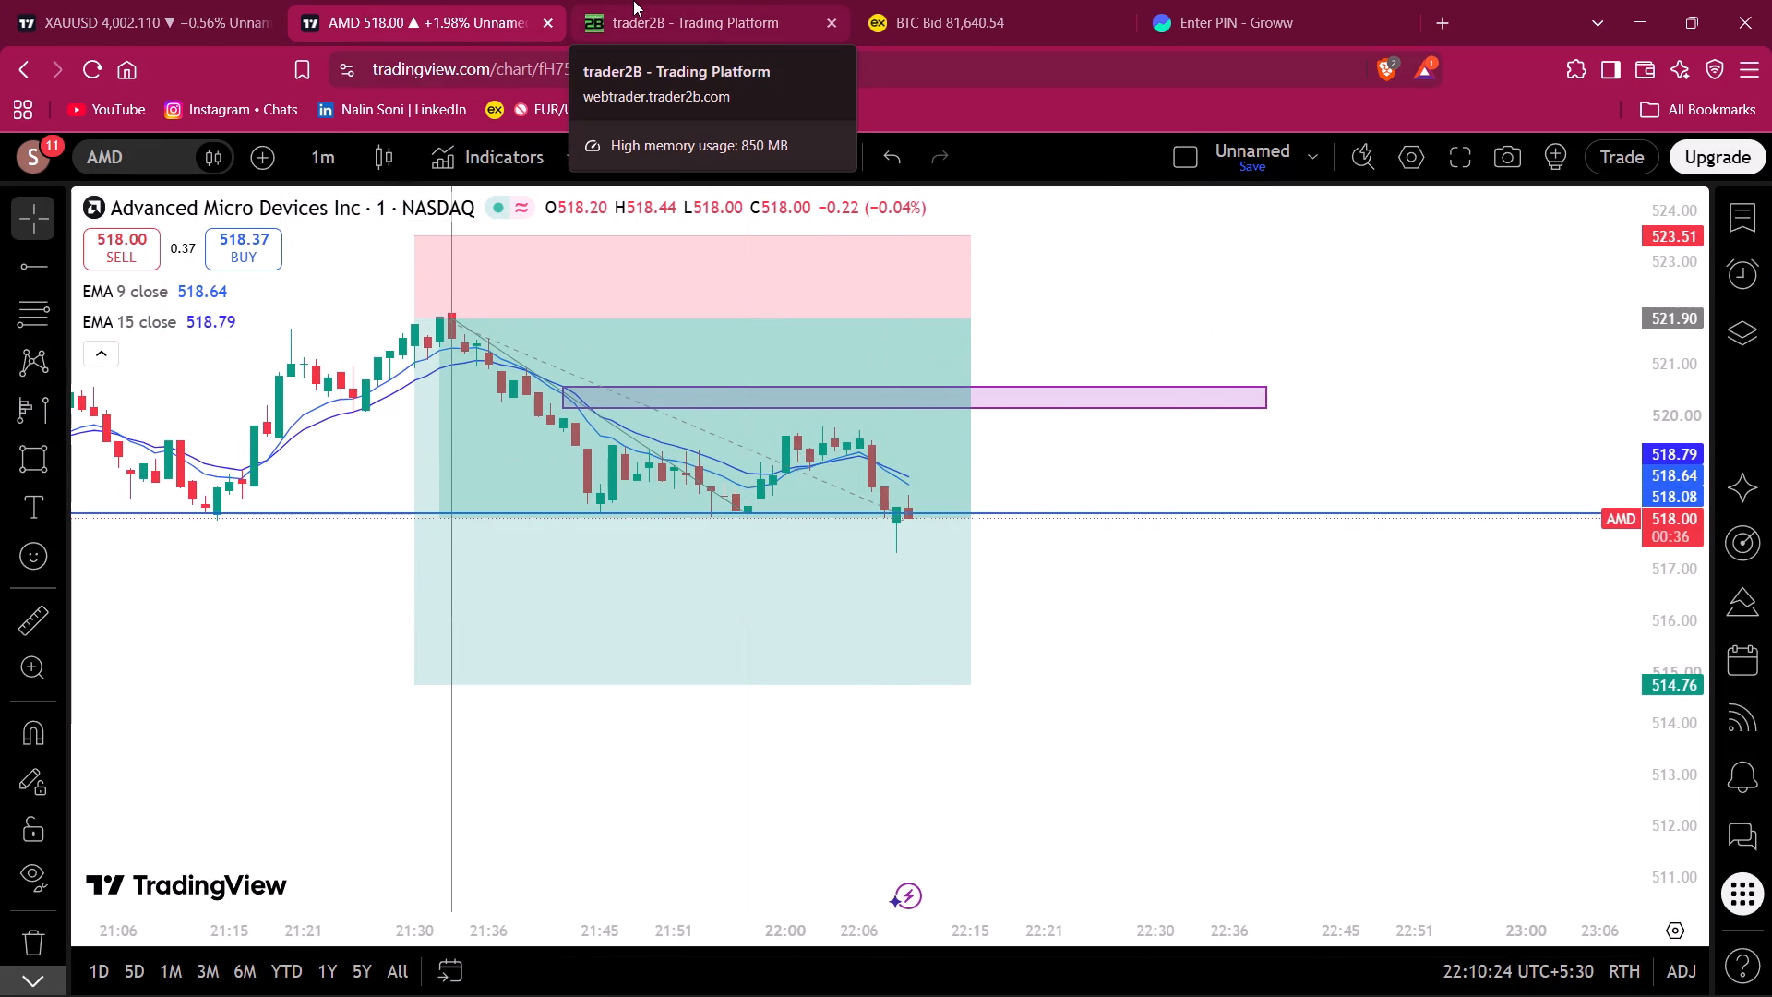
click(699, 14)
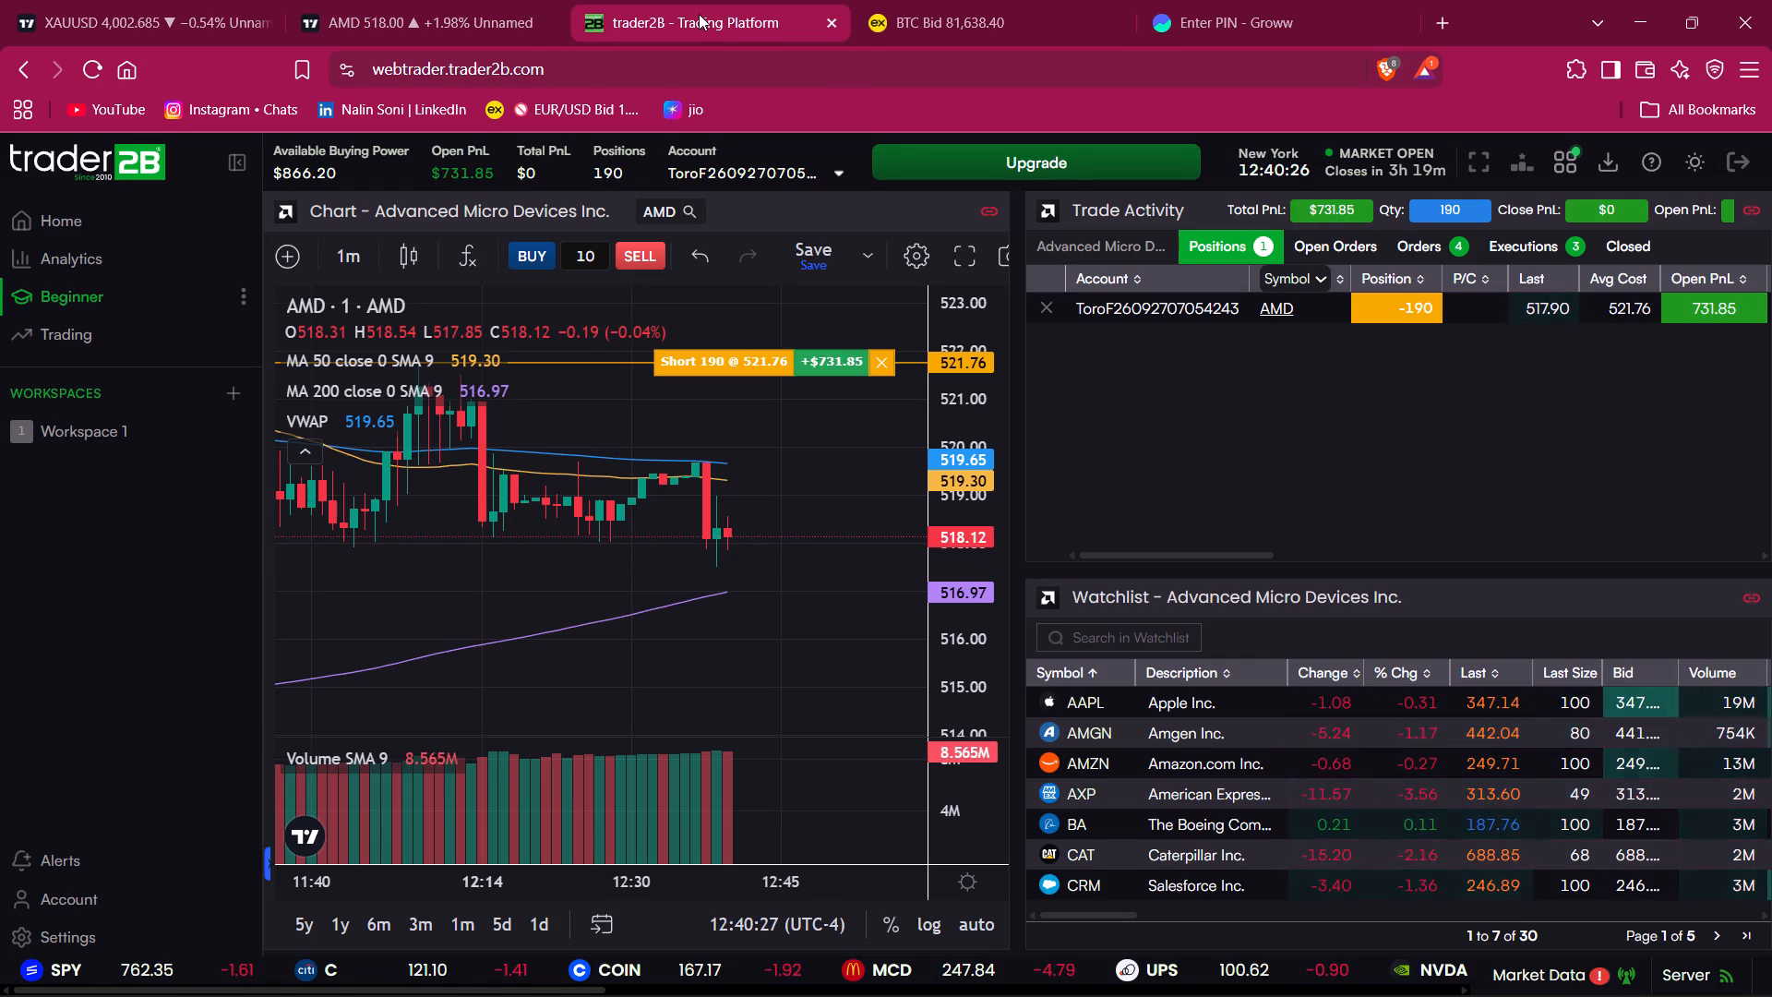
On the TradingView chart, lower the AMD short position's target to about 512.69.
click(531, 0)
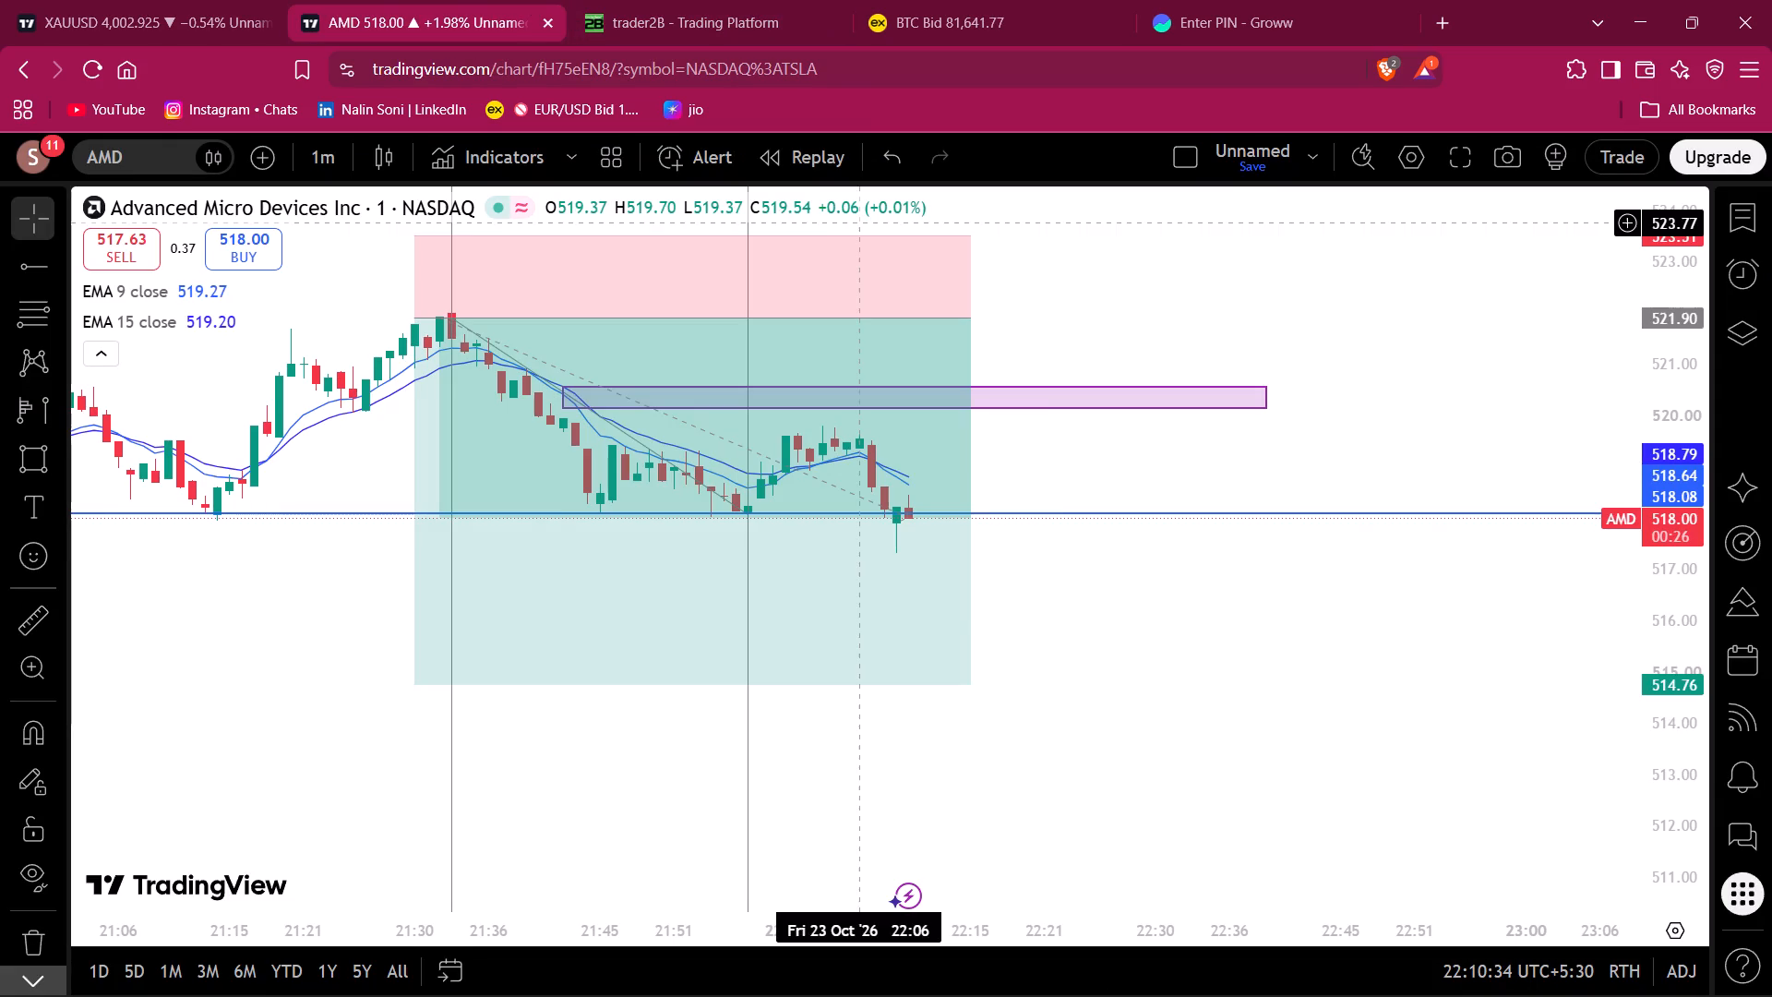
drag(917, 930, 1118, 930)
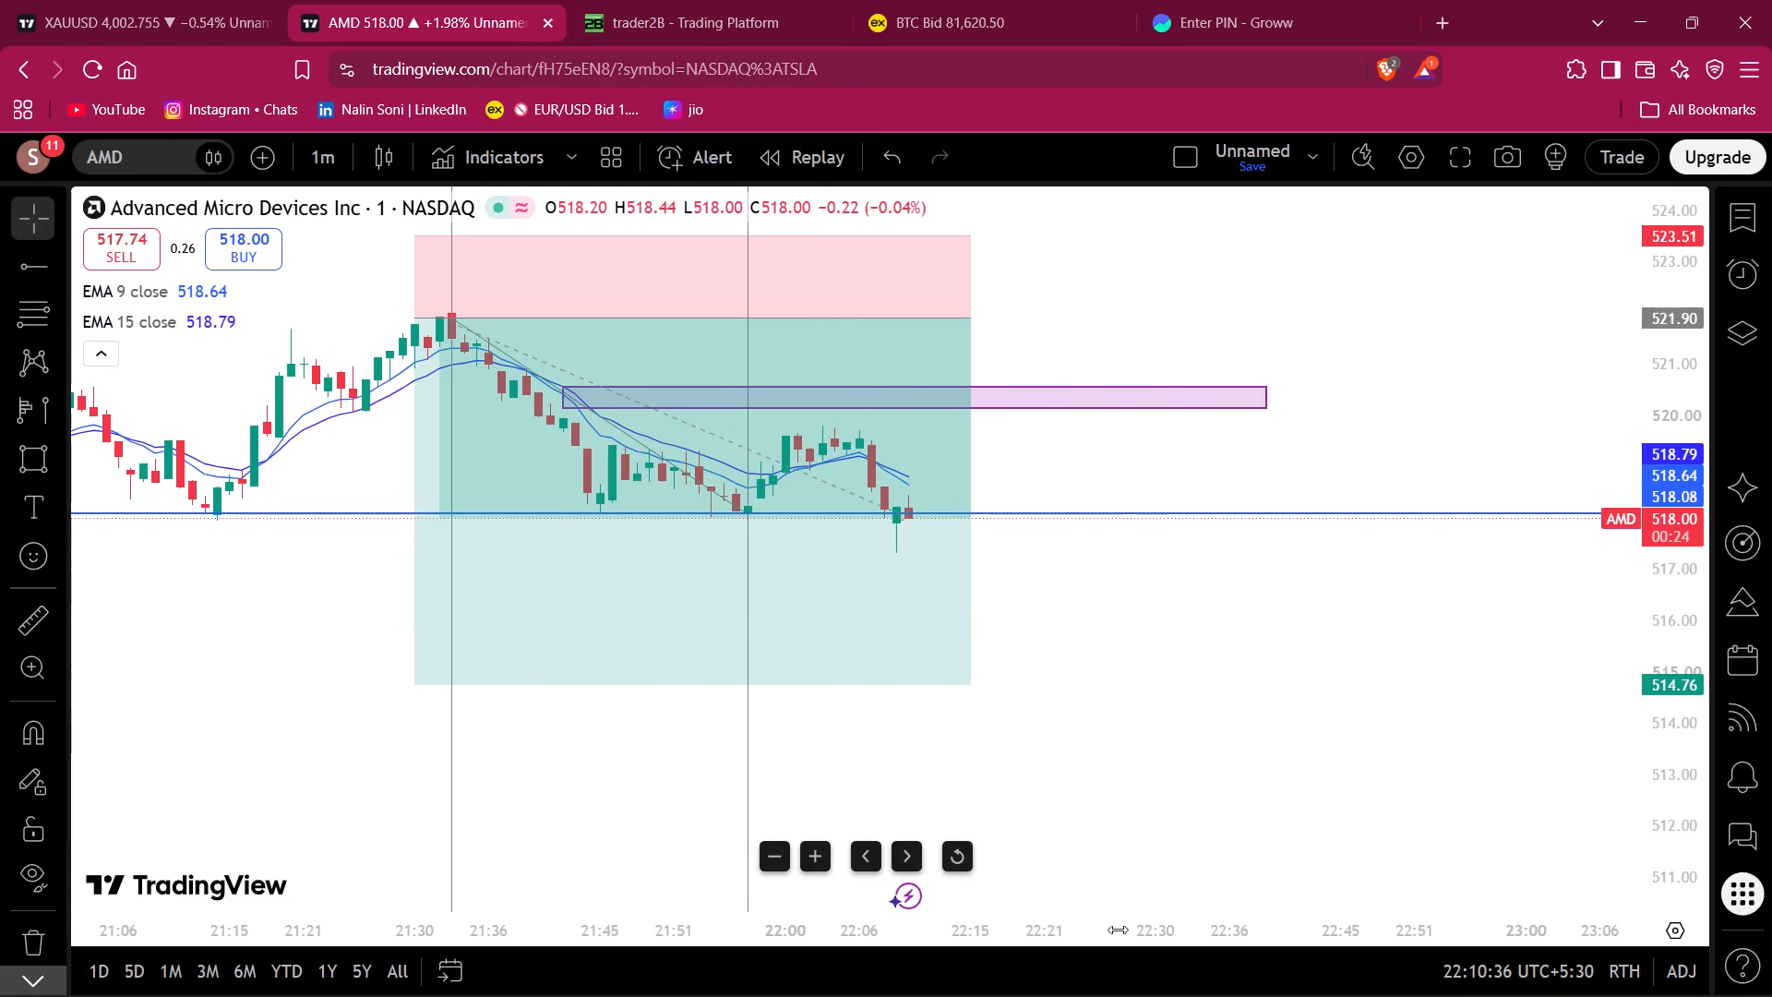
drag(1118, 930, 1290, 951)
drag(1399, 810, 1167, 647)
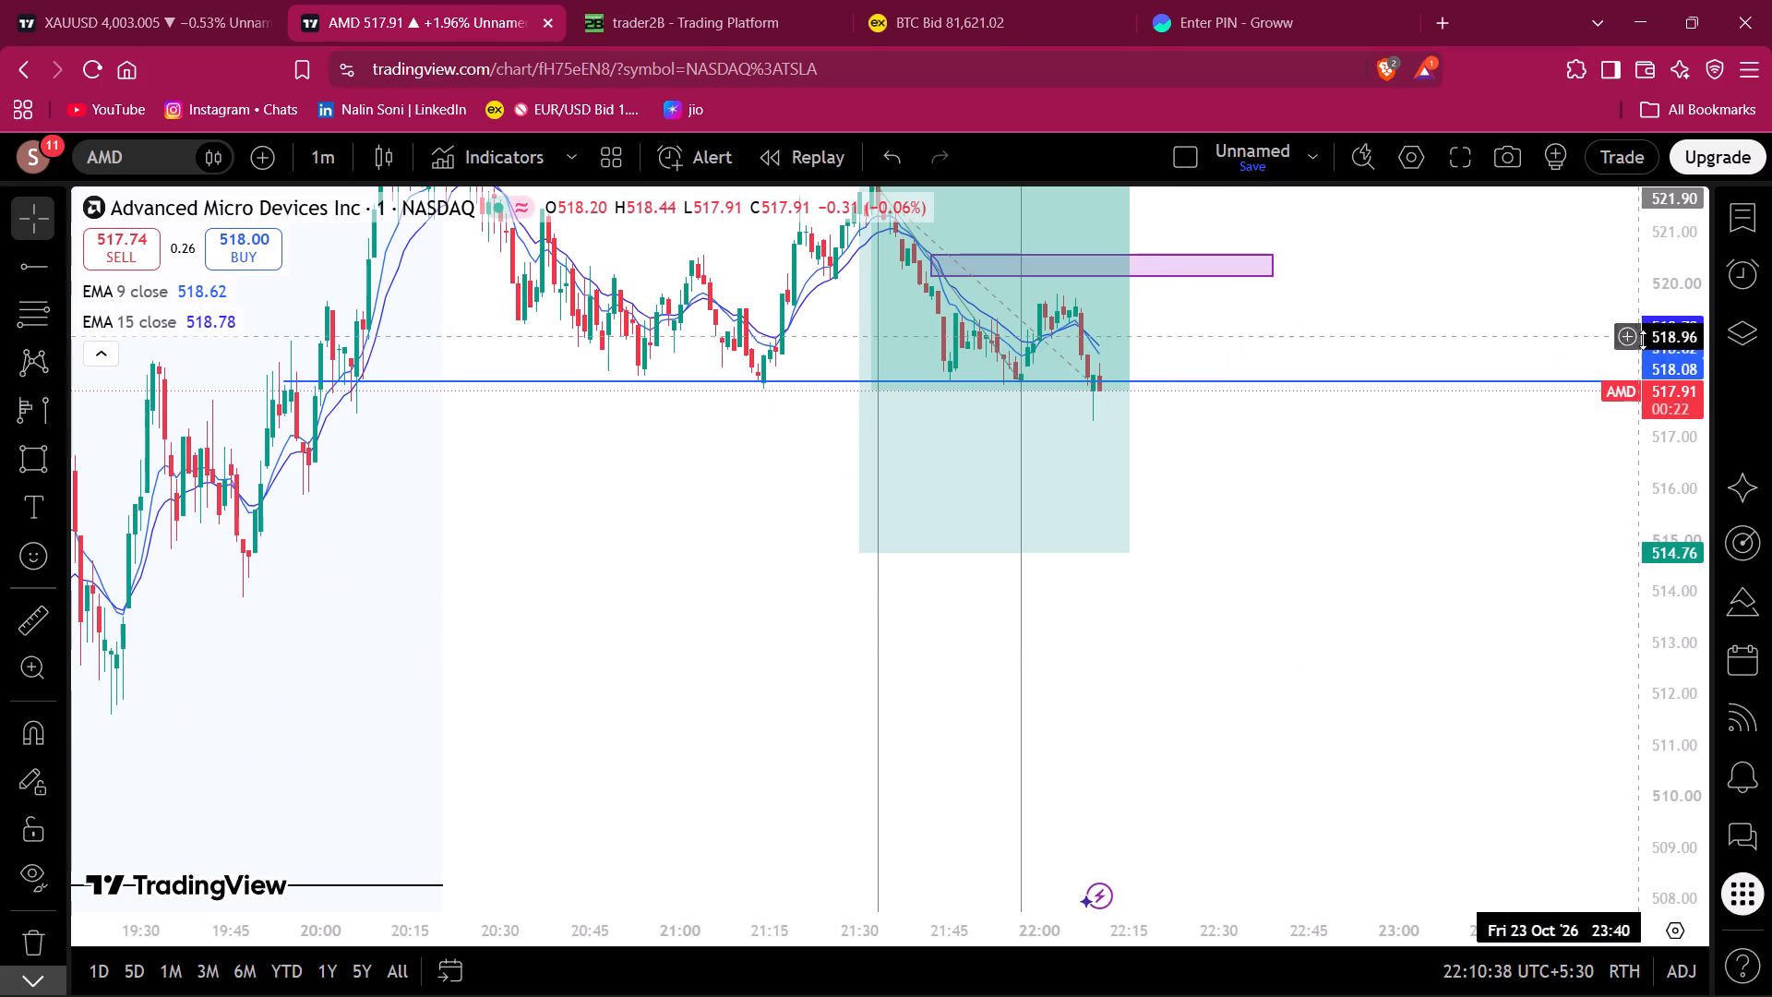
drag(1672, 348, 1633, 563)
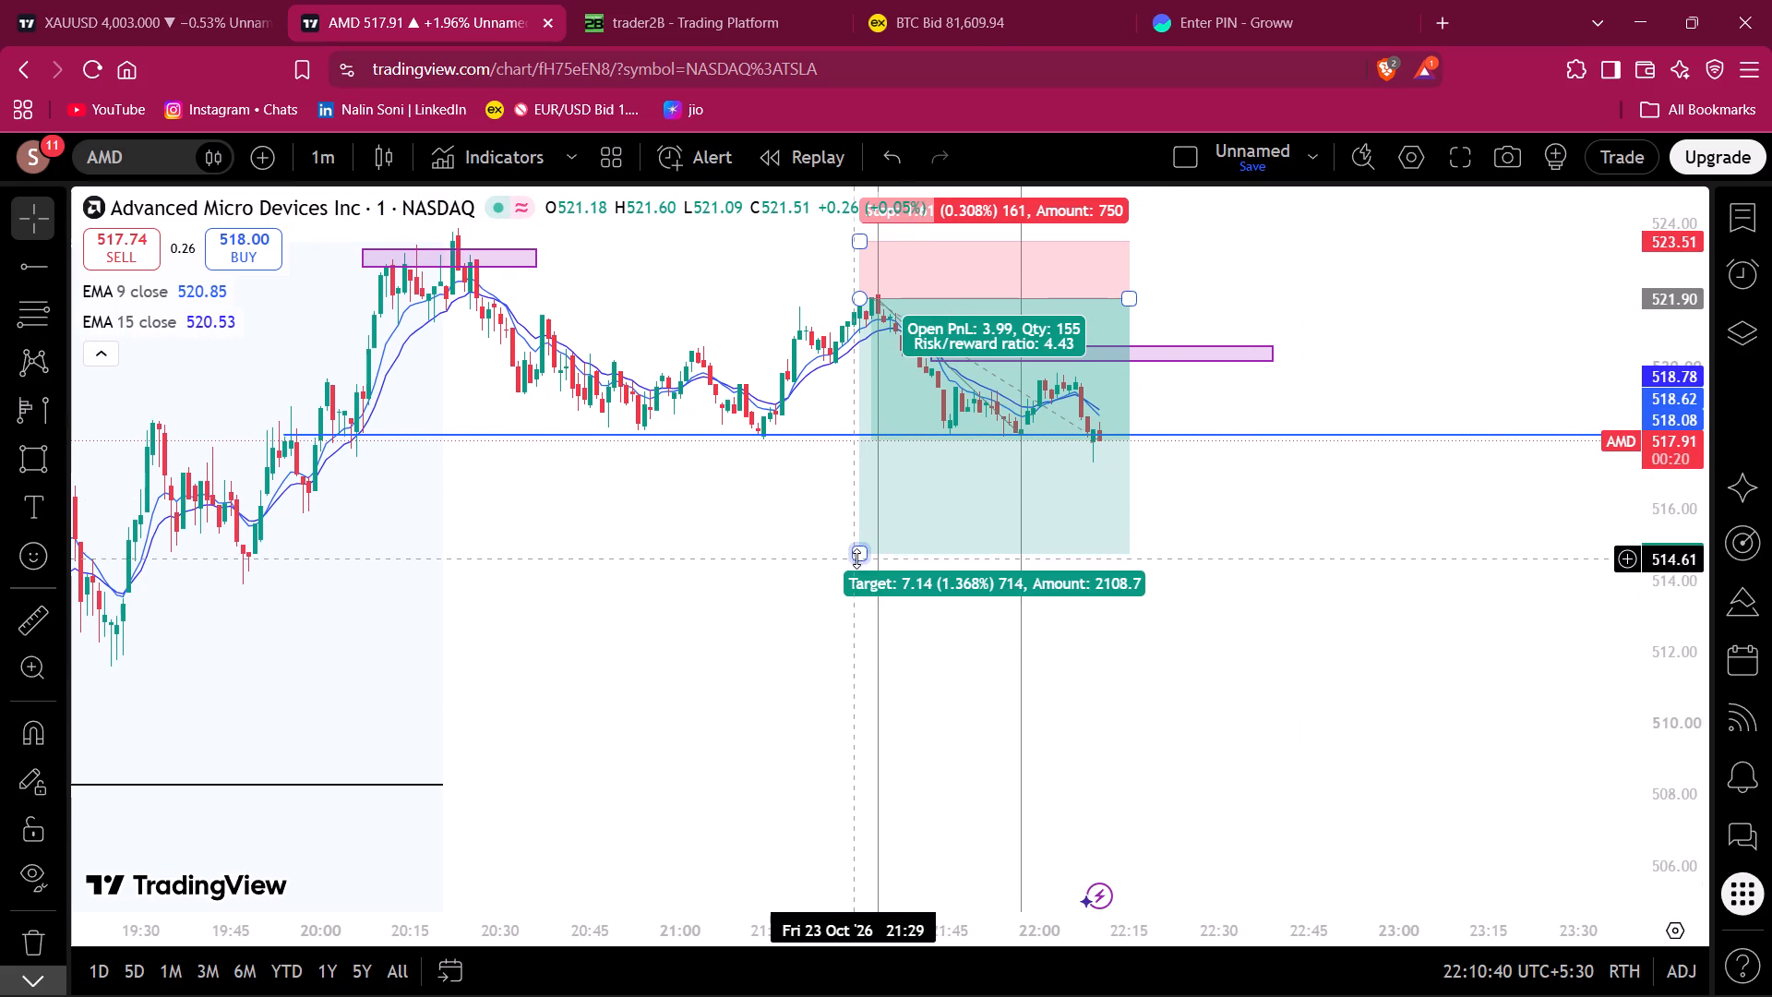
drag(856, 559, 856, 655)
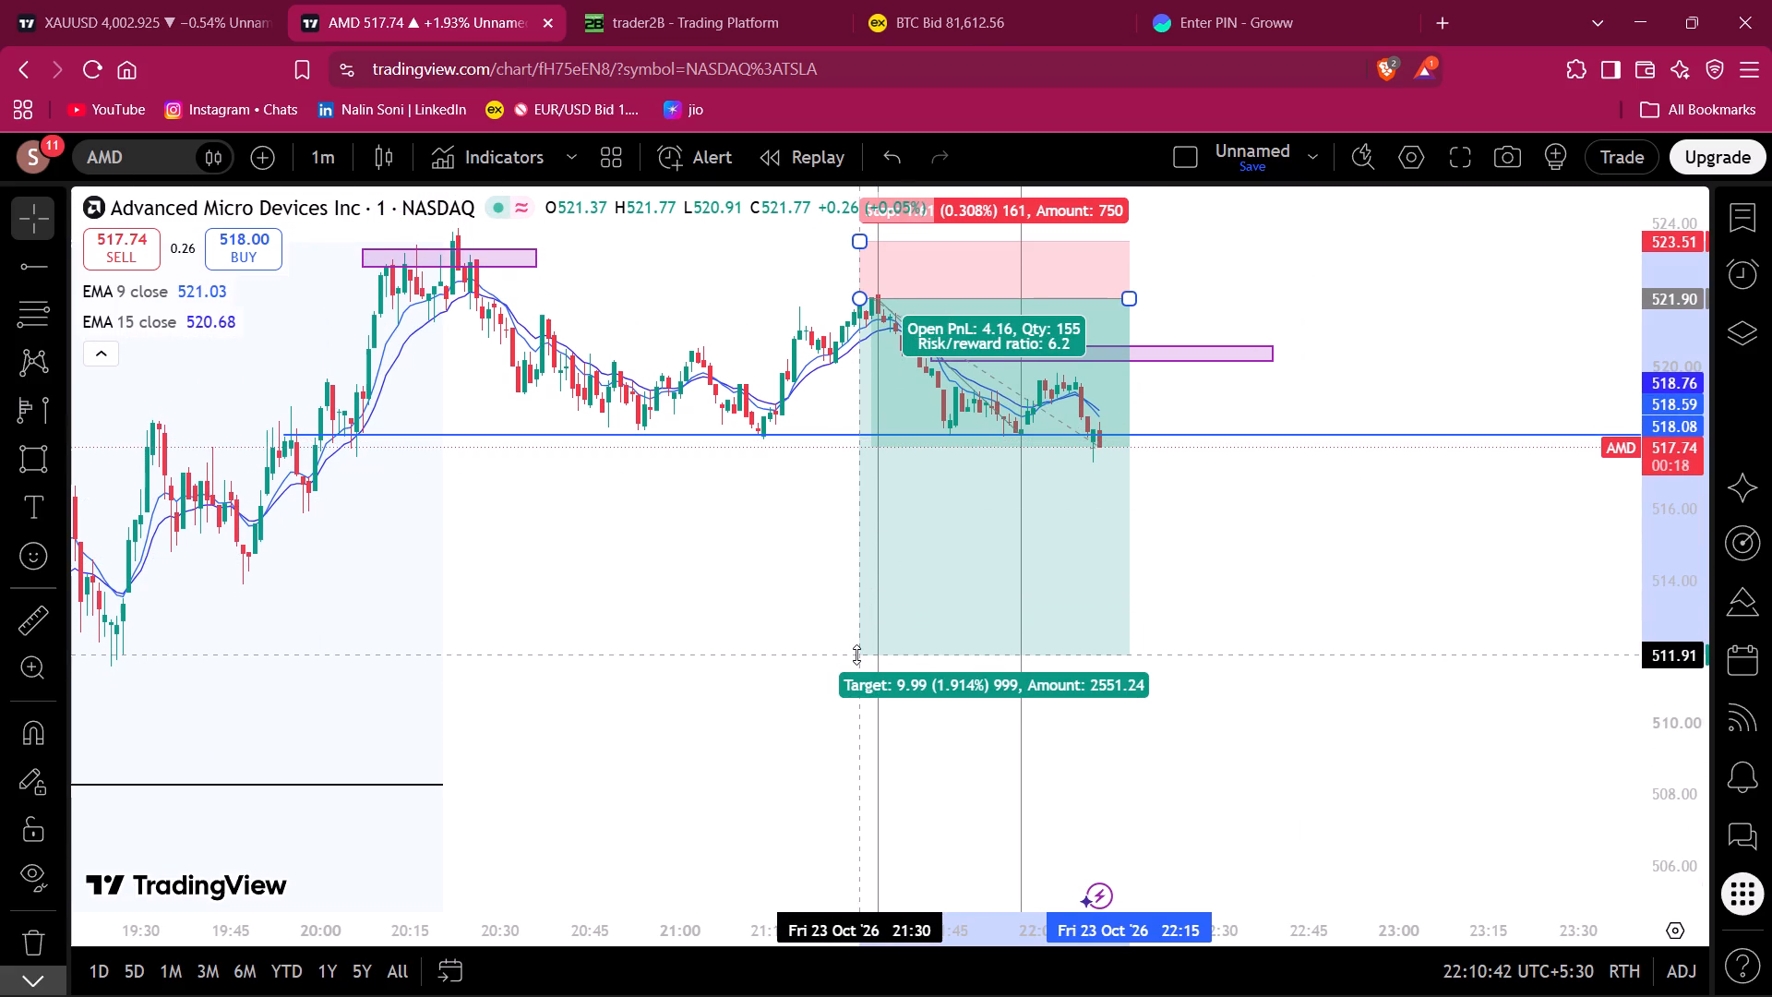
drag(856, 655, 857, 627)
Examine AMD's recent candles around the 518.08 line and the room down to the short position's 512.69 target.
drag(1278, 564, 1203, 560)
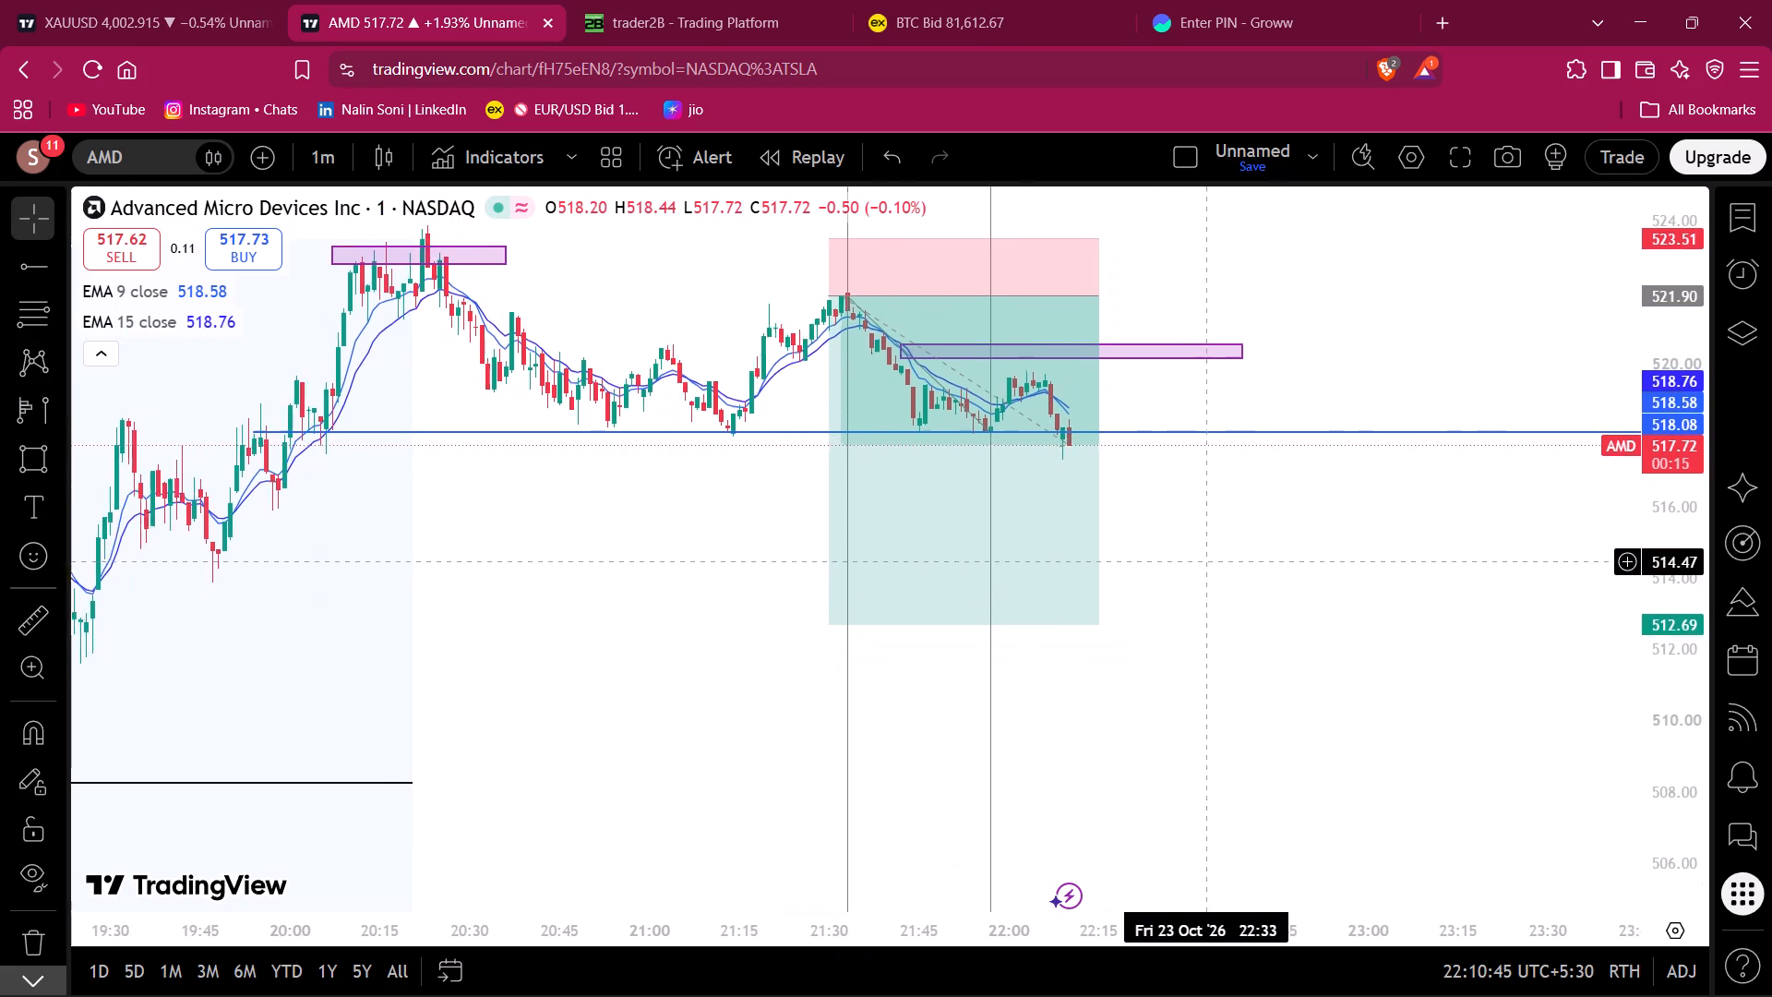
drag(1203, 560, 1191, 559)
drag(1170, 940, 1149, 936)
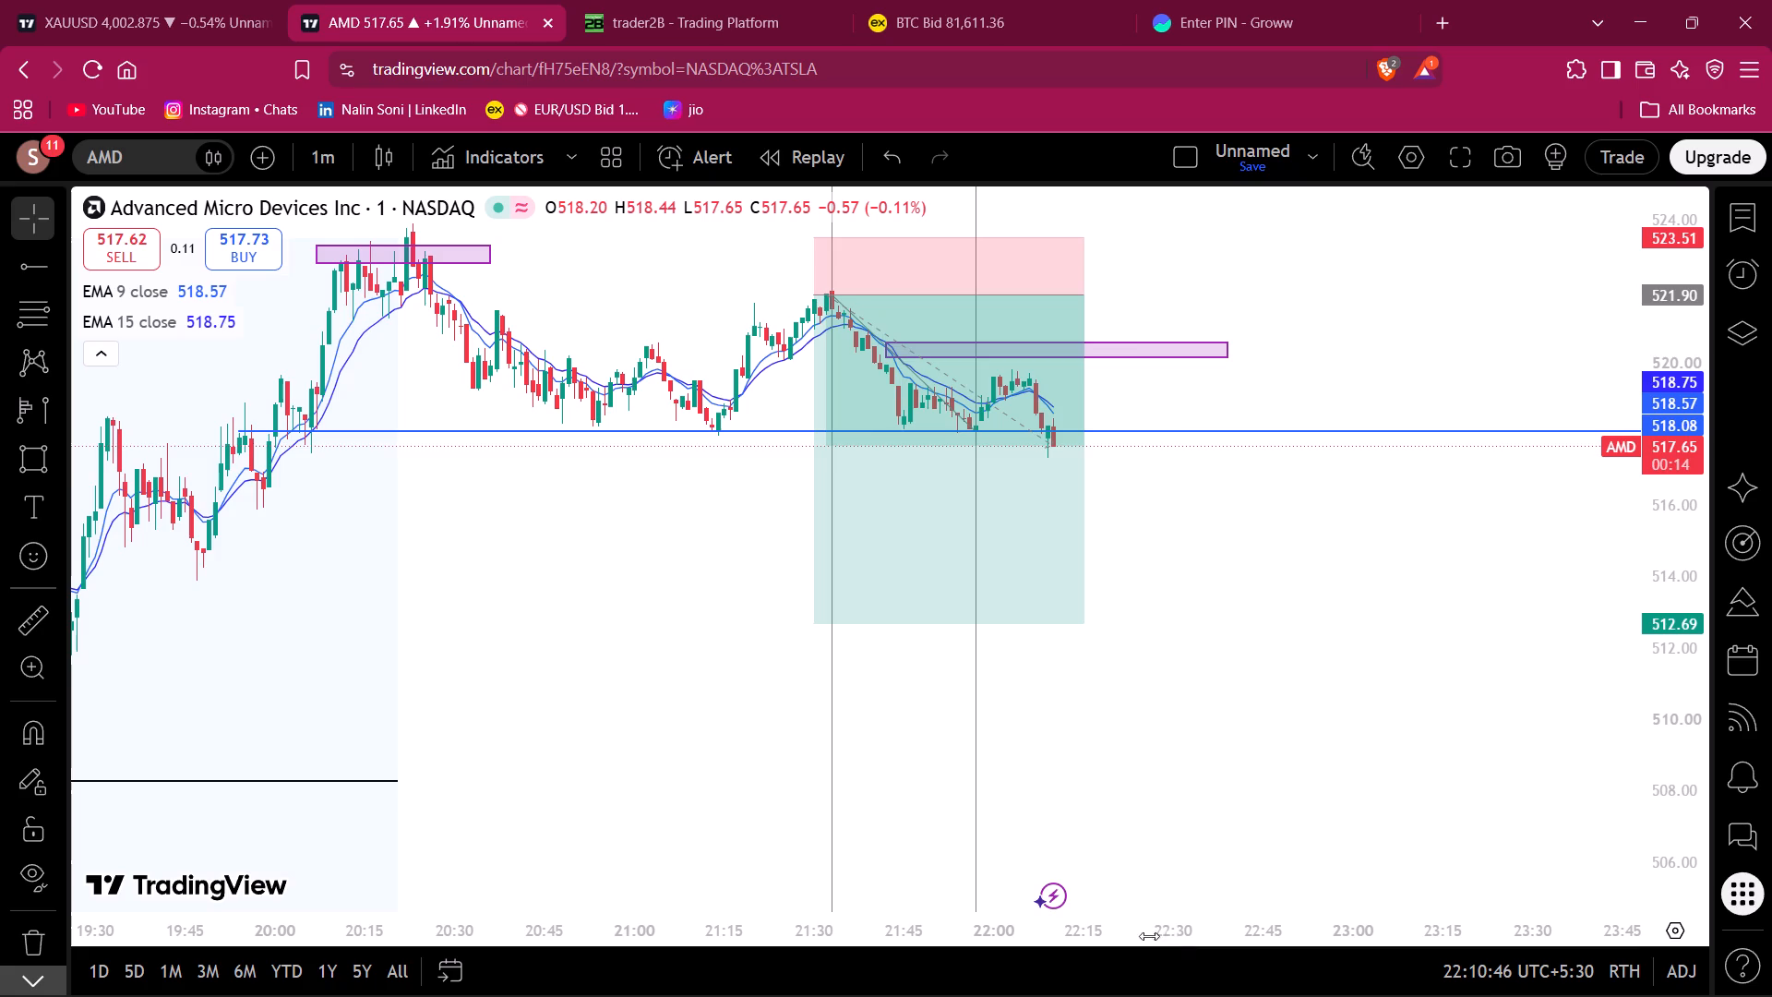
drag(1149, 936, 879, 921)
drag(880, 681, 1432, 704)
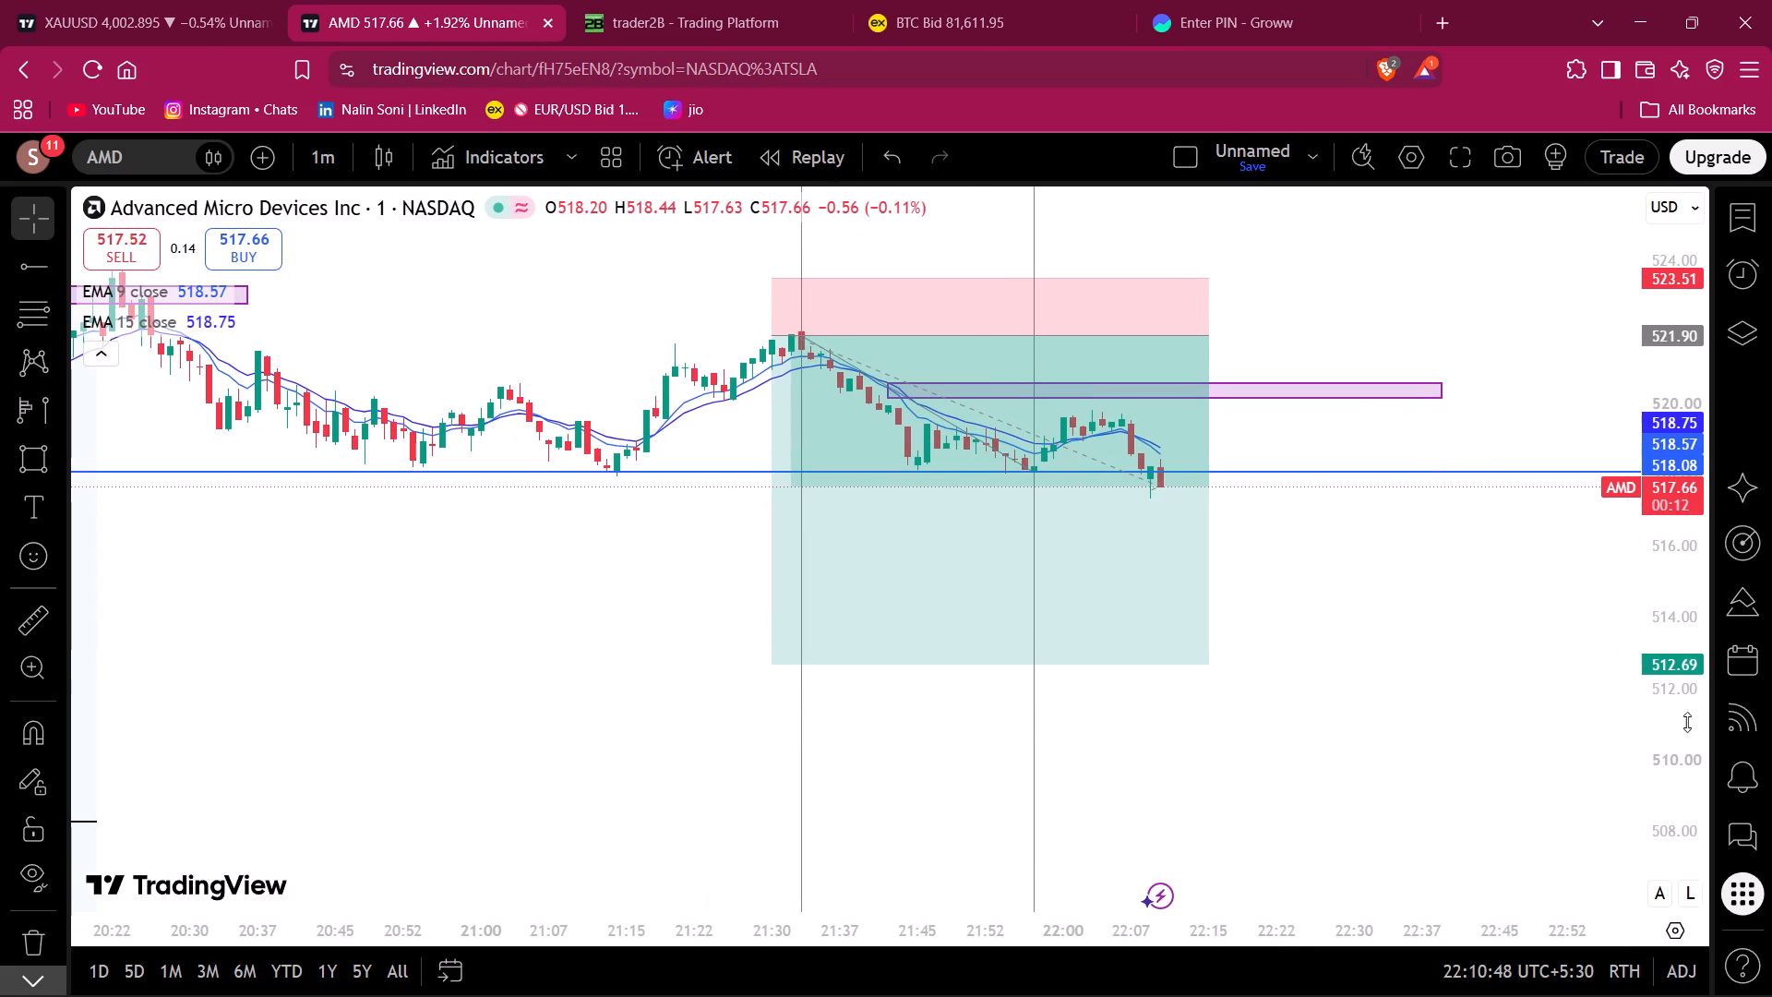
drag(1668, 803, 1600, 383)
drag(1422, 470, 1119, 523)
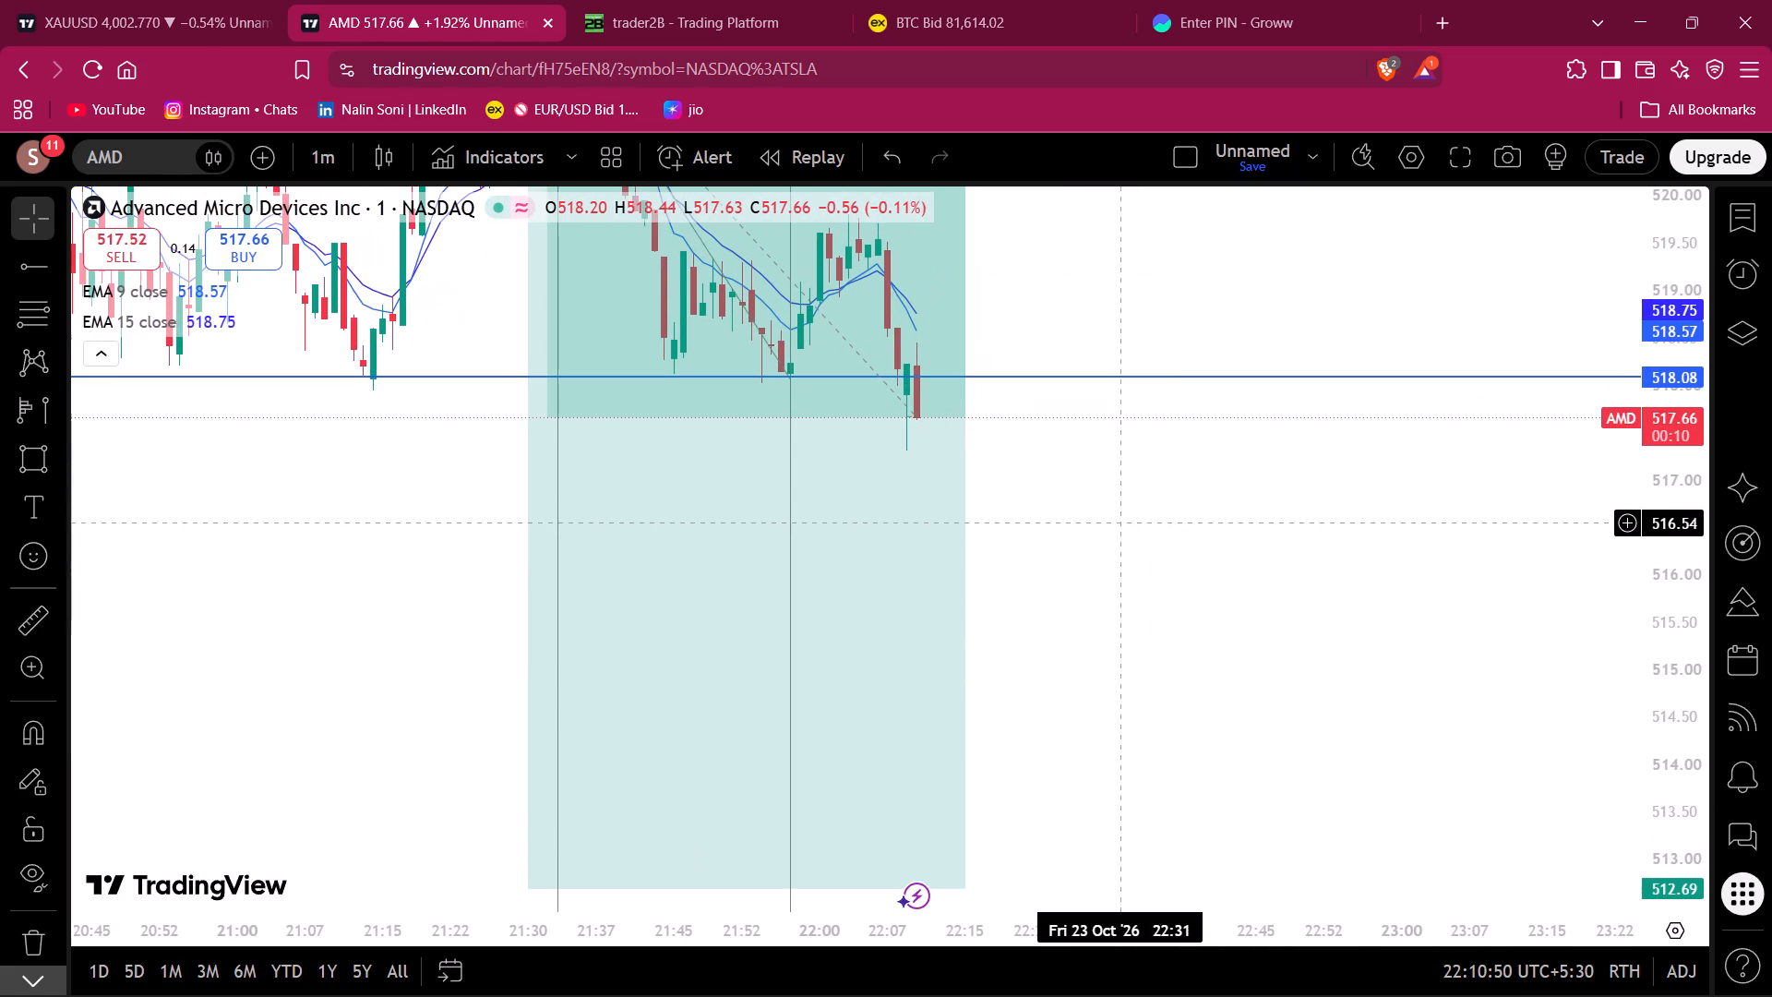
Switch to trader2B, check the open AMD short, and open the account's trading analytics.
click(673, 0)
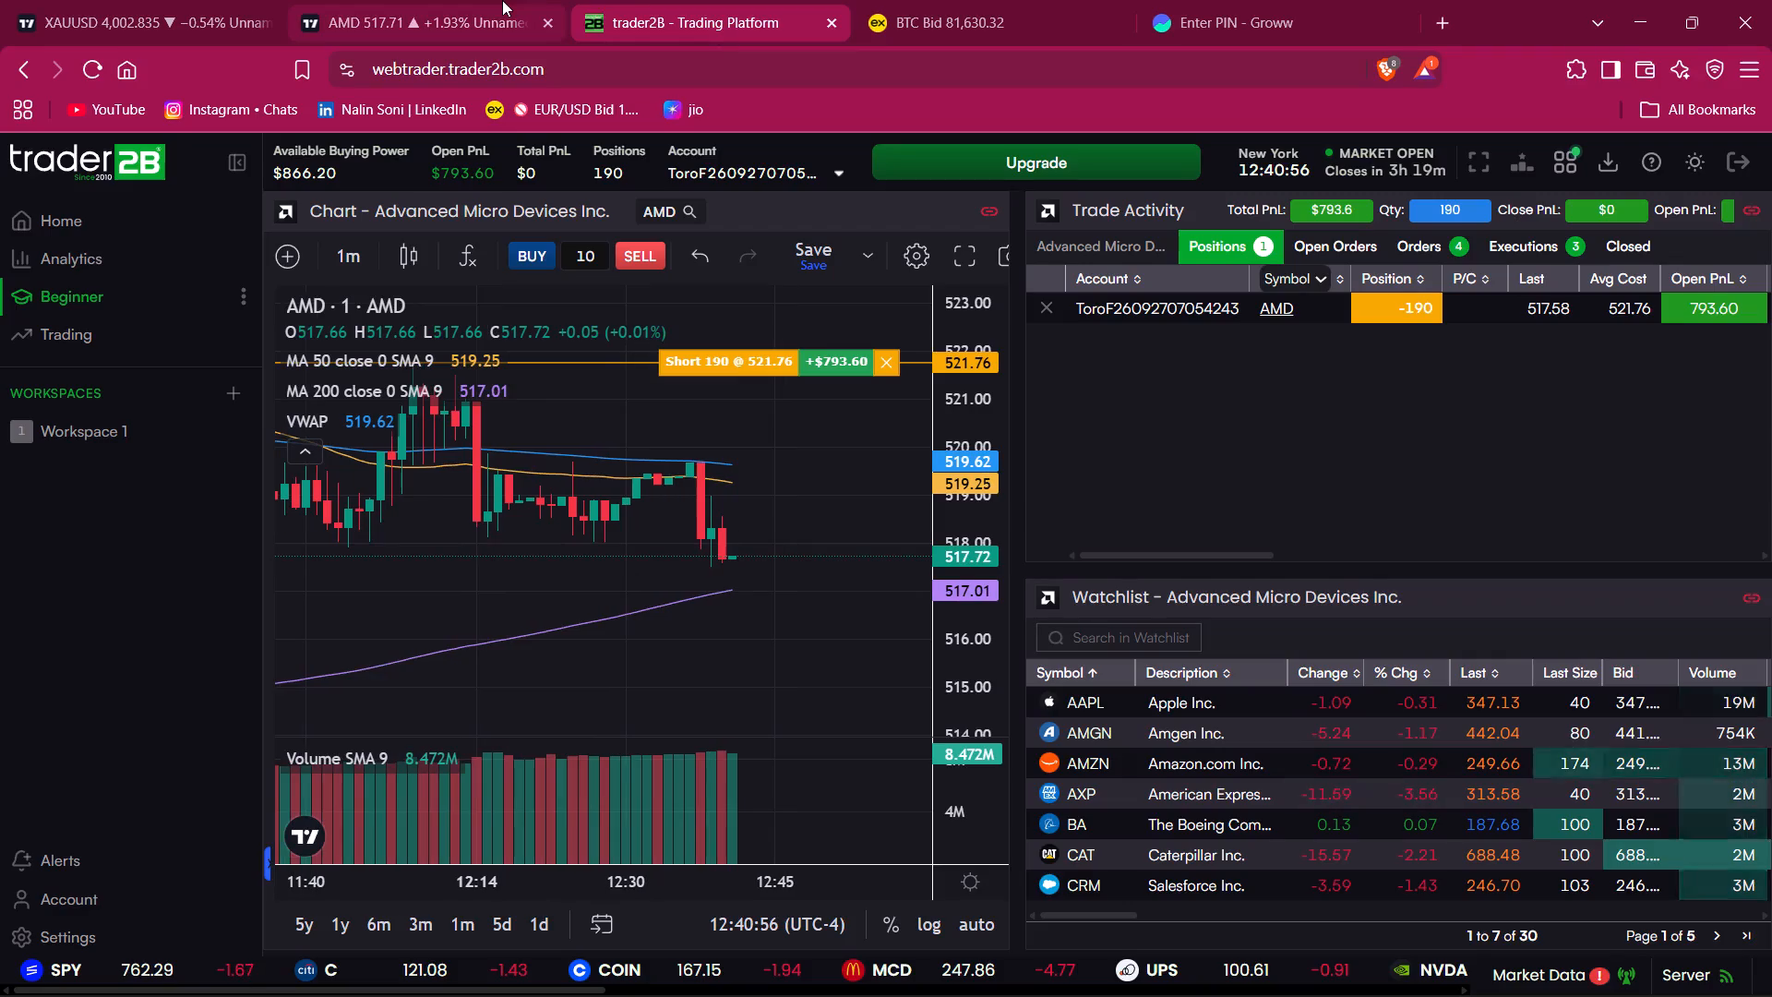
click(102, 226)
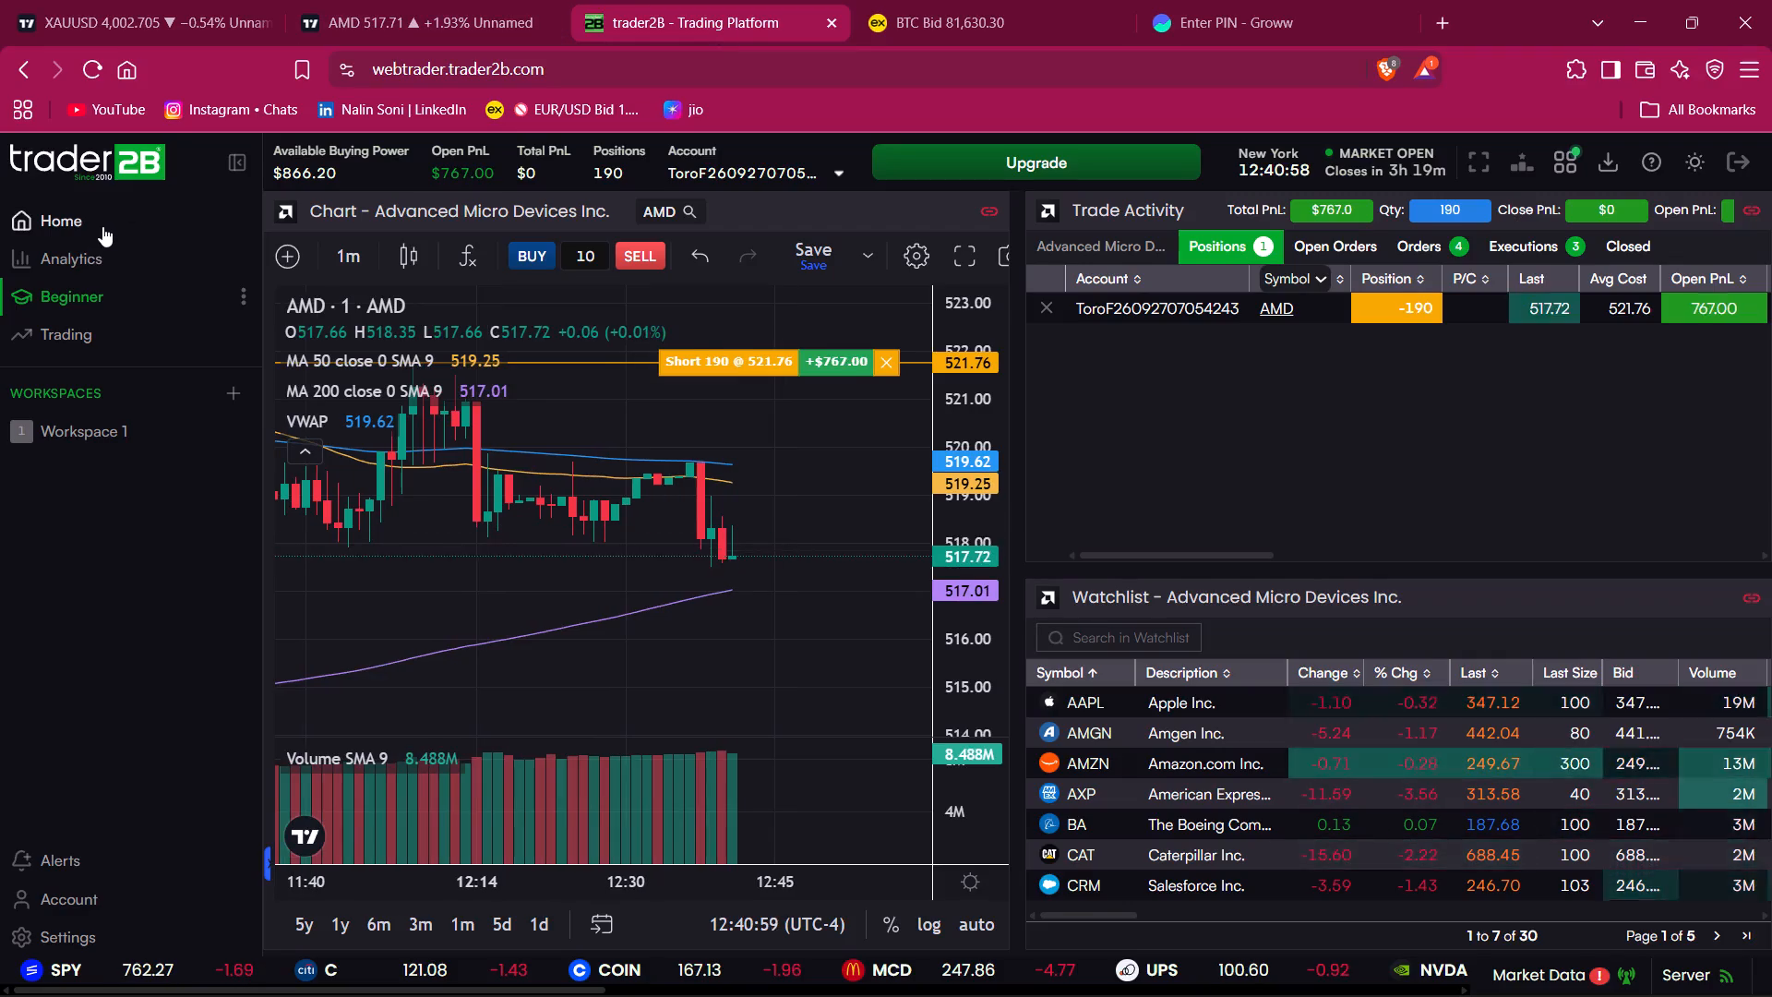
click(112, 264)
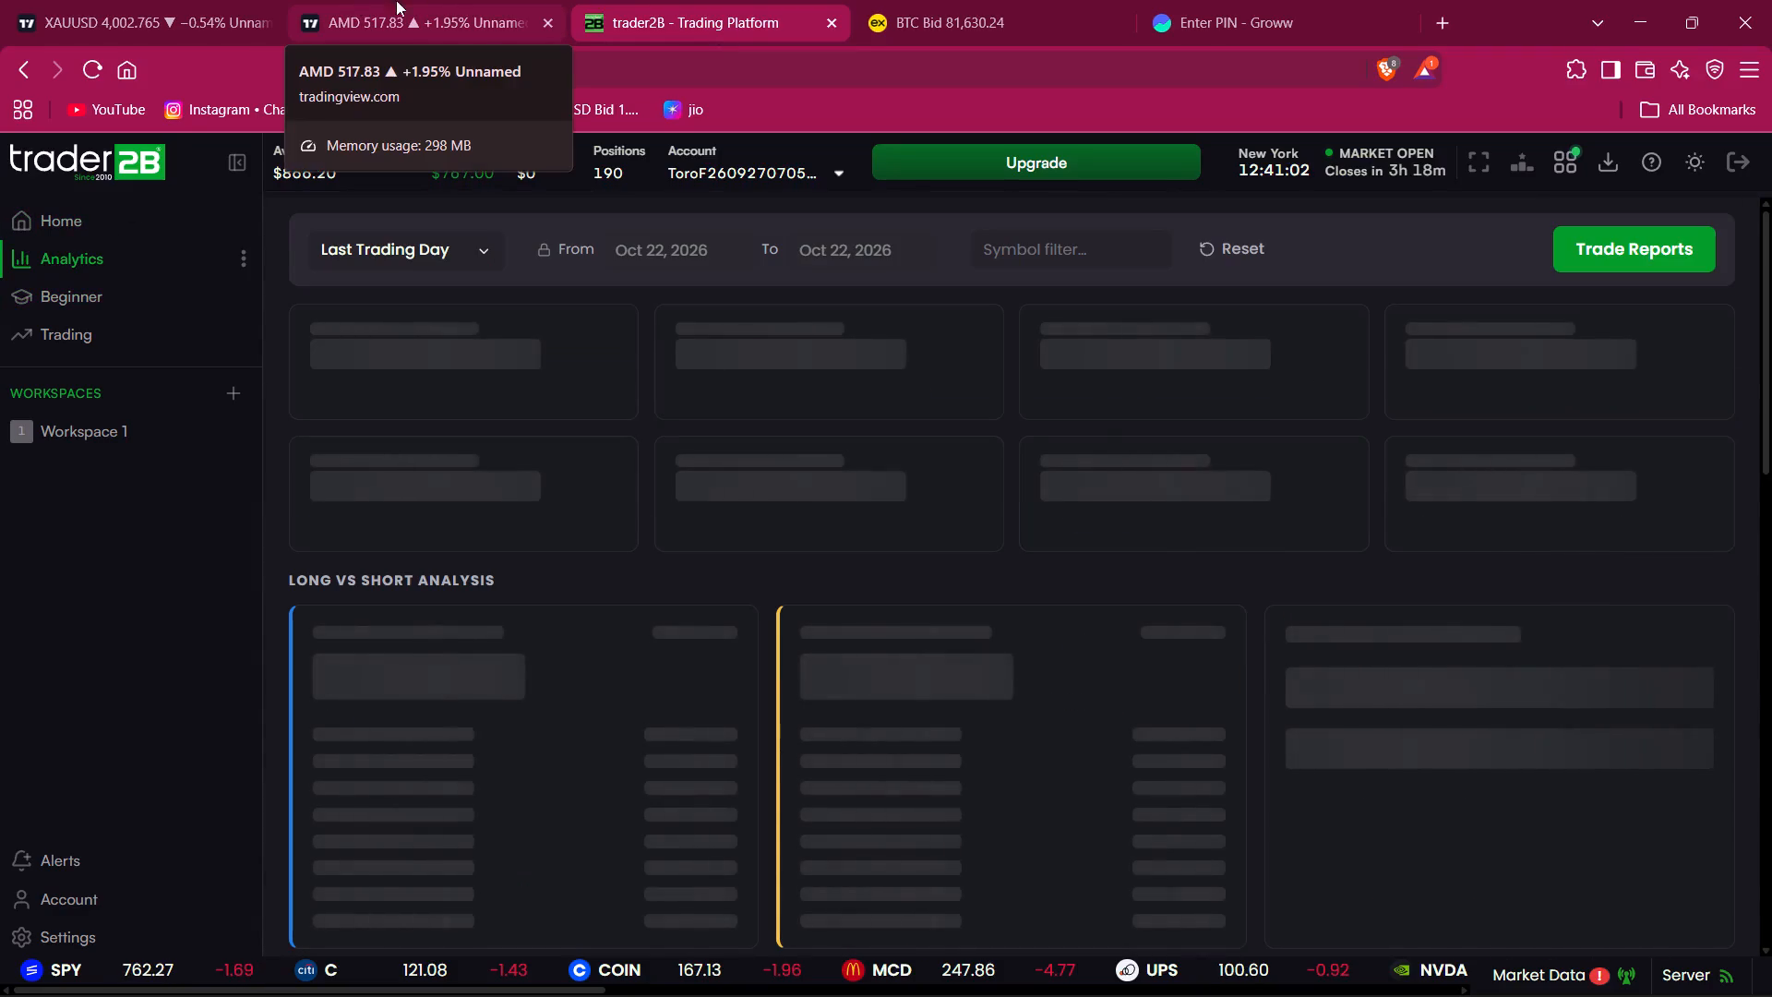
Return to TradingView and examine AMD's latest 1-minute candles against the 518.08 line, the purple zone and the short position's target.
click(446, 0)
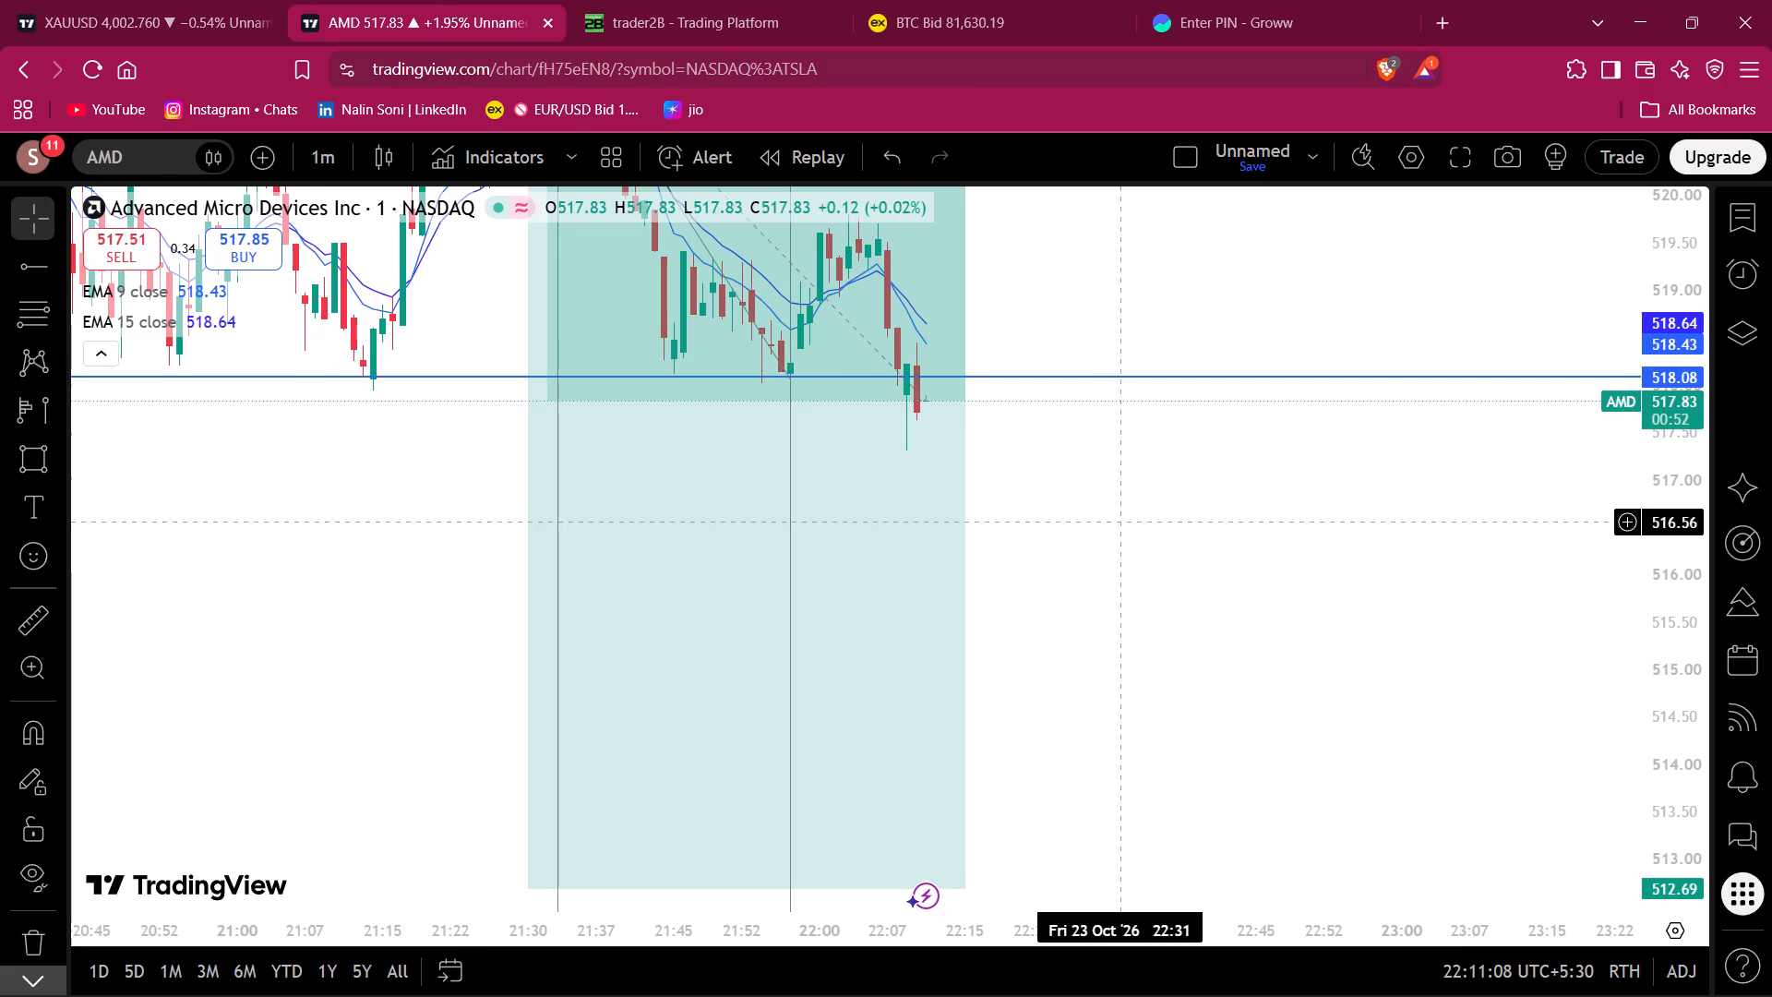
drag(1124, 522, 989, 682)
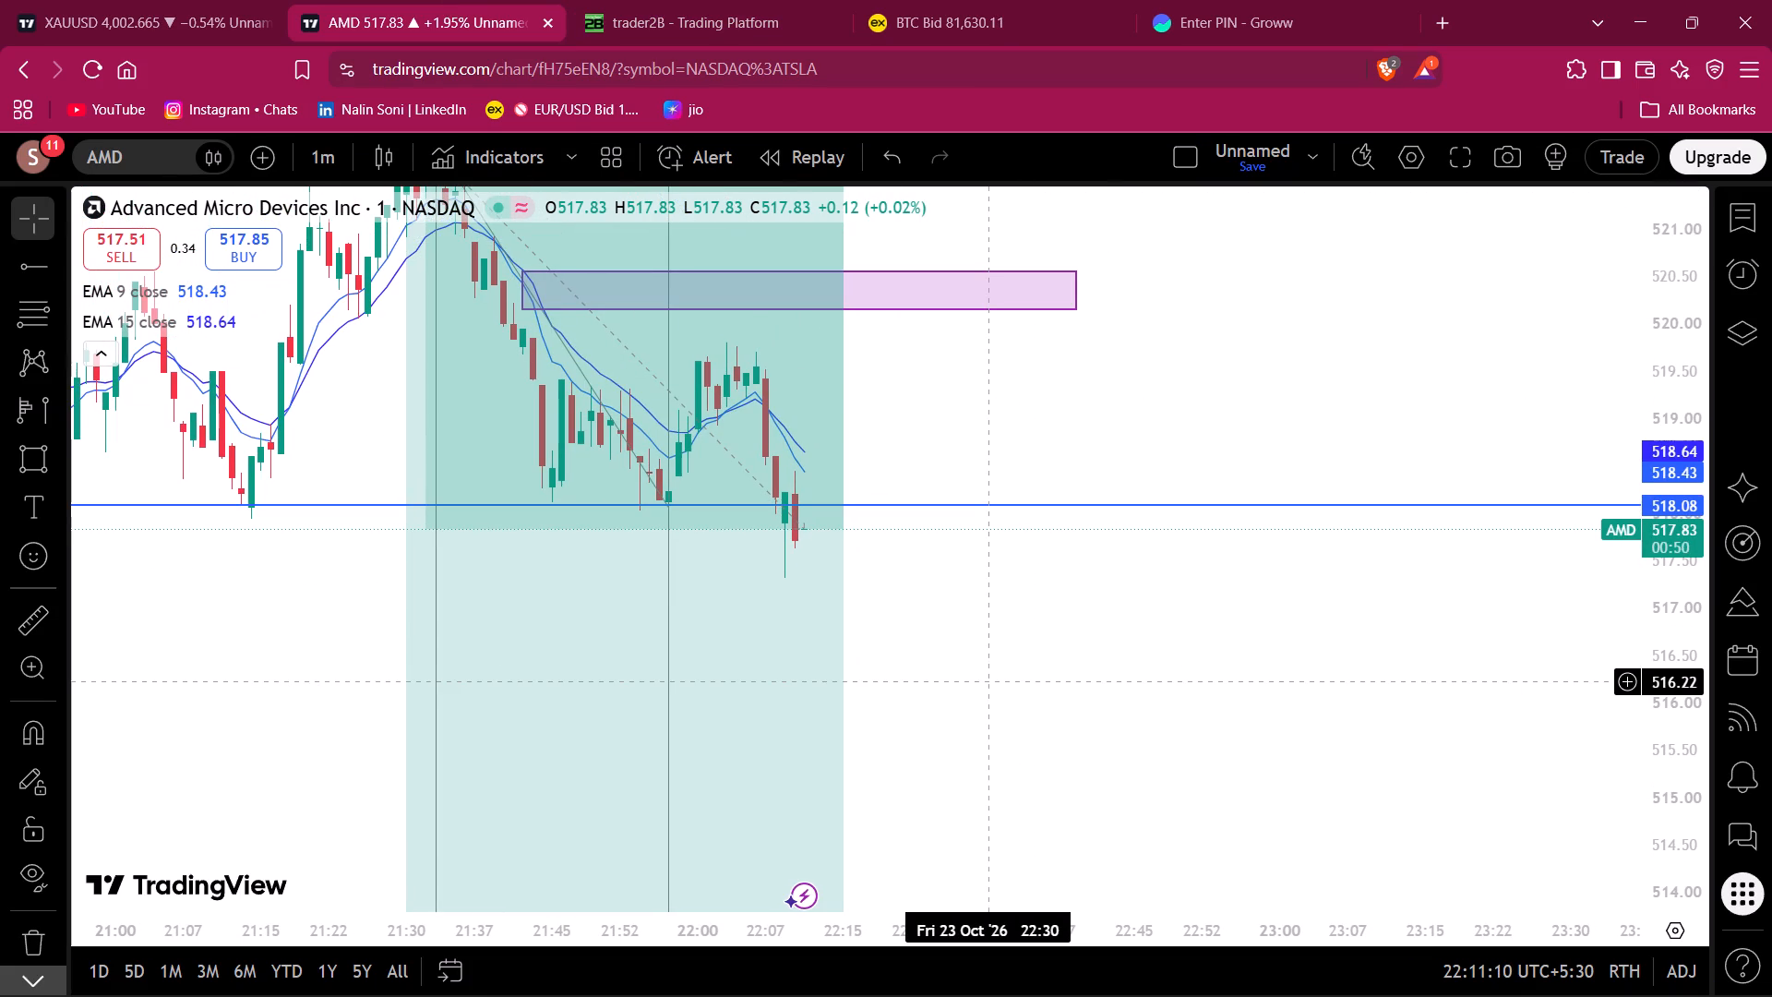
drag(978, 687, 868, 655)
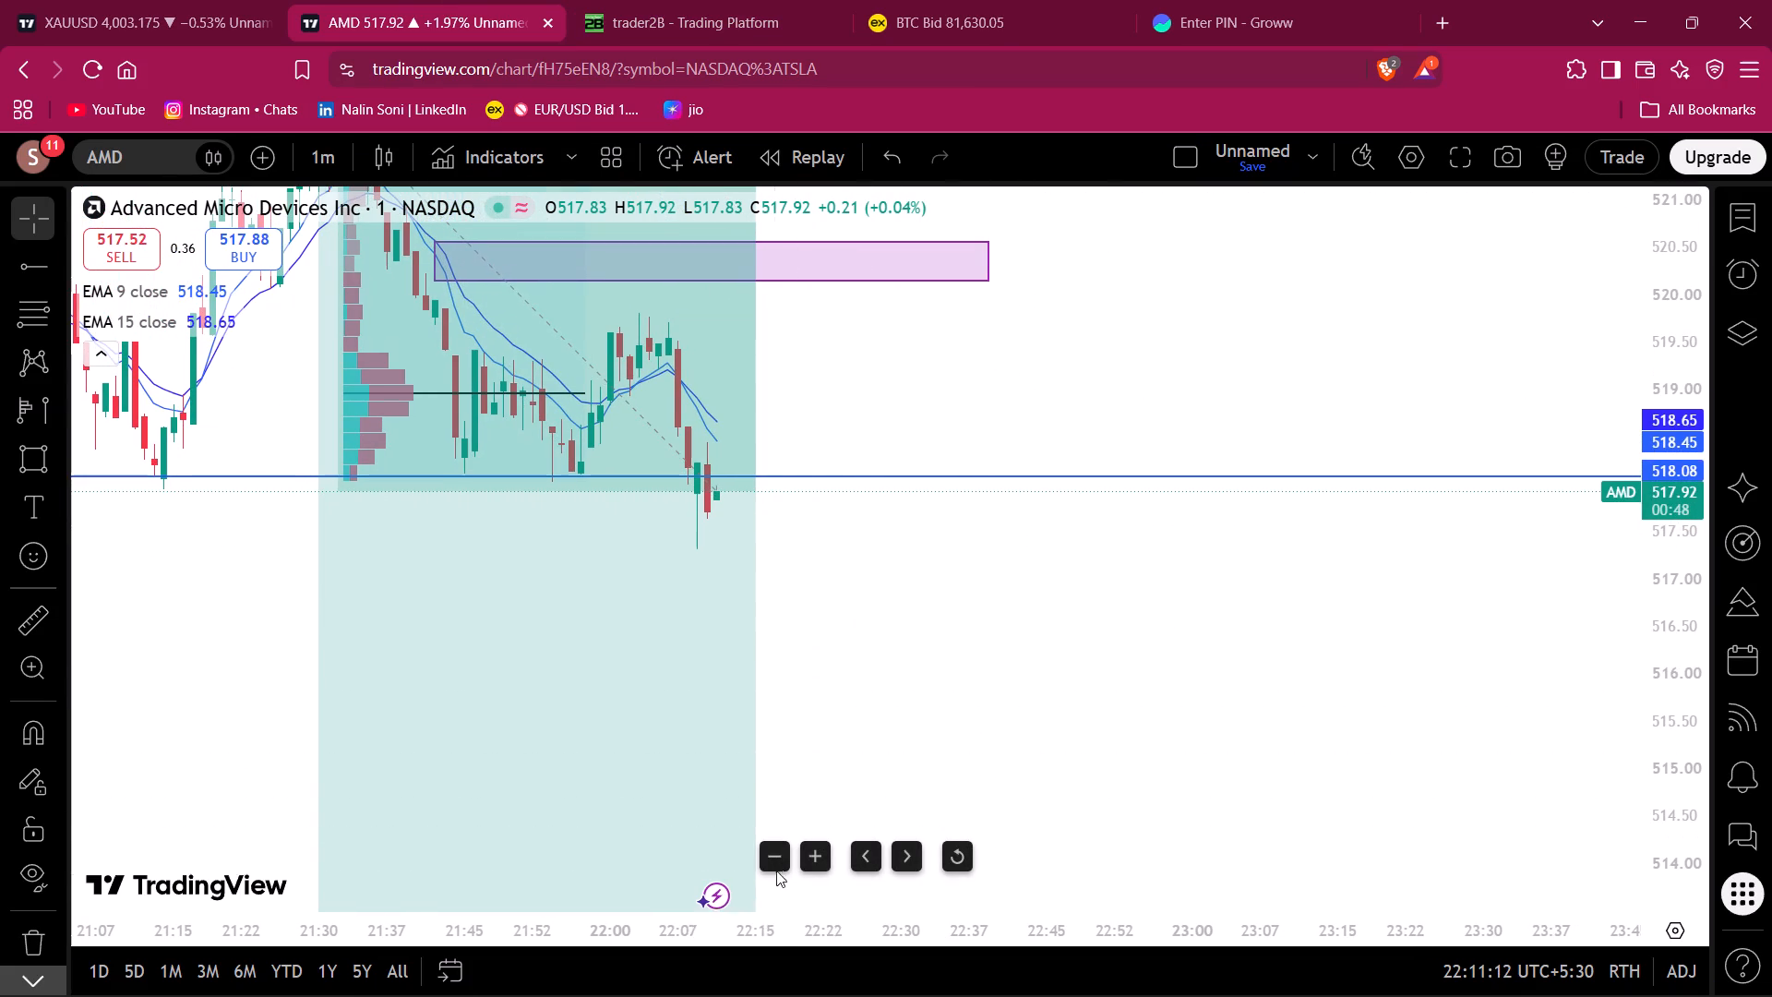
click(778, 949)
drag(787, 937, 602, 888)
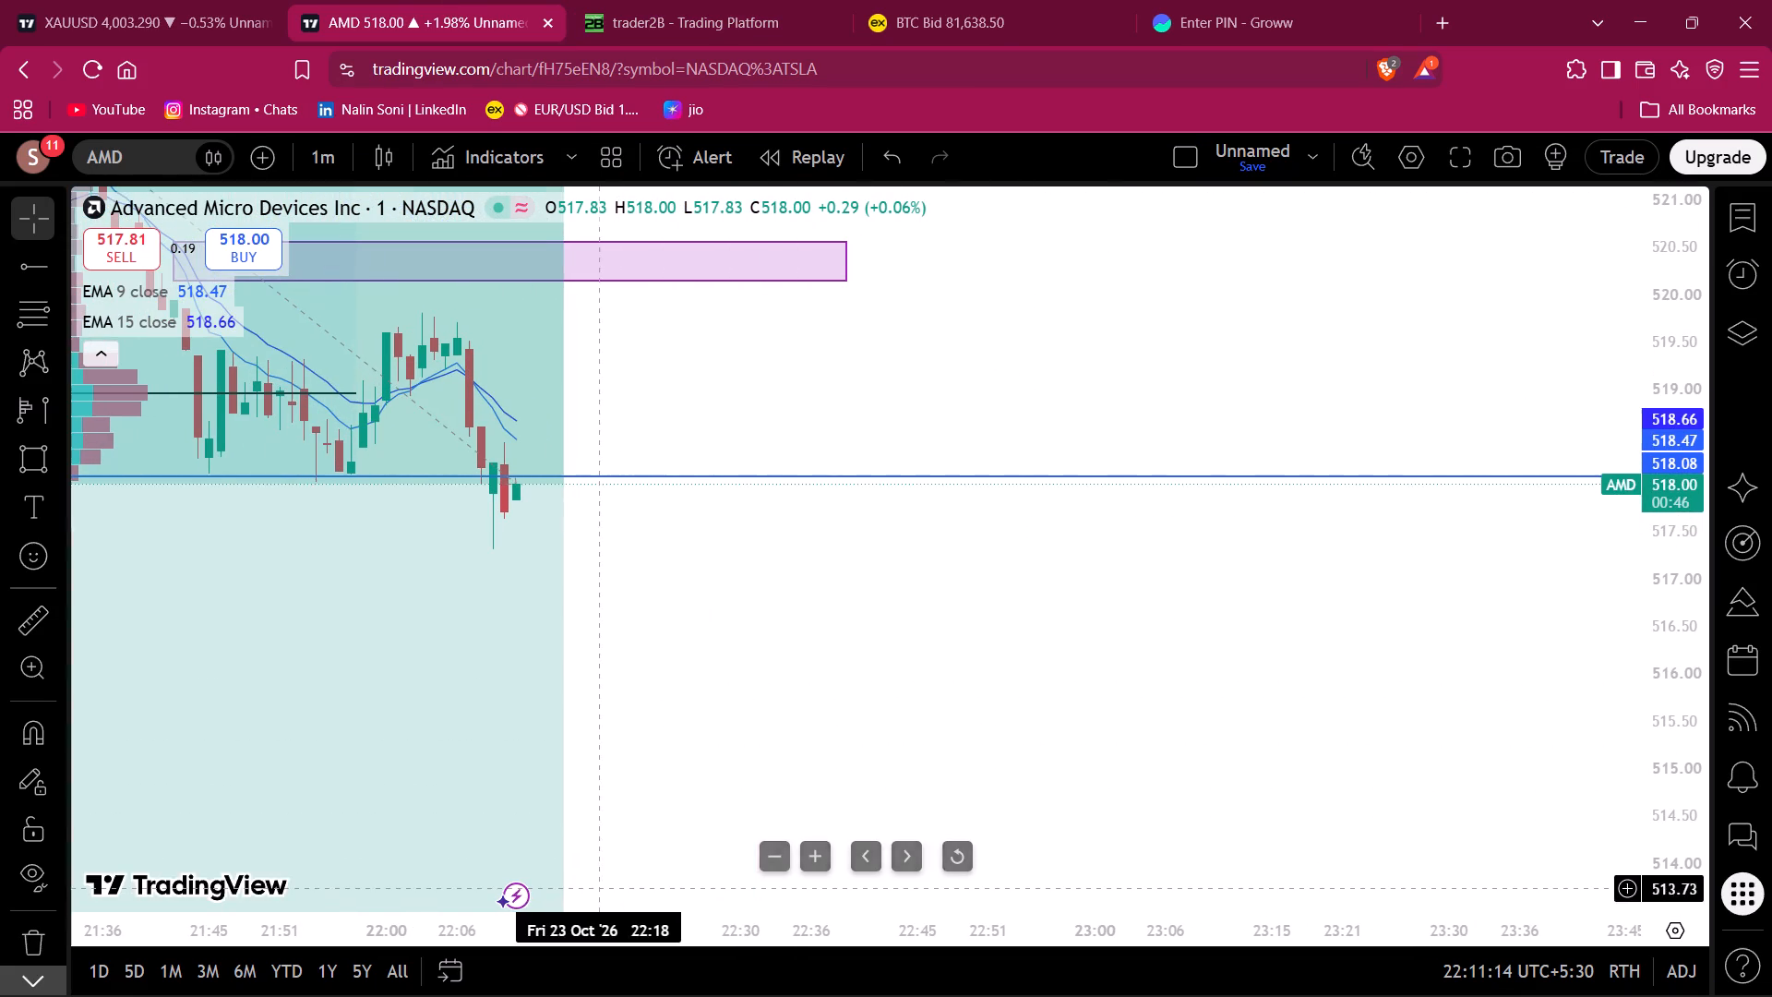
drag(696, 694, 1010, 588)
drag(1010, 588, 1146, 625)
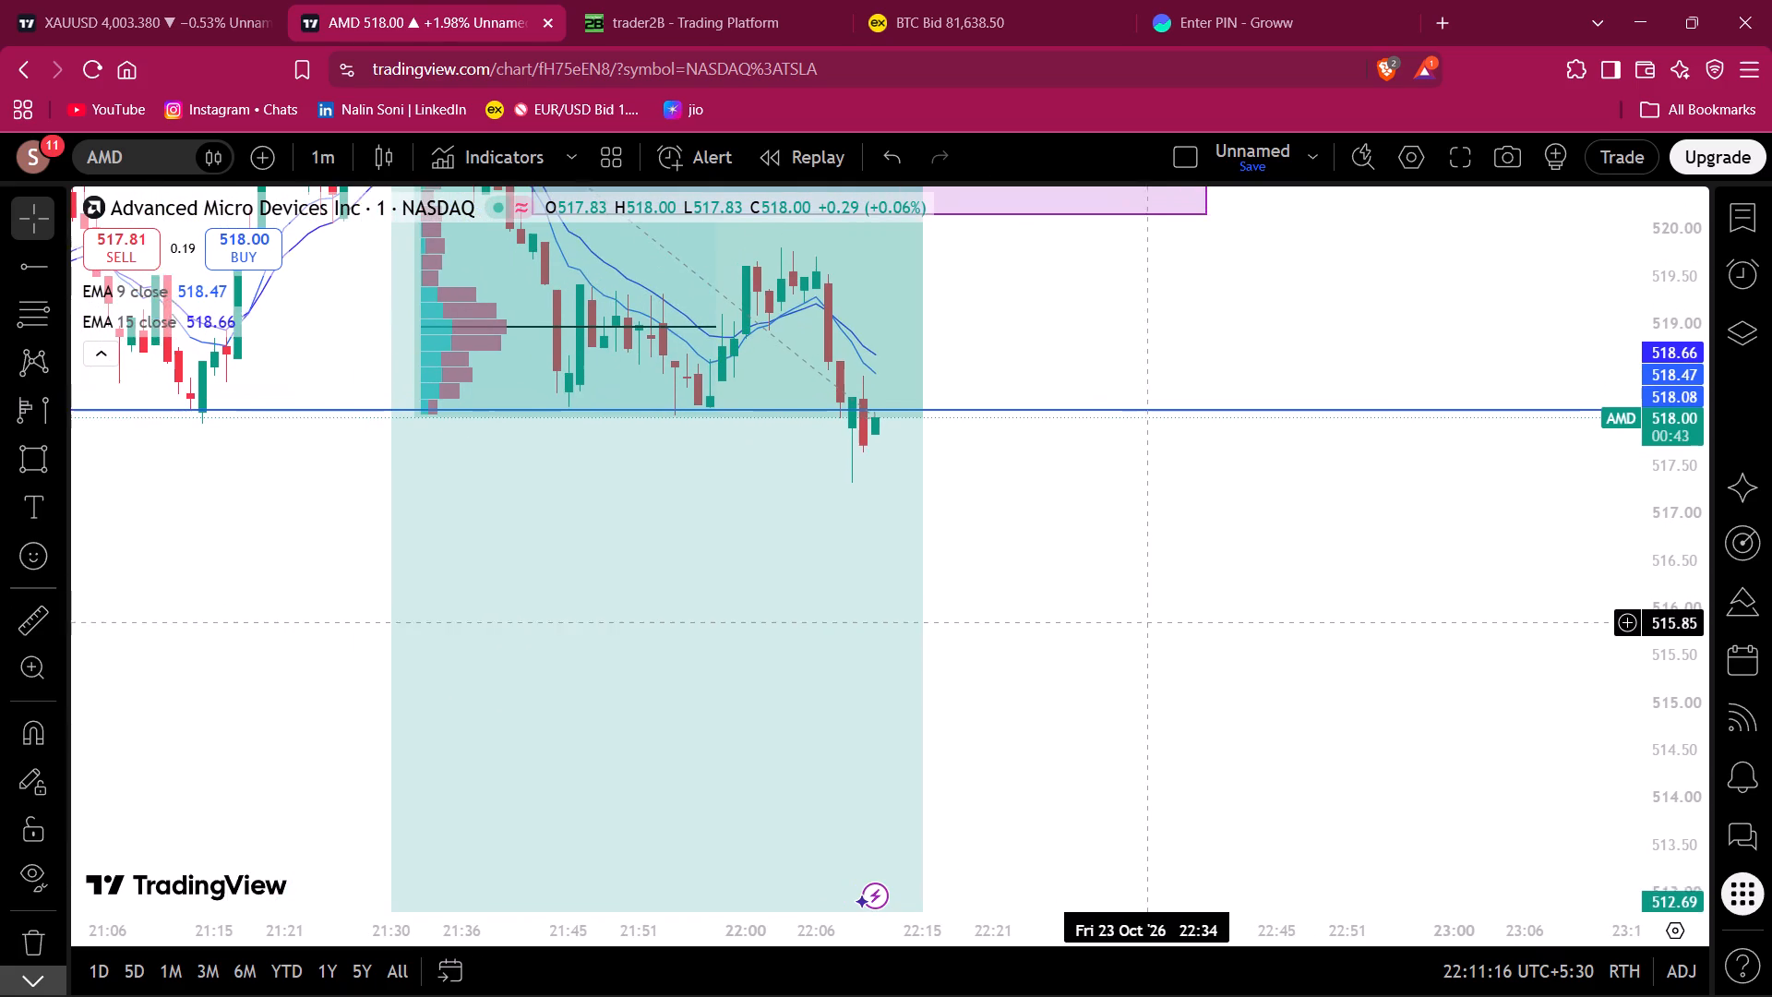
drag(1146, 625, 1148, 627)
drag(1148, 627, 1143, 658)
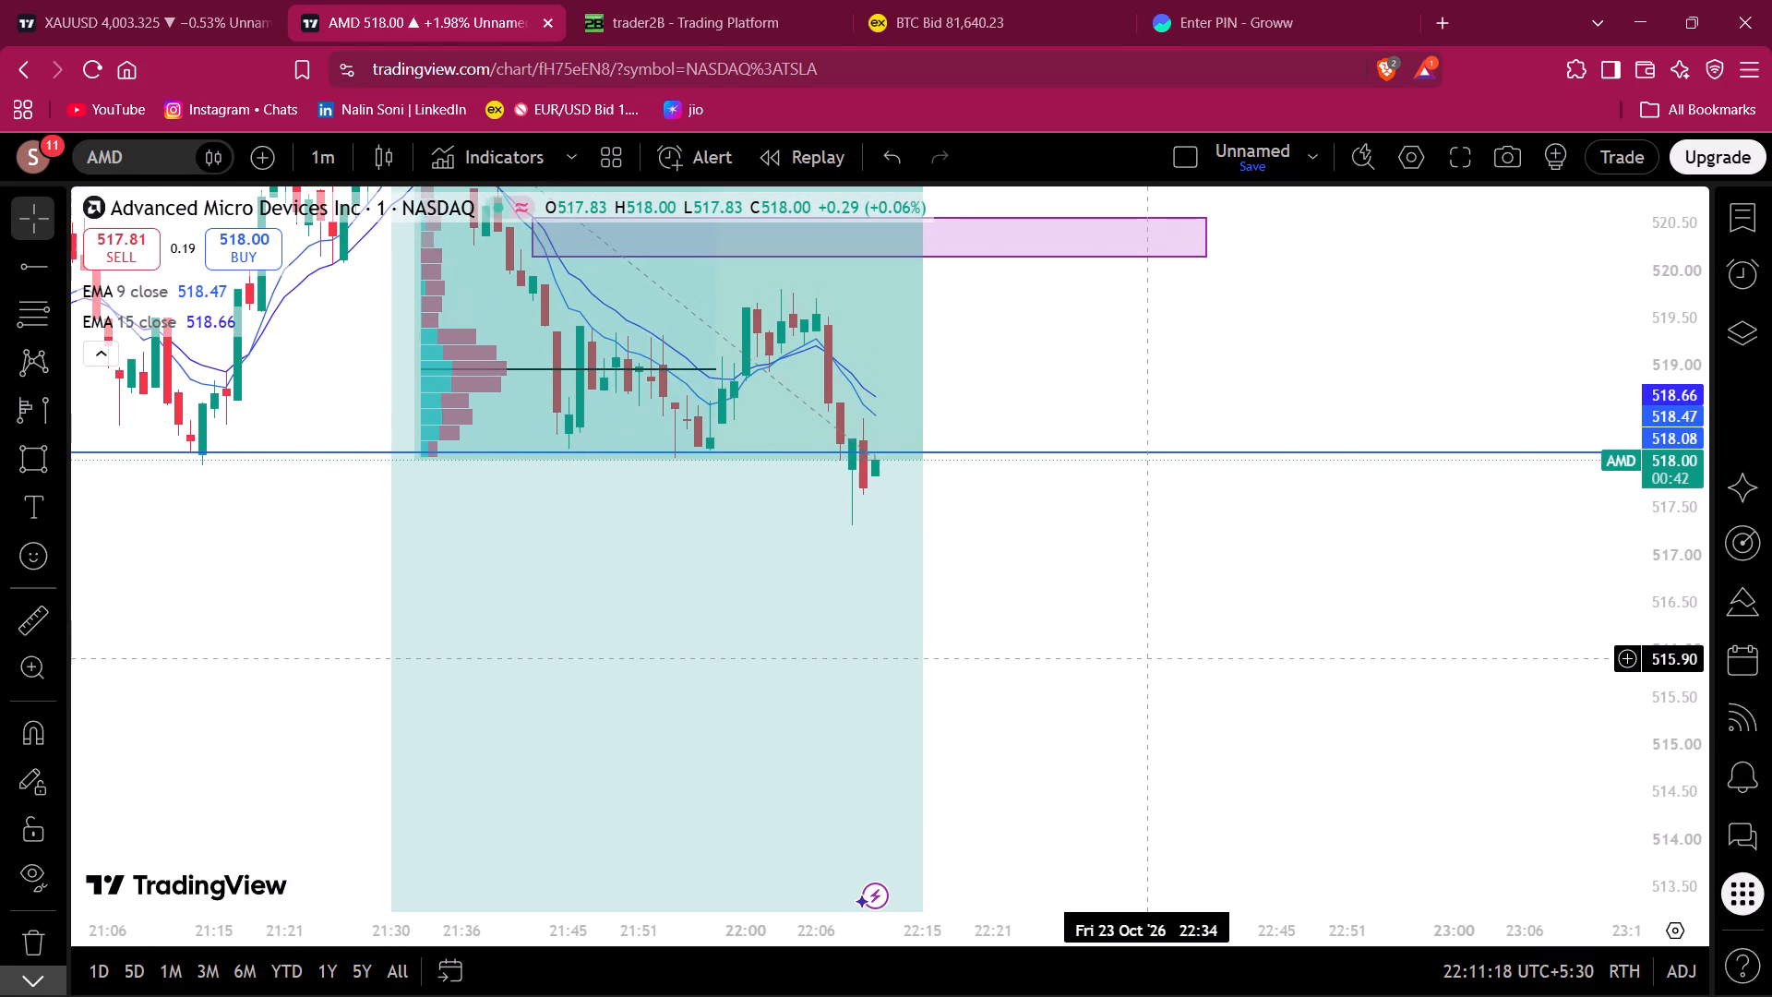
drag(1143, 658, 1089, 740)
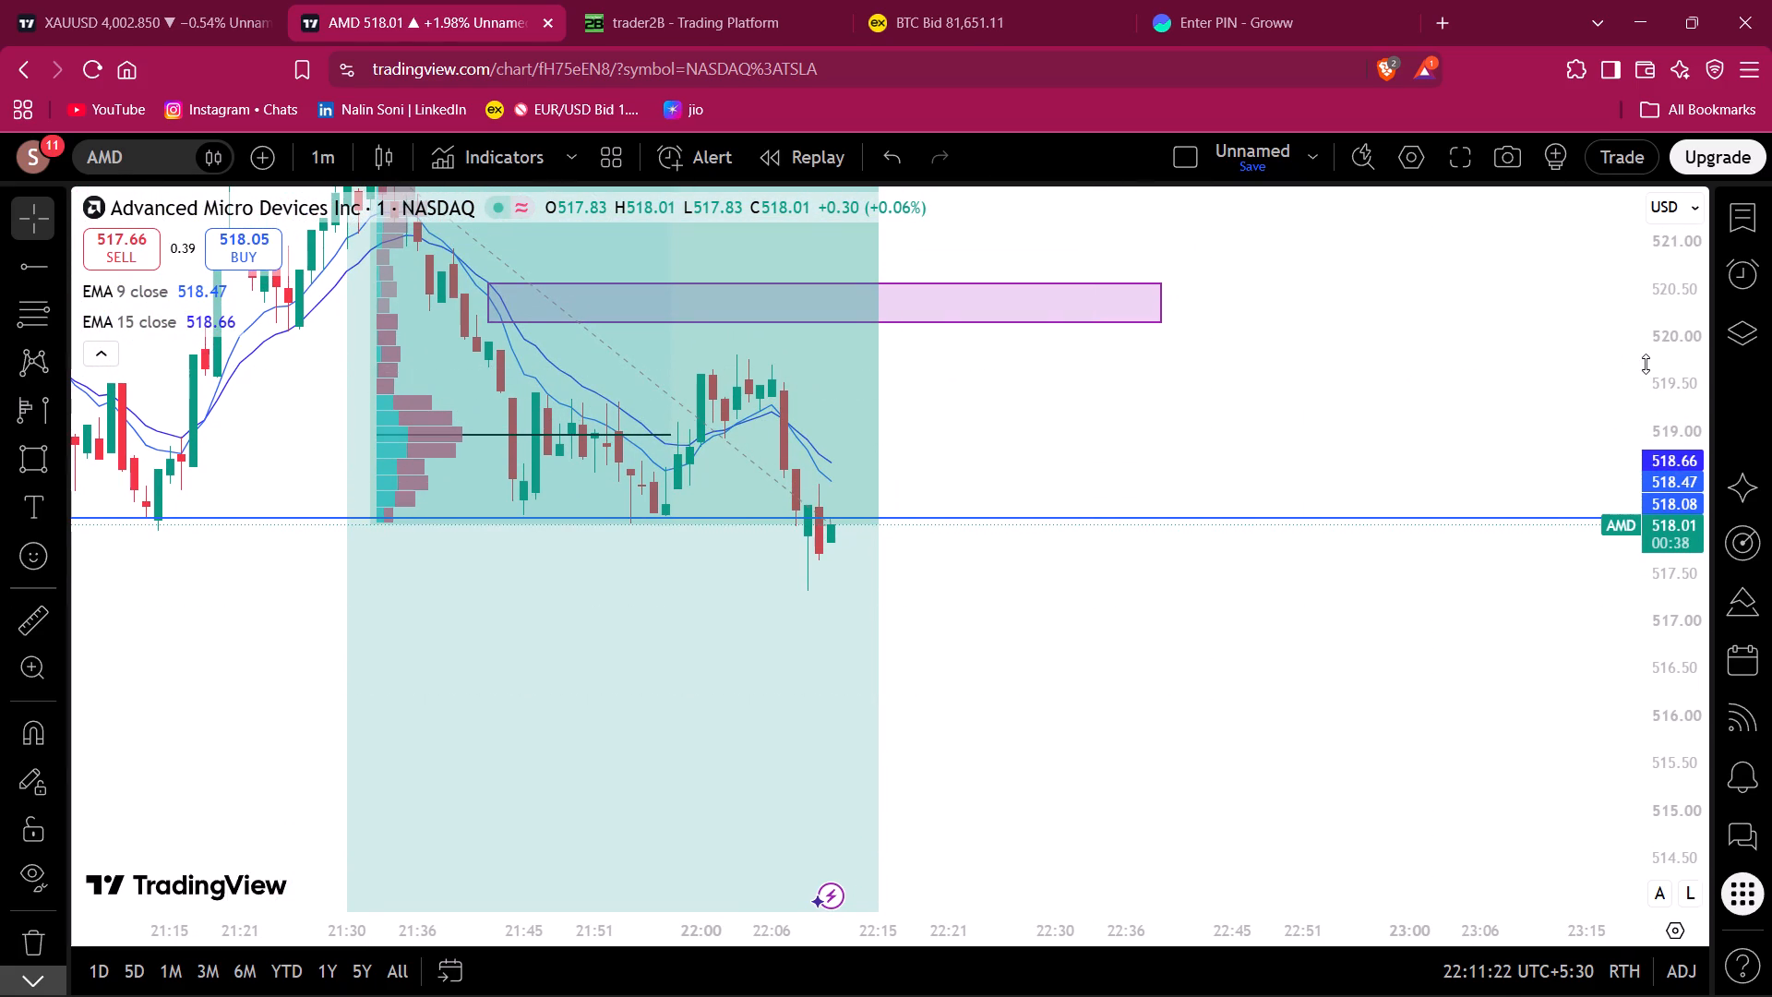
drag(1650, 361, 1596, 508)
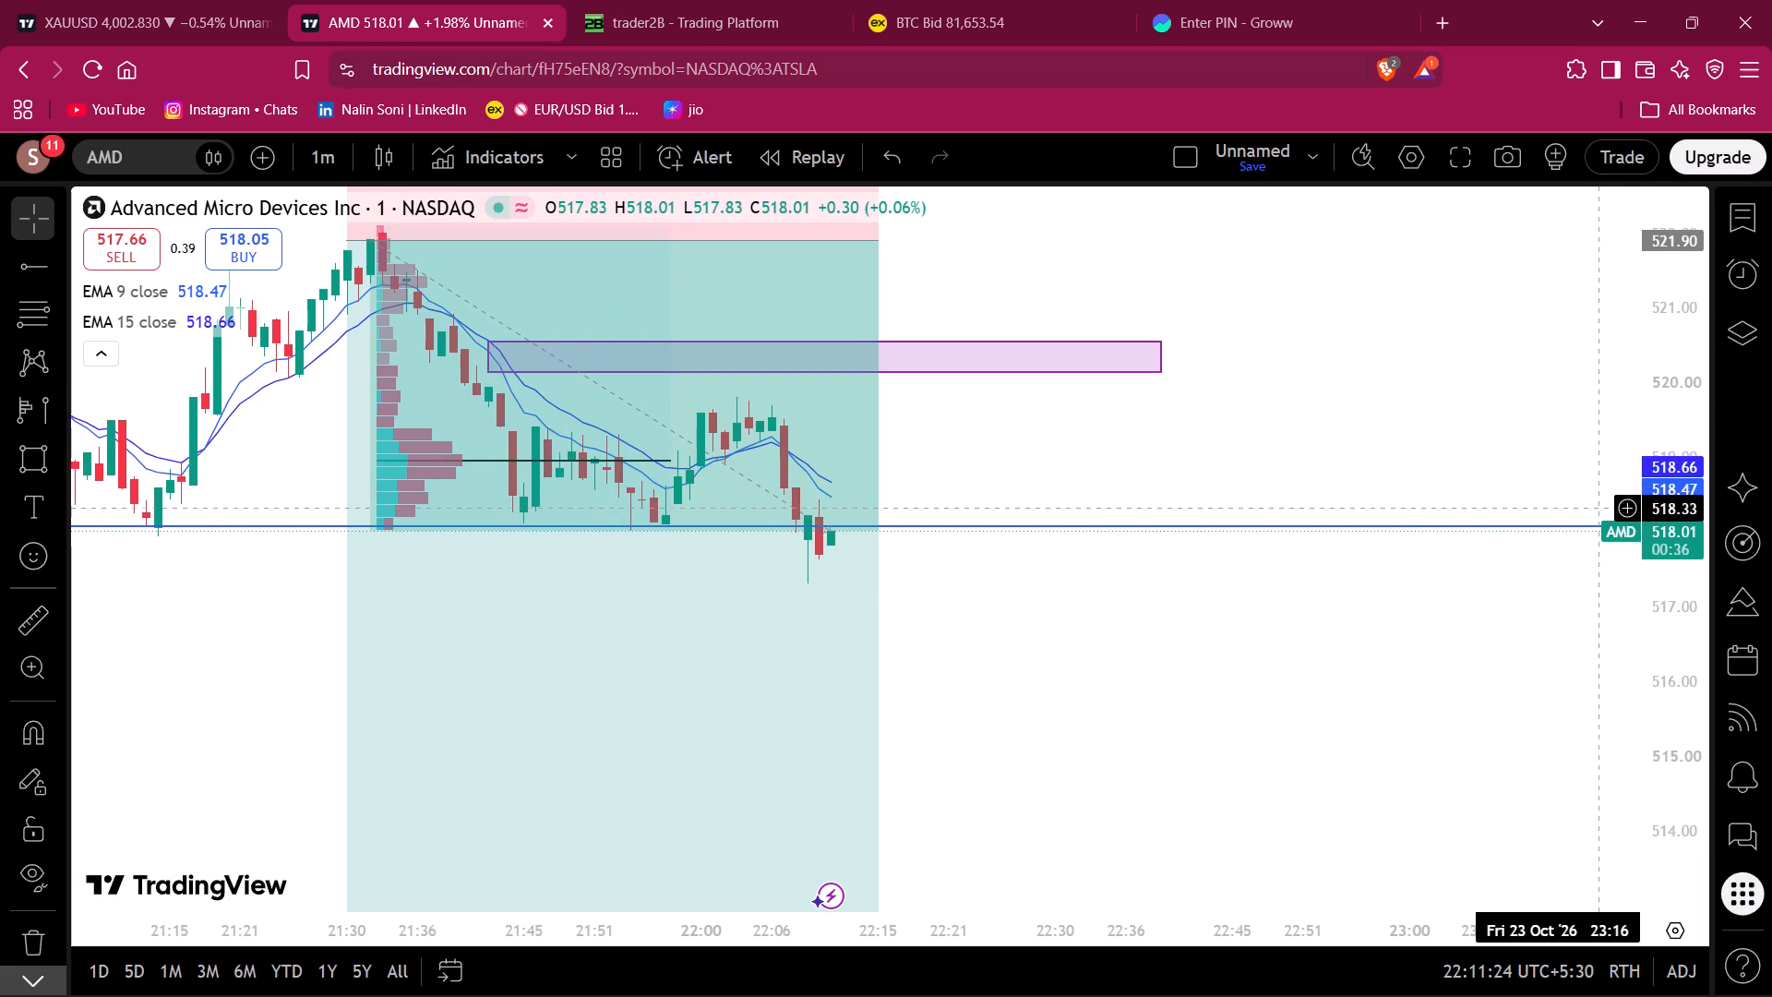
drag(1268, 634, 1060, 585)
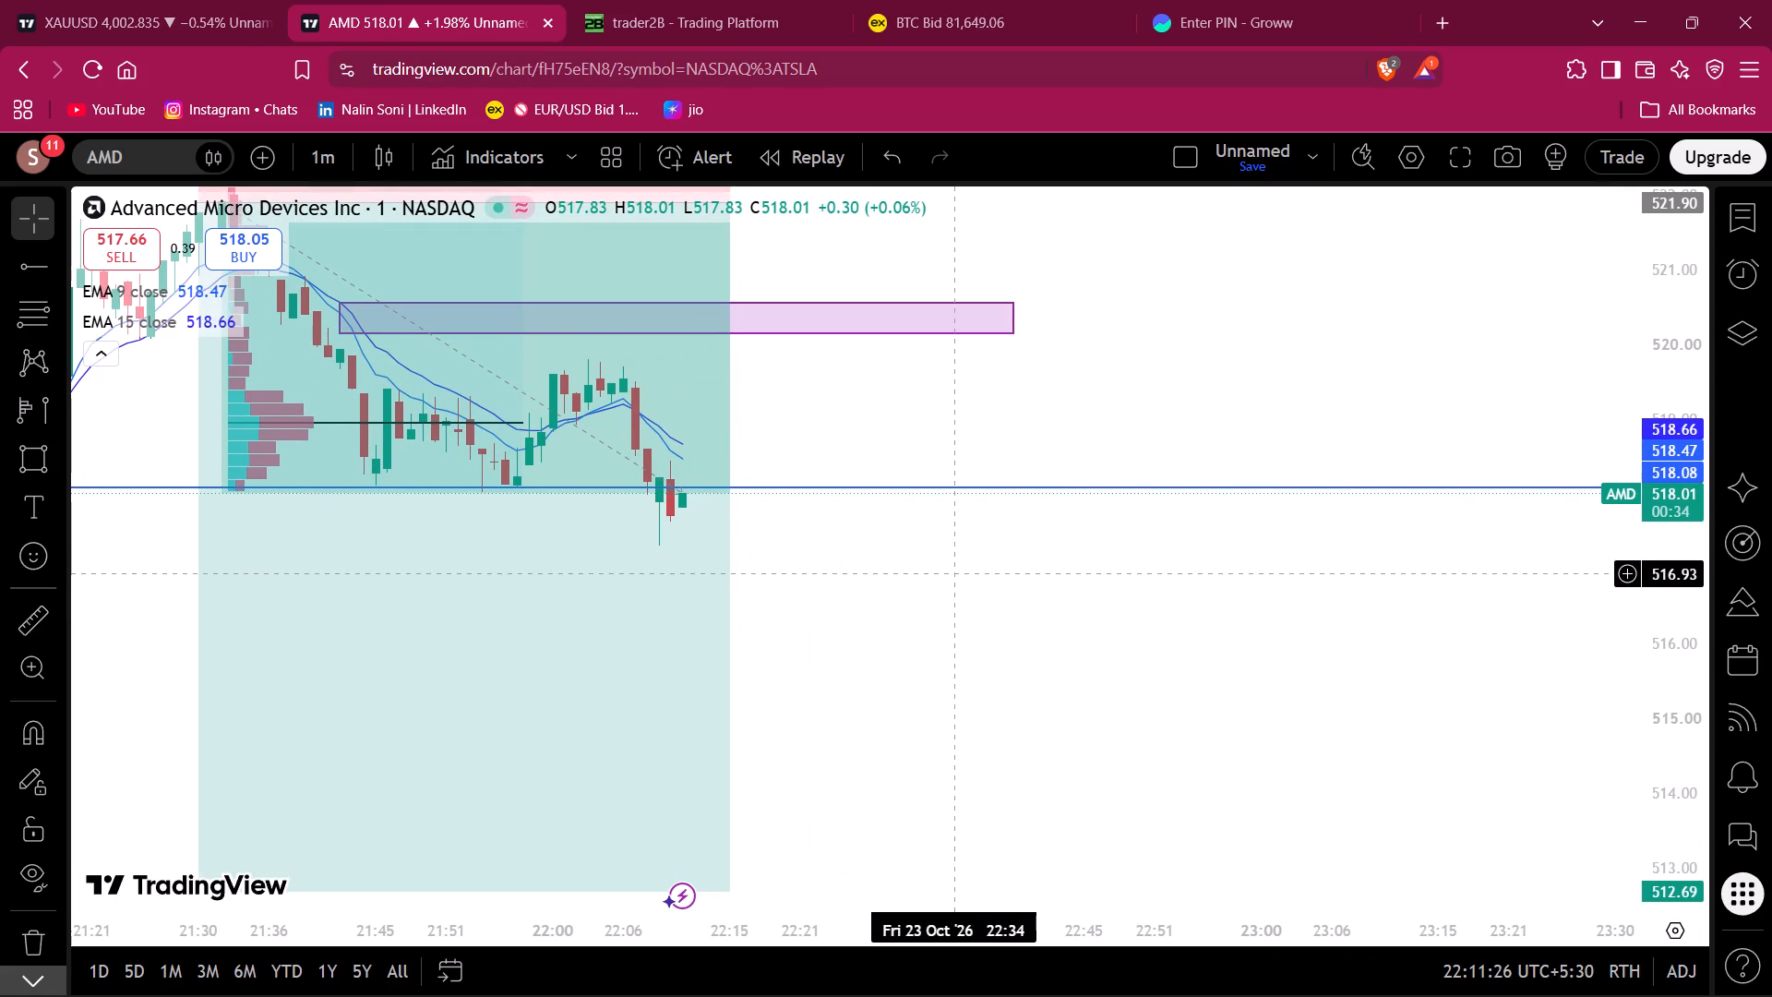
drag(958, 573, 942, 551)
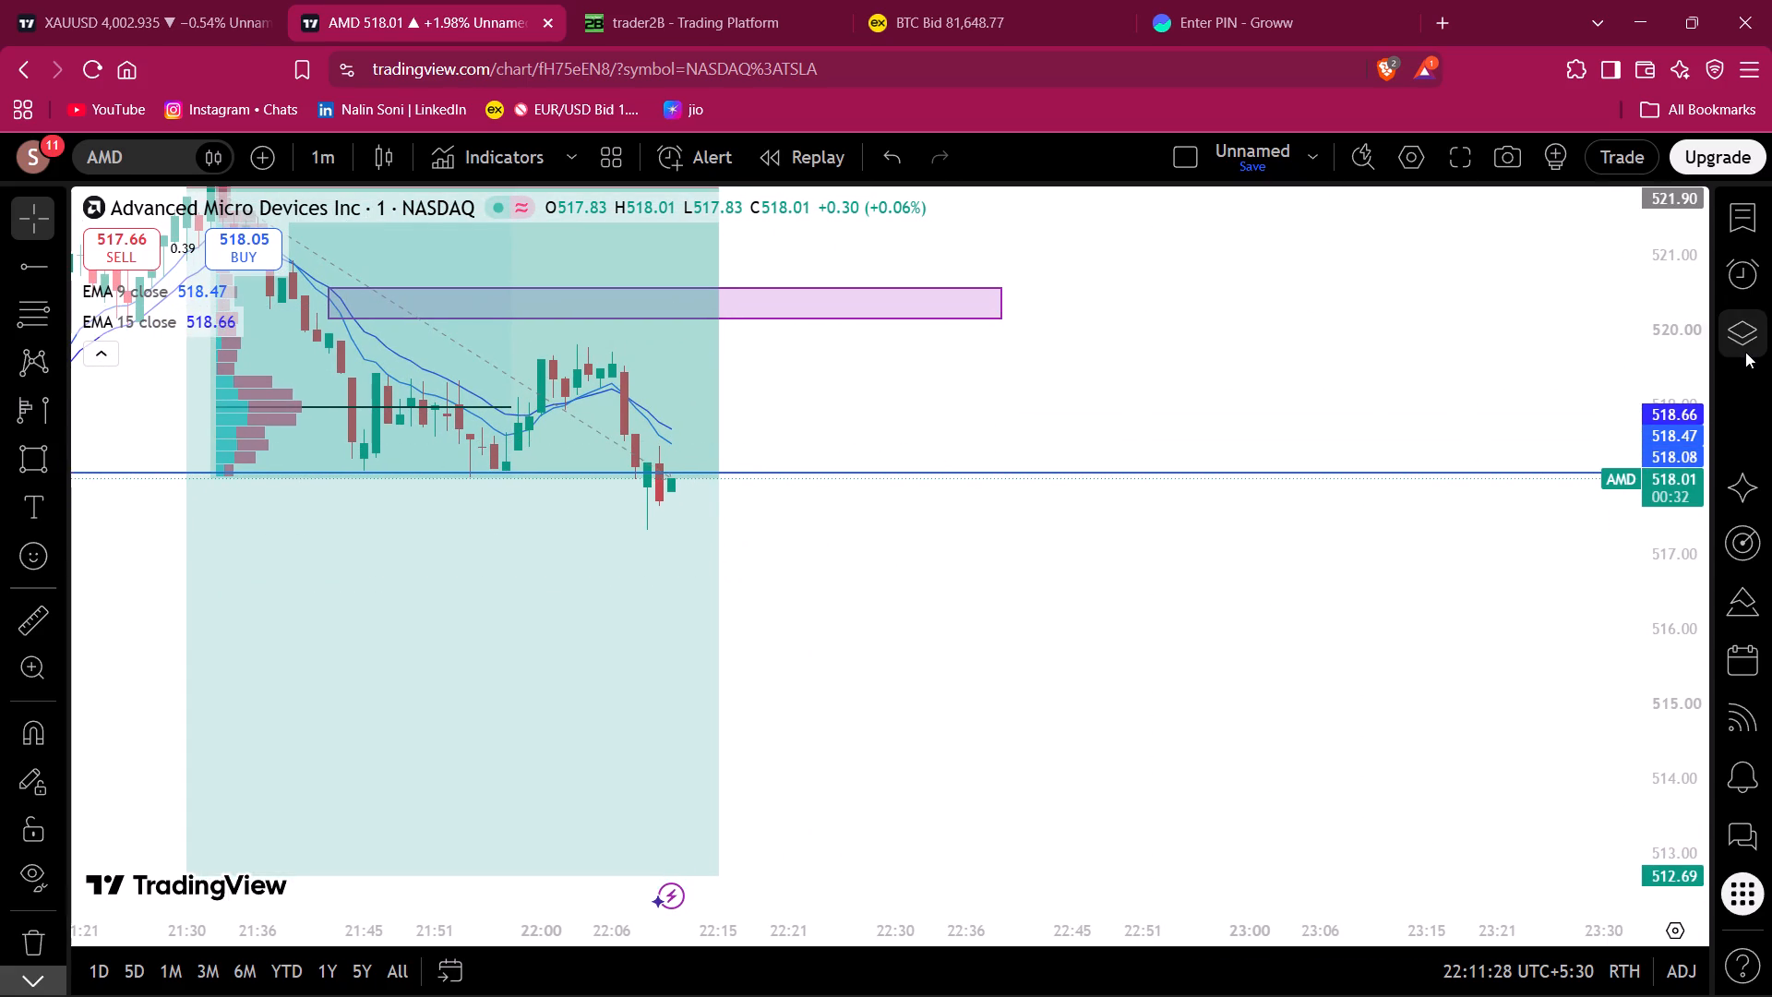
Extend the AMD short position's end to about 22:20, keeping its entry level at 521.90.
drag(1679, 354, 1630, 561)
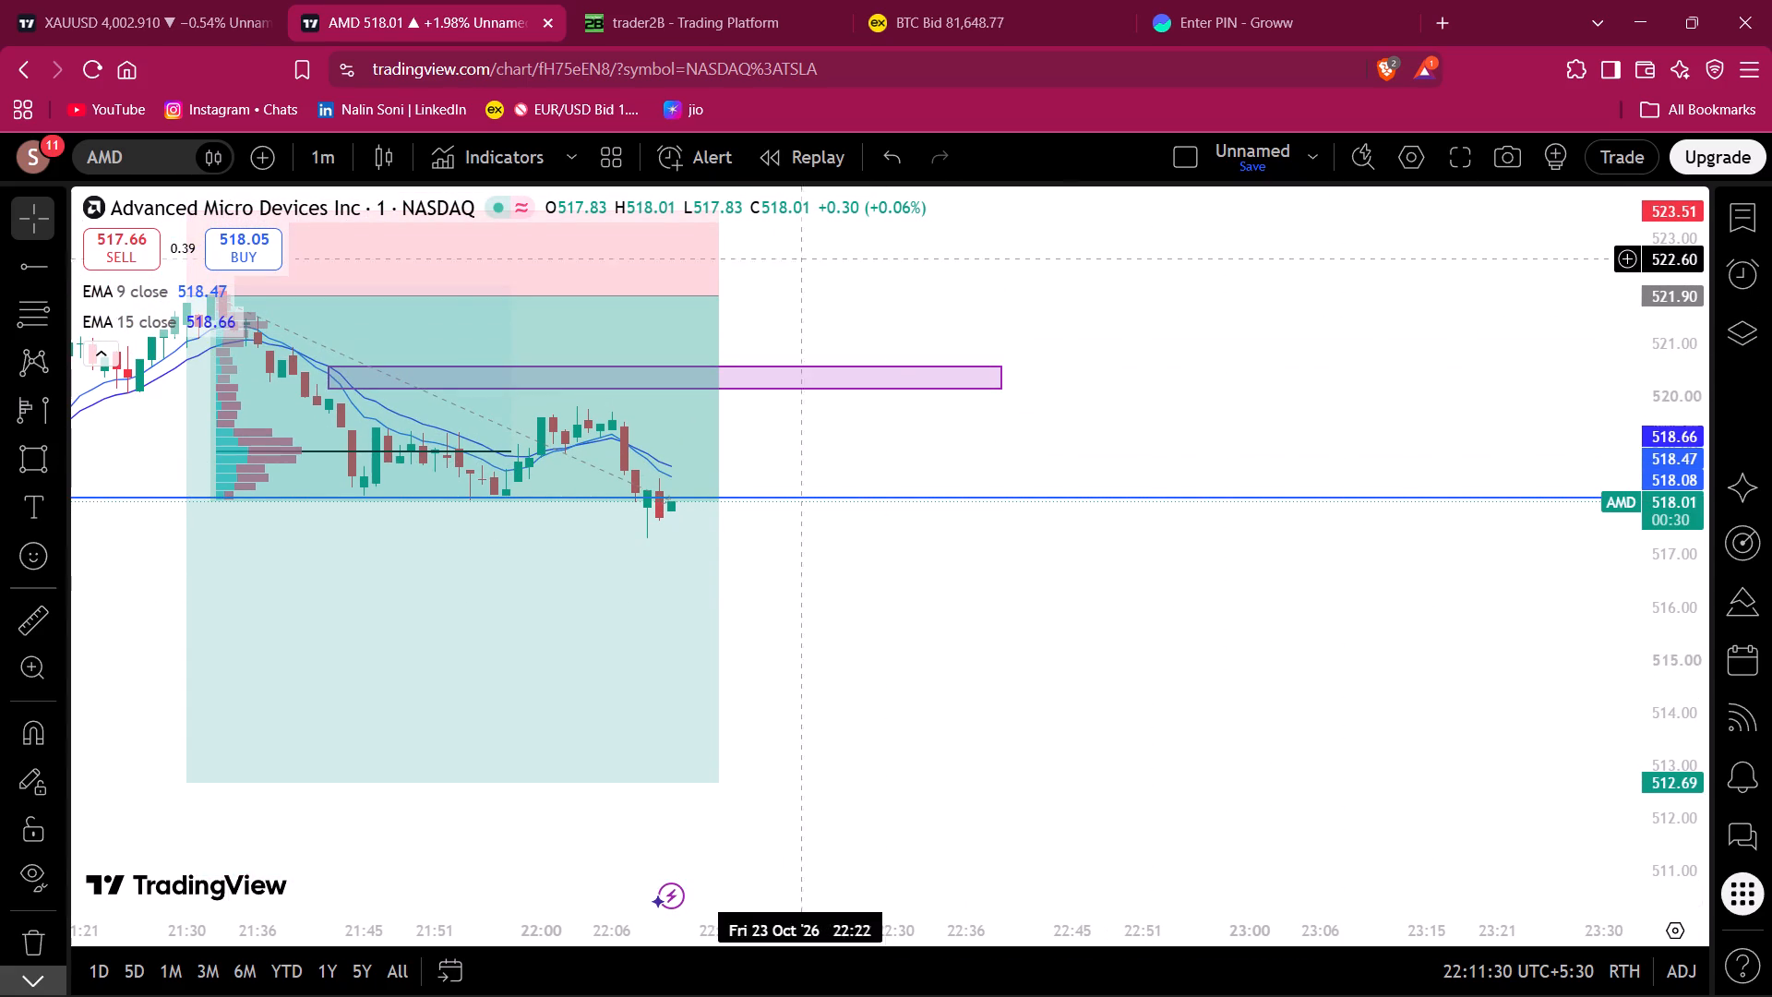
drag(722, 294, 762, 300)
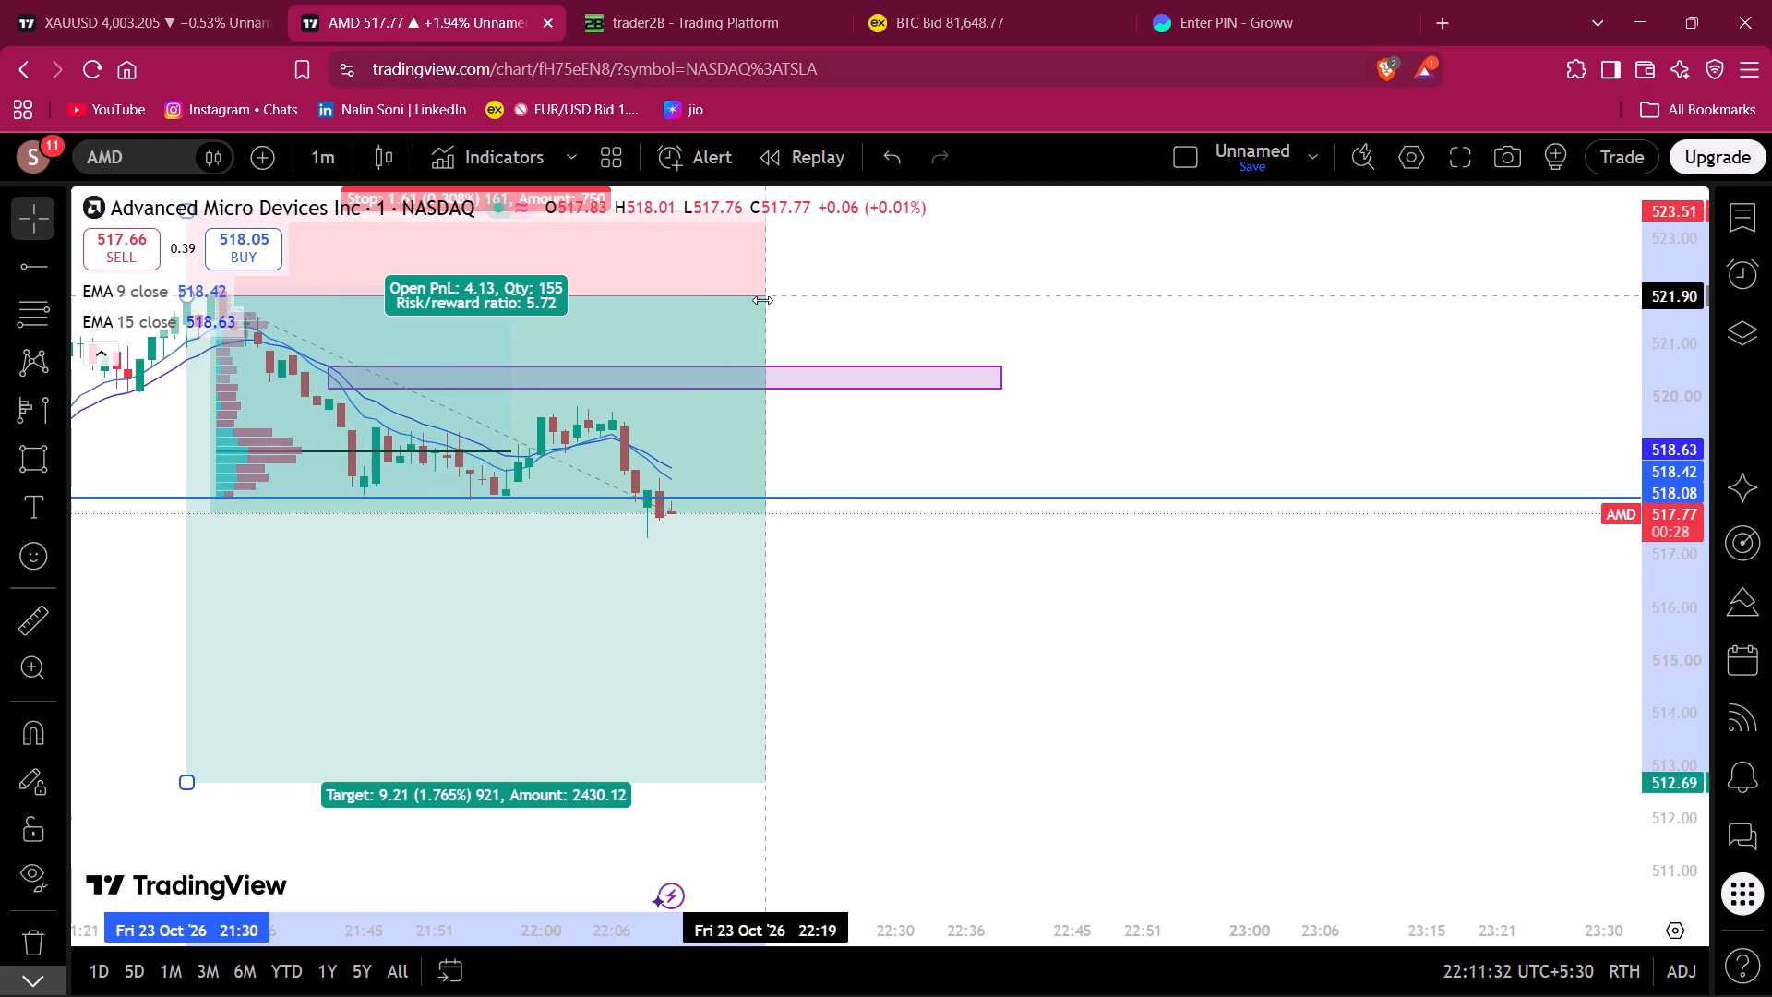
drag(762, 300, 772, 300)
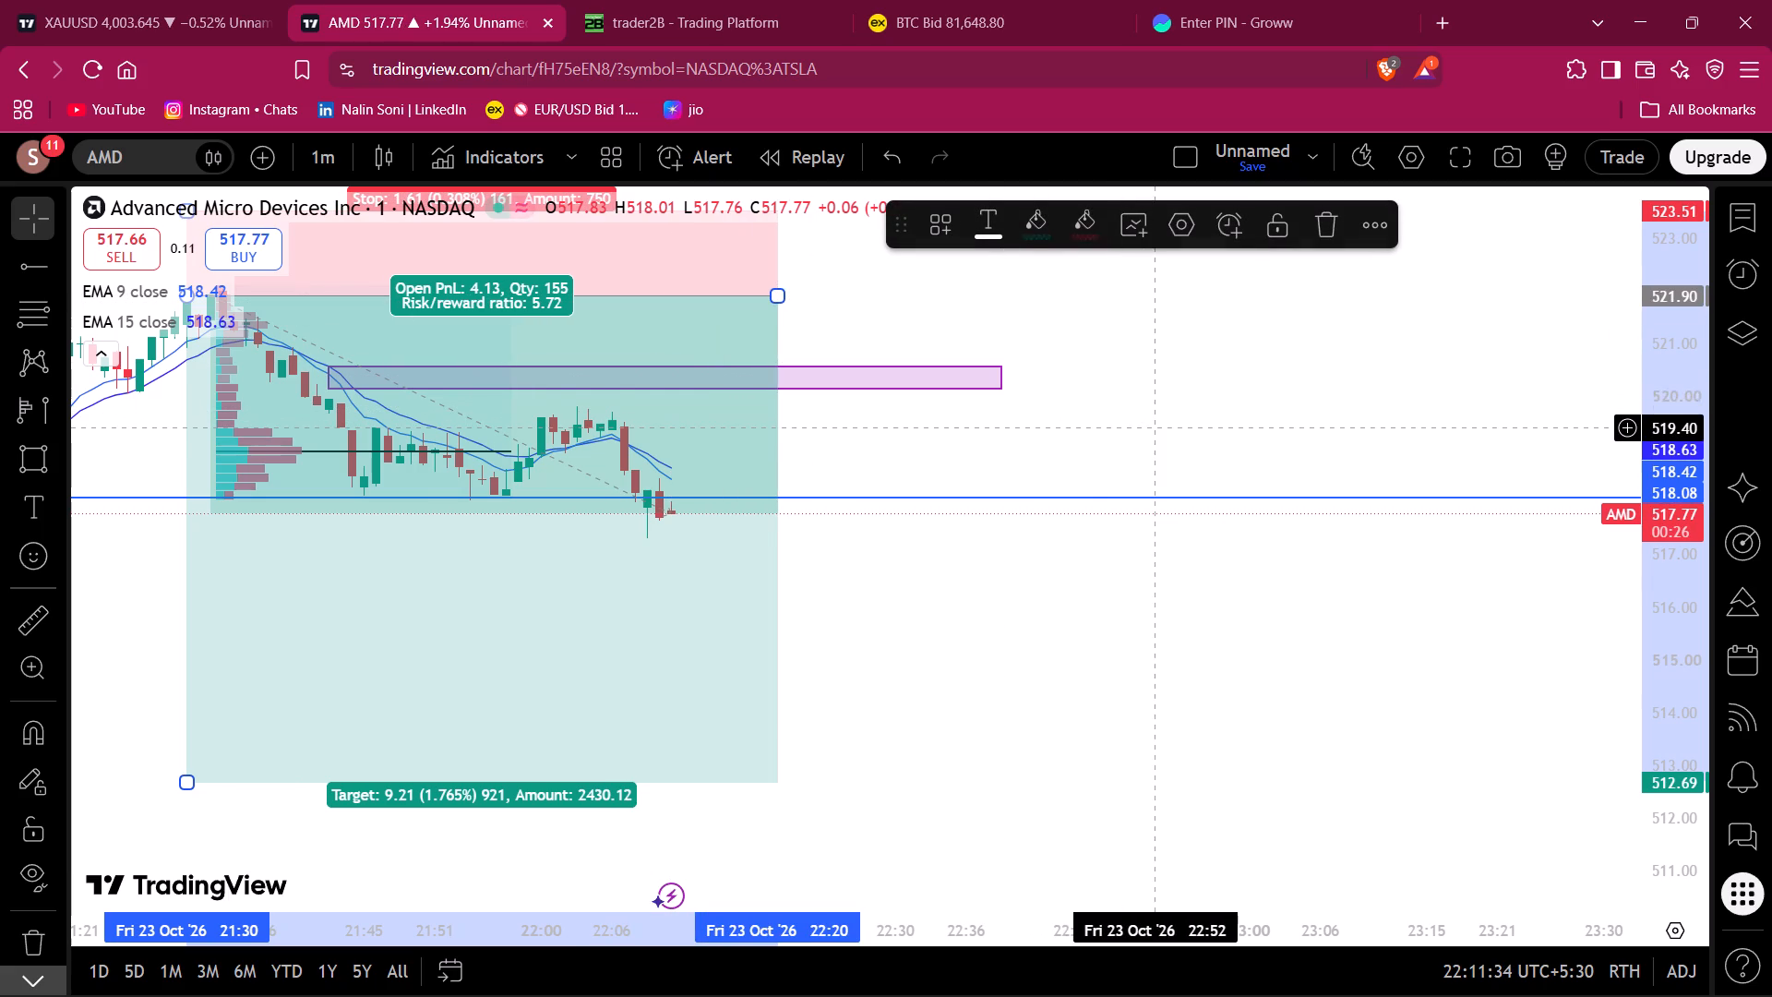
click(1158, 428)
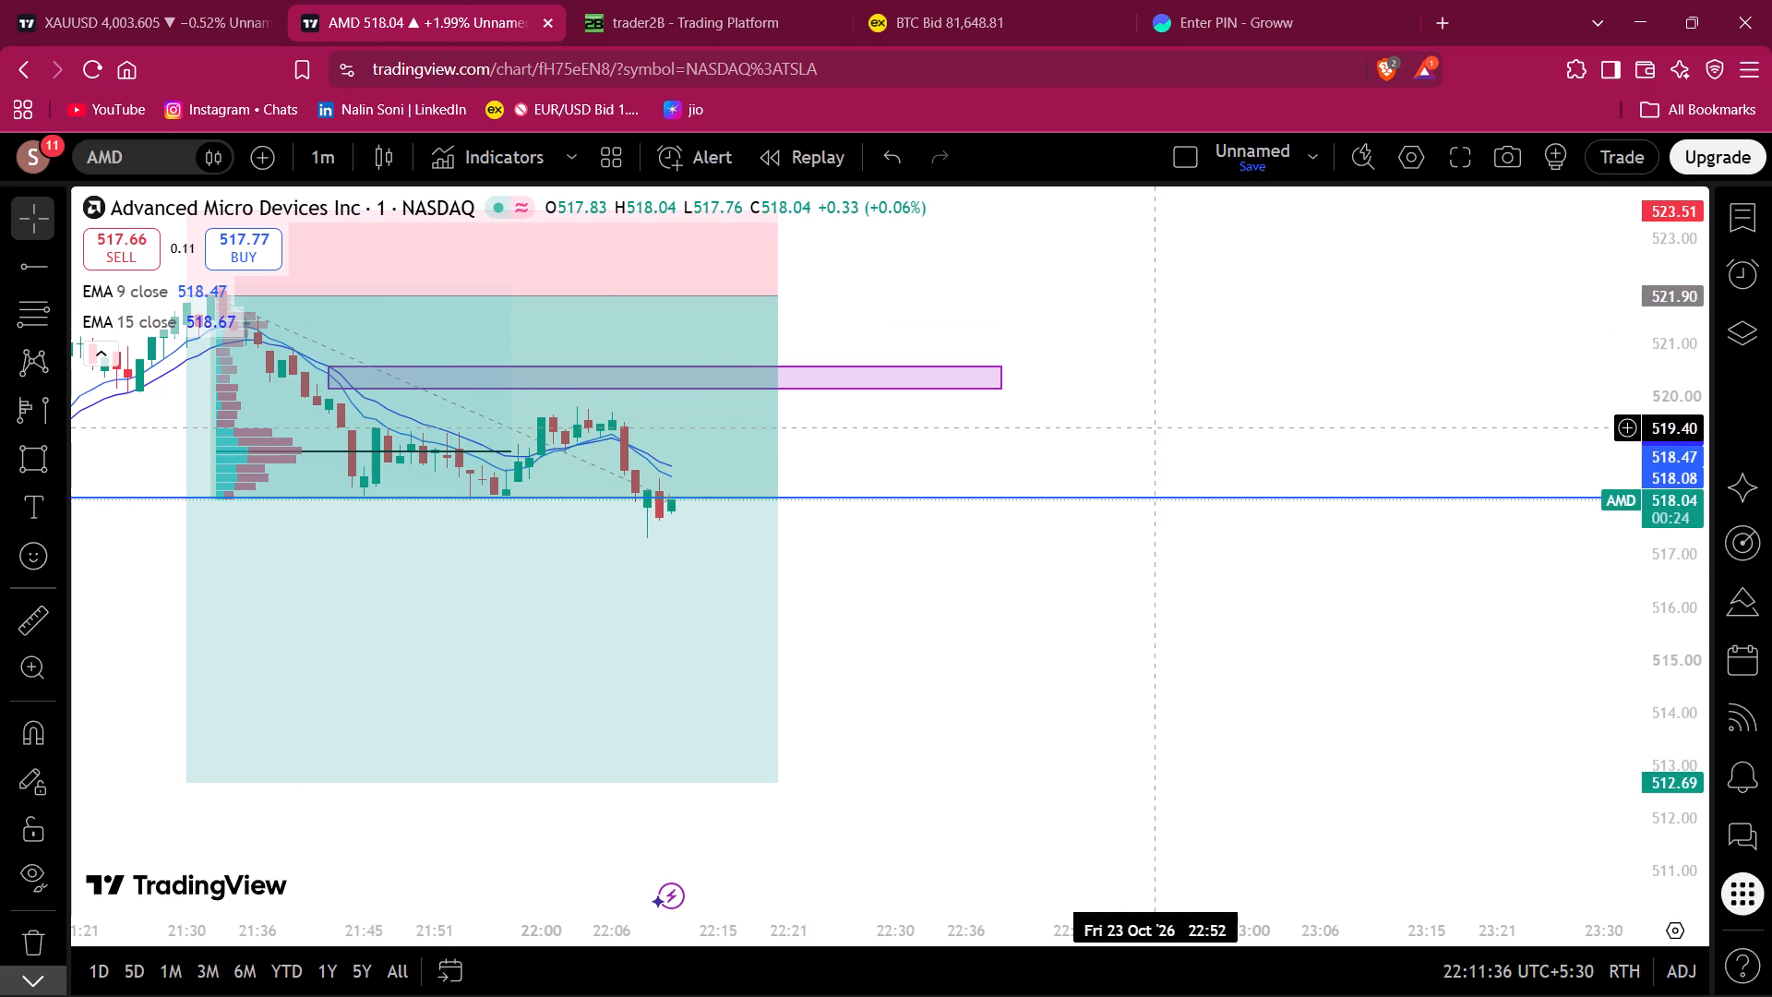
Move the blue horizontal ray from the 518.08 level down to about 516.46, starting at about 19:47.
drag(1275, 714, 1314, 691)
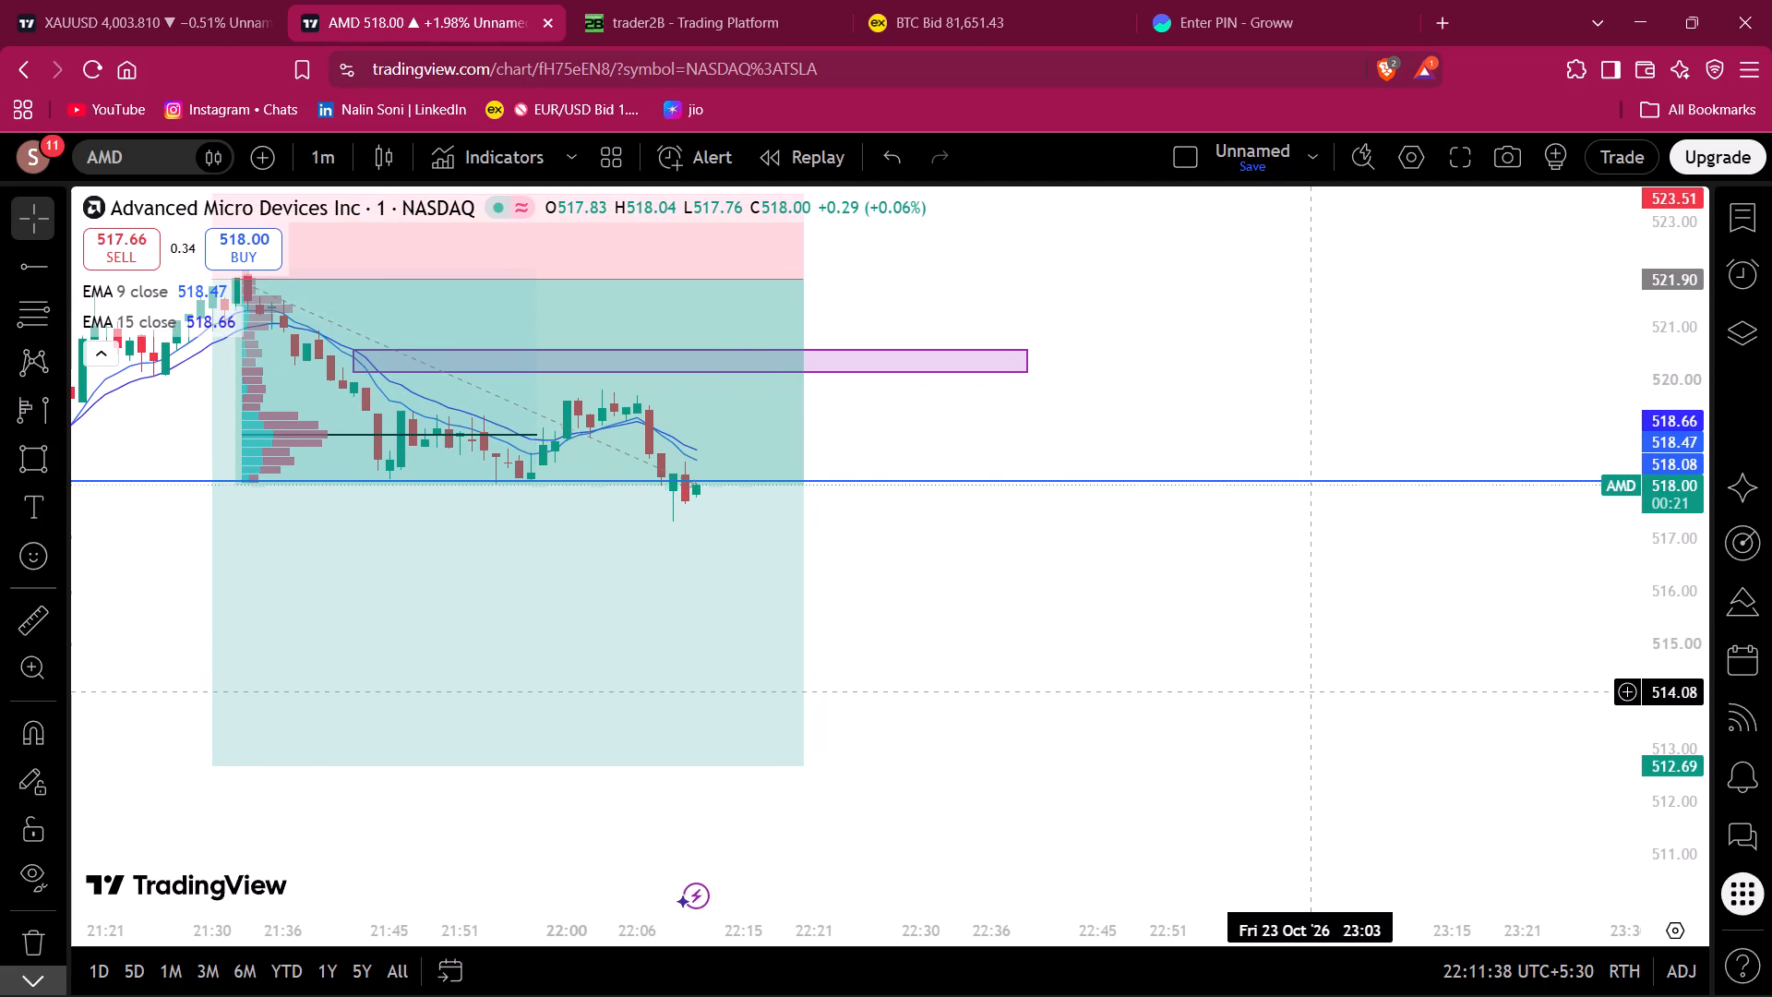
drag(1004, 685, 1154, 634)
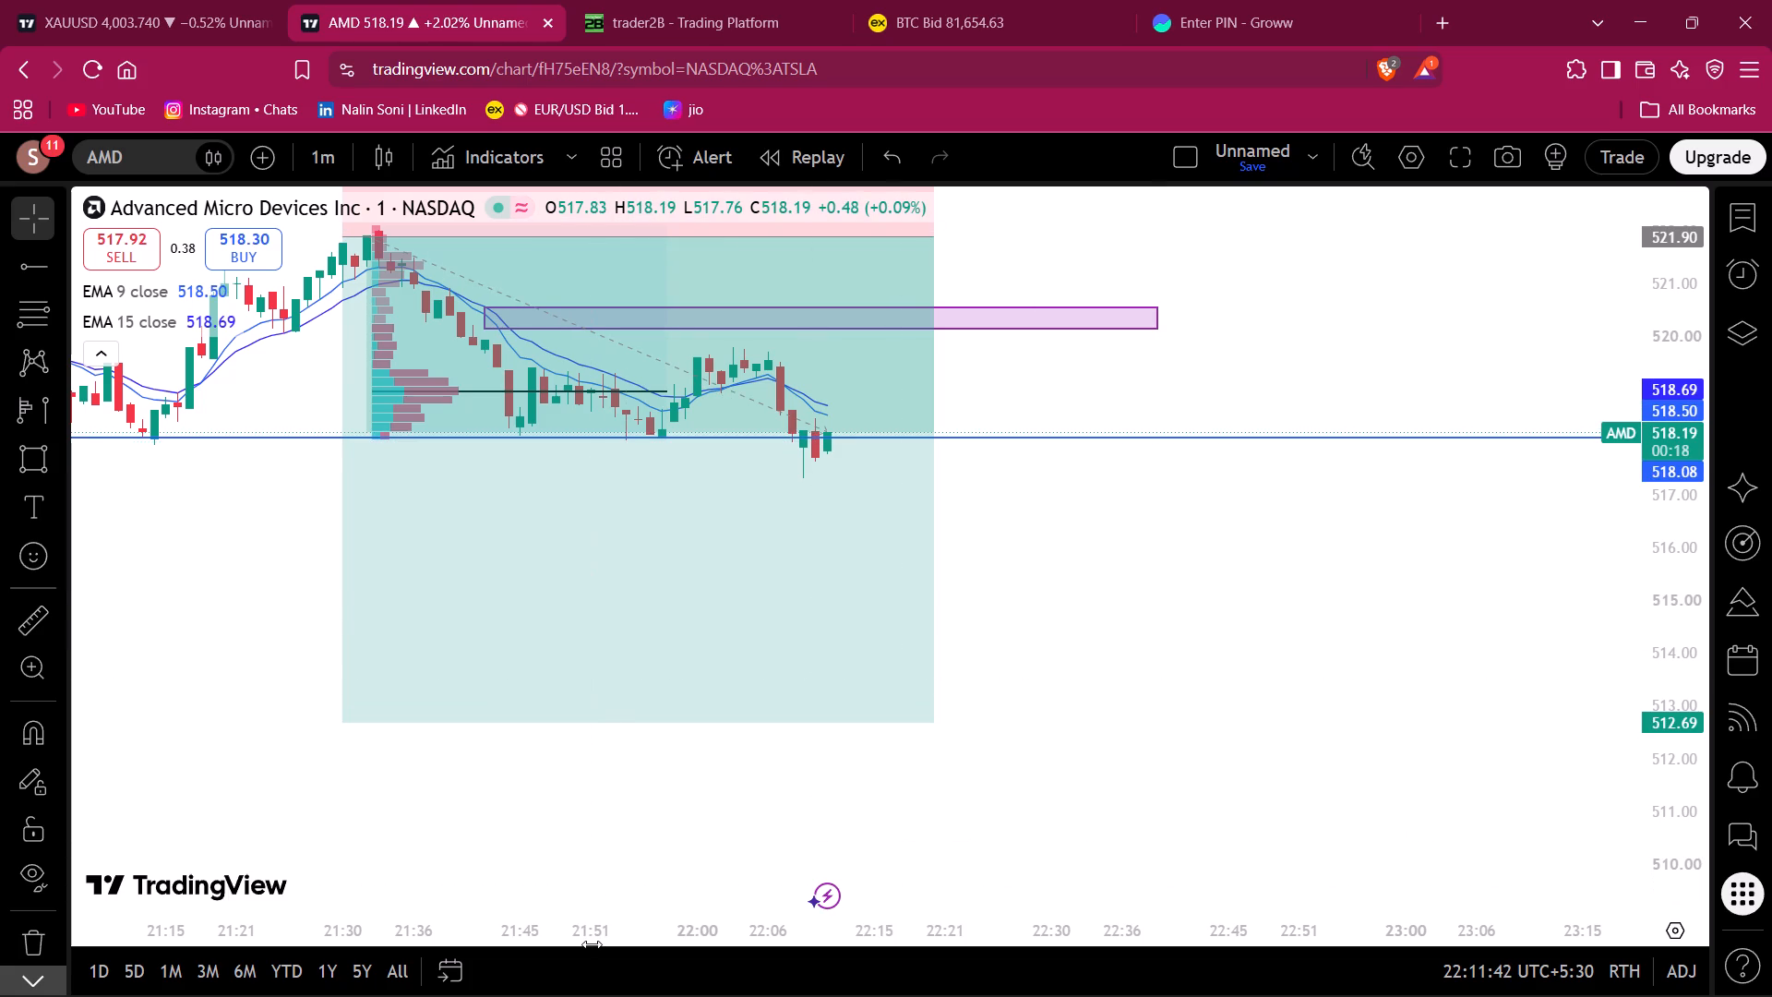
drag(592, 944, 1189, 911)
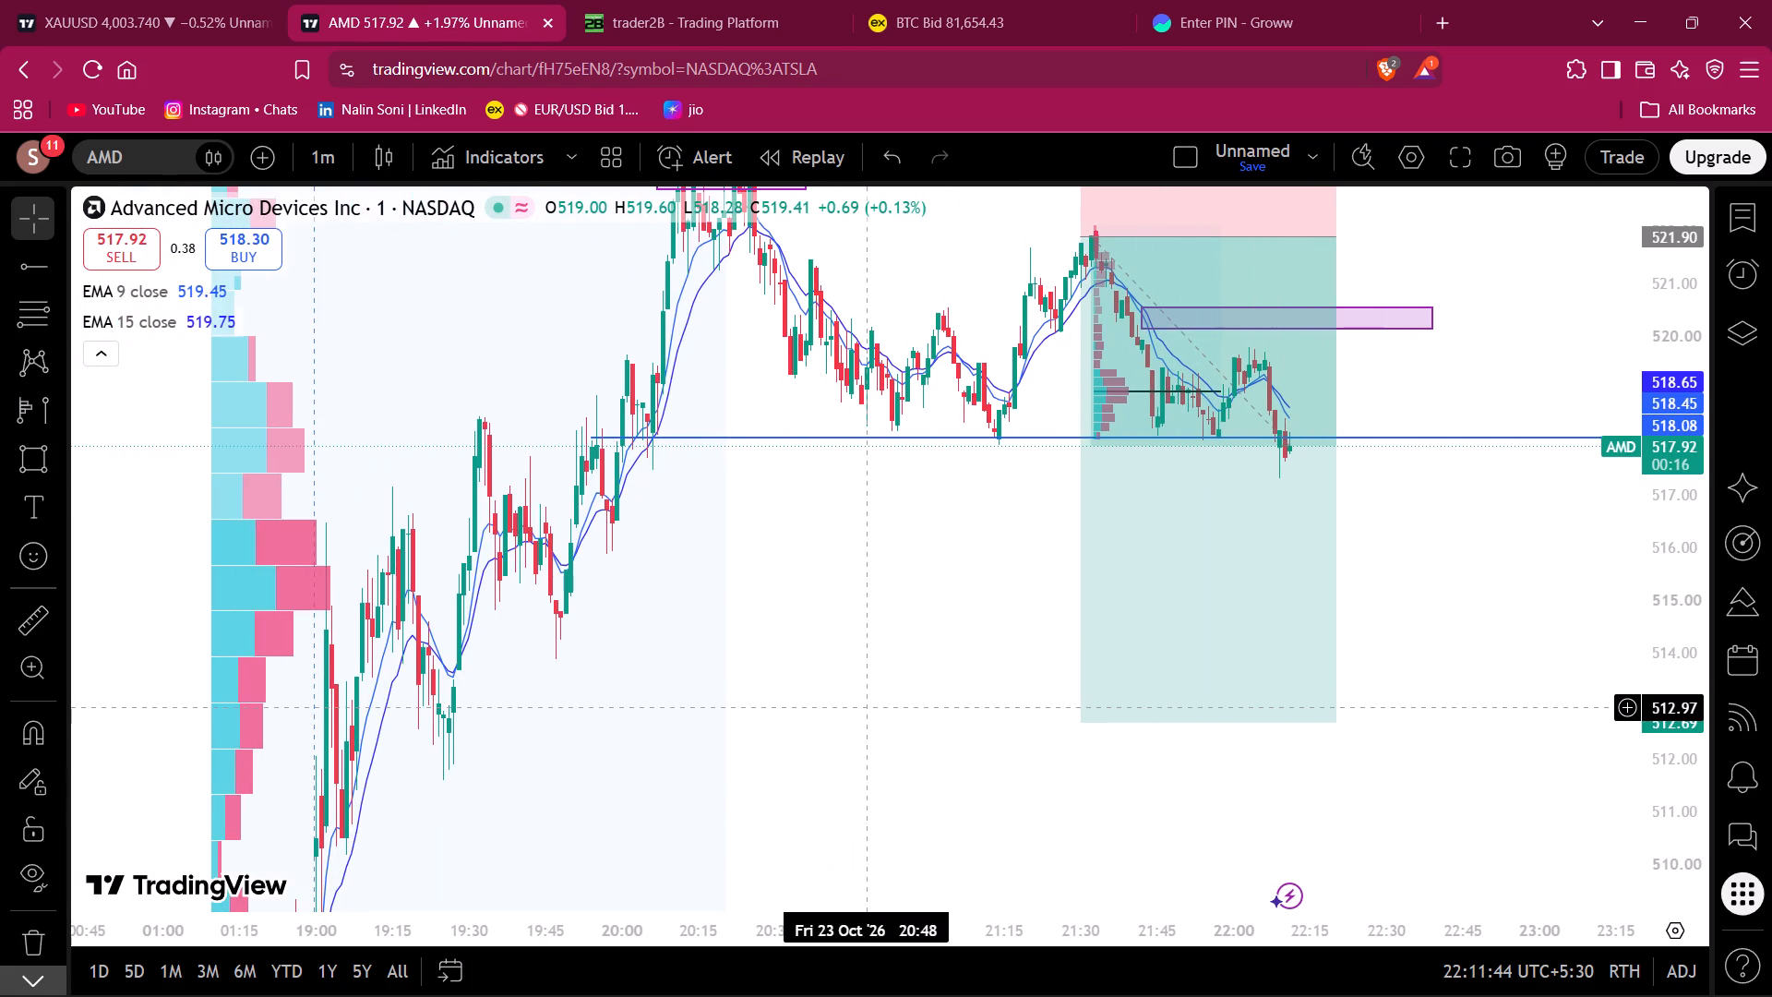
click(663, 438)
drag(663, 438, 647, 485)
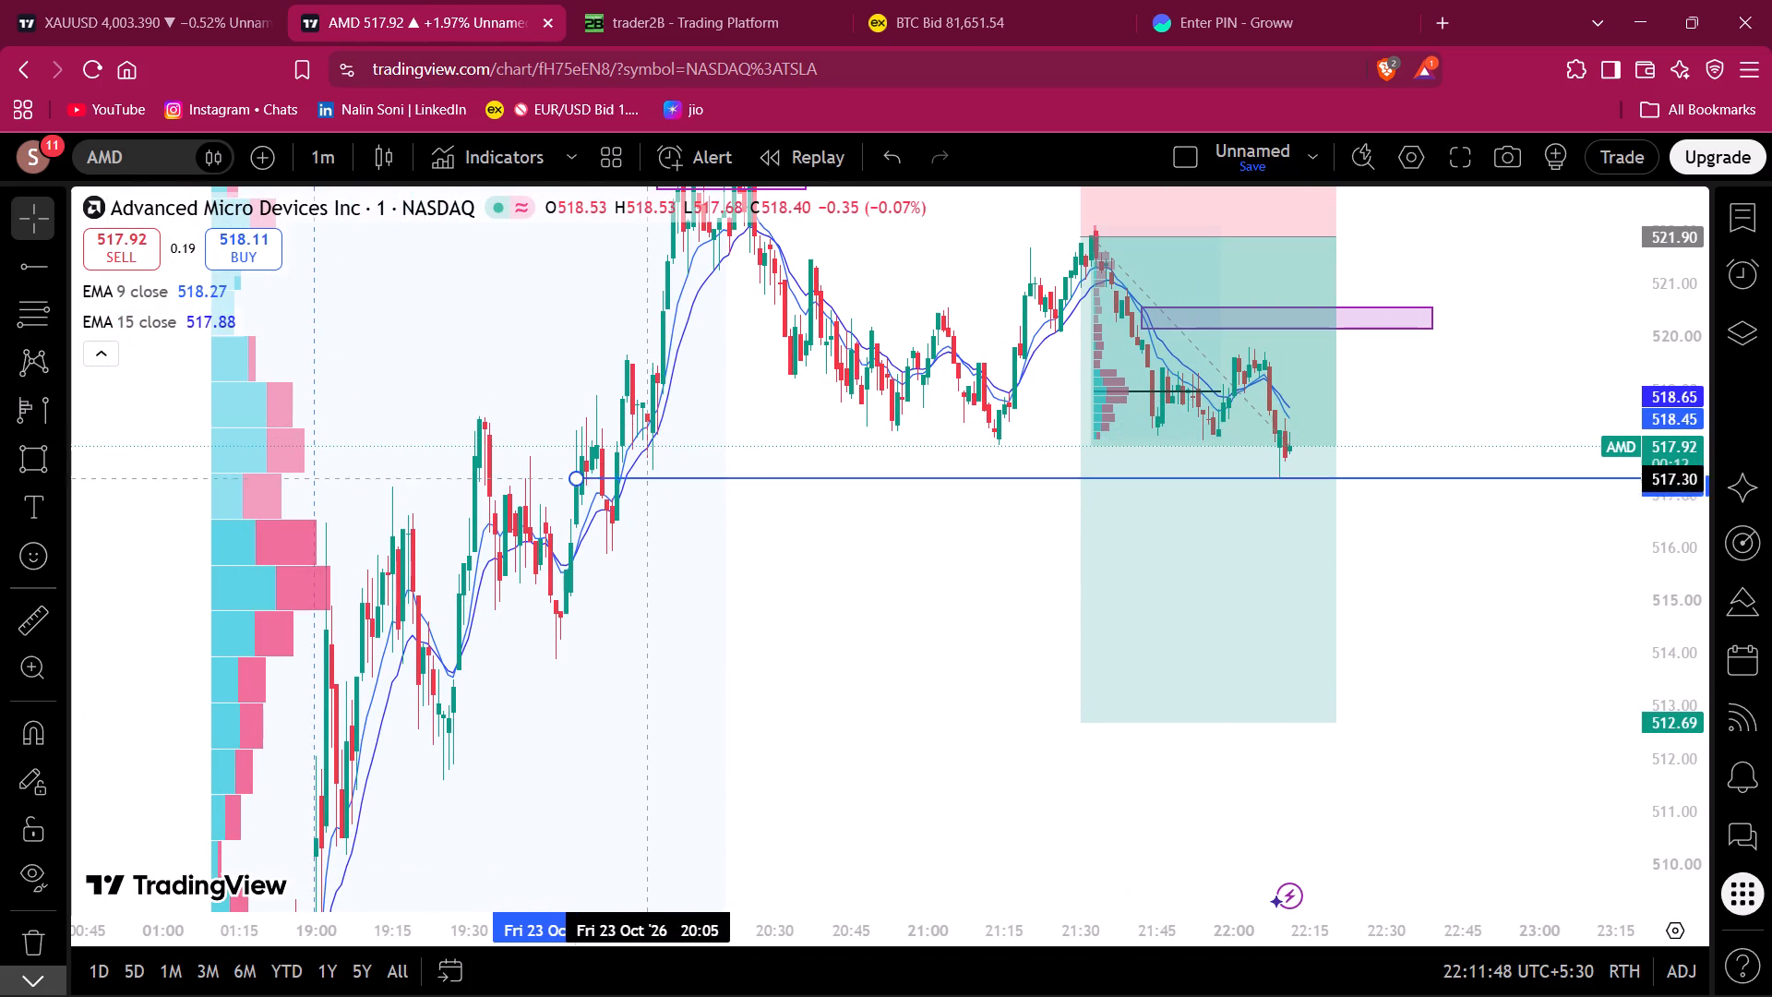
drag(647, 485, 626, 523)
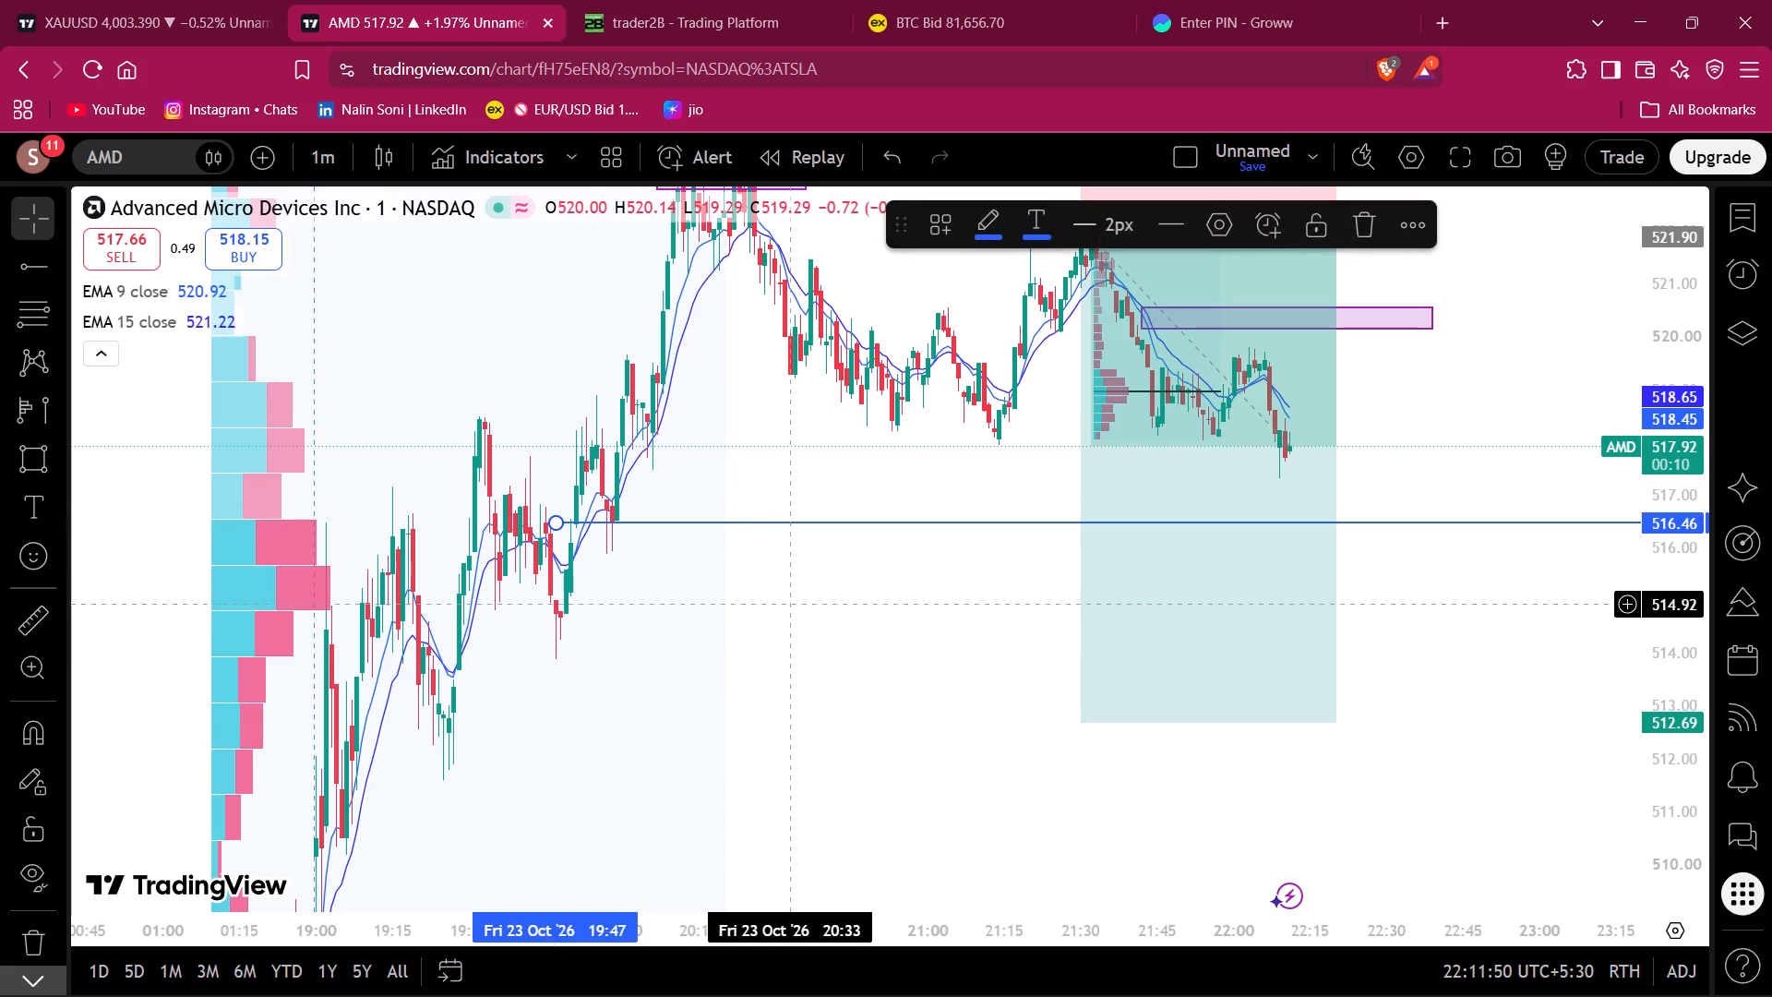
Add two blue horizontal rays below the 516.46 level: one at about 514.61 starting at 19:34, another at about 512.52 starting earlier.
click(788, 604)
drag(788, 604, 758, 559)
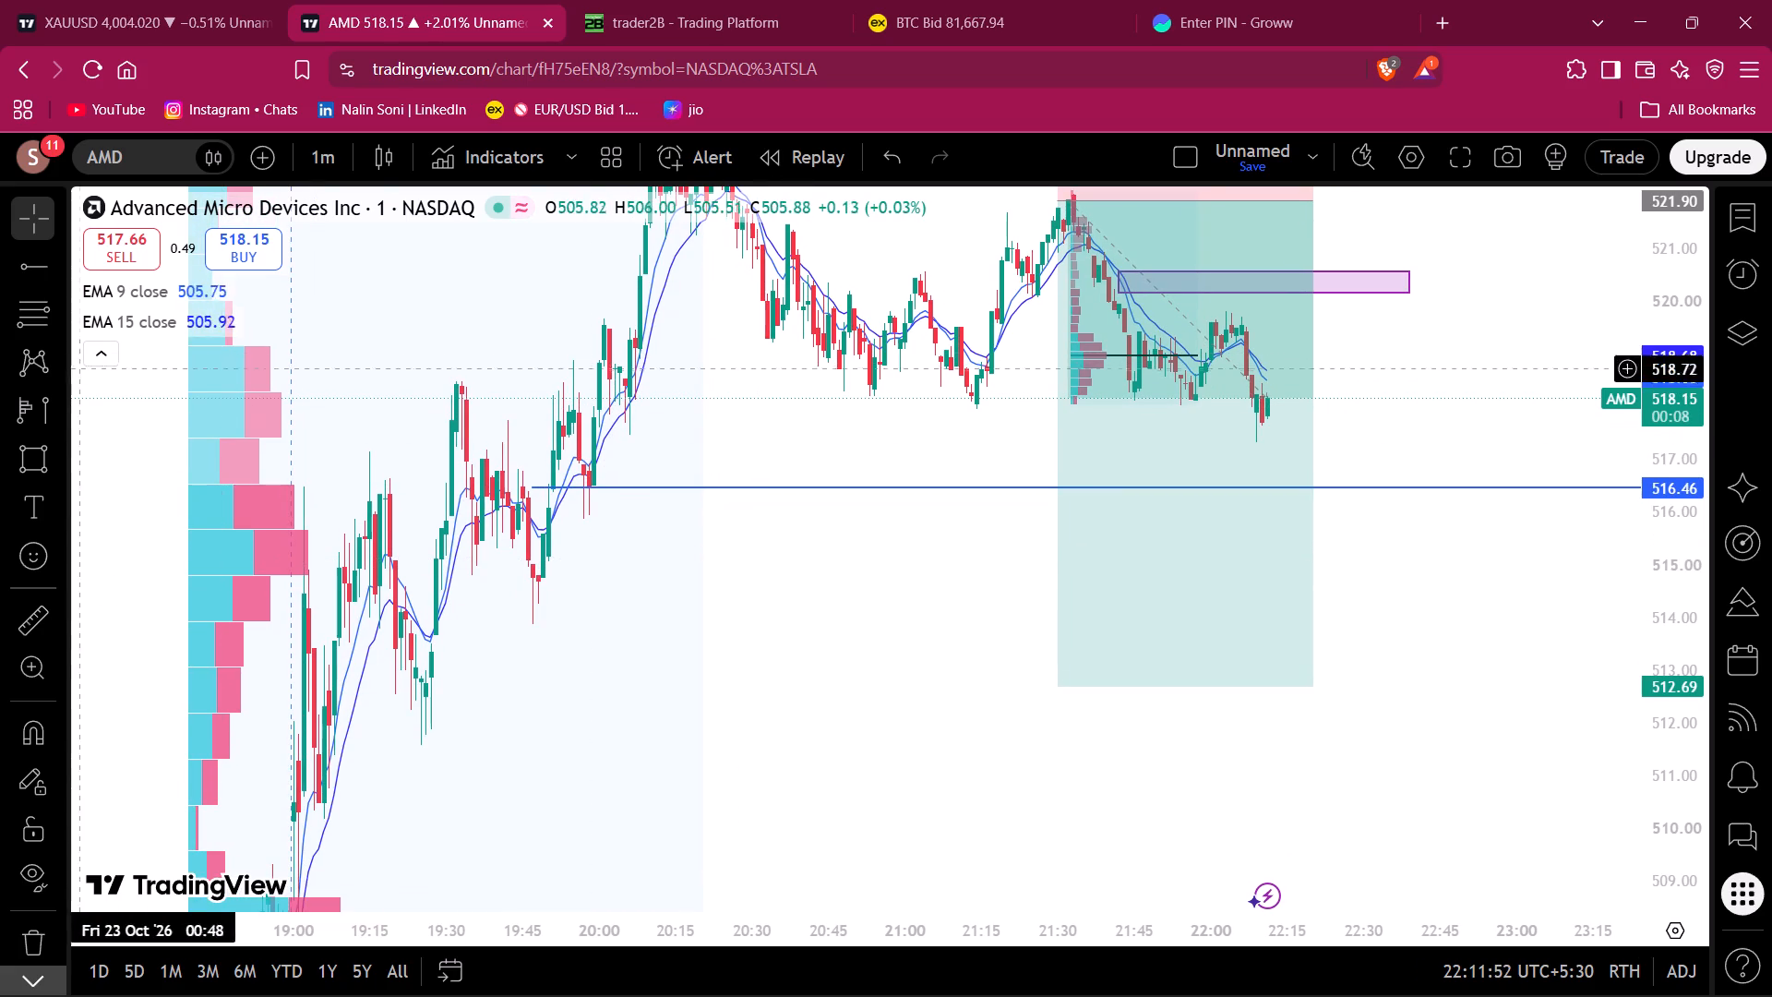
click(42, 248)
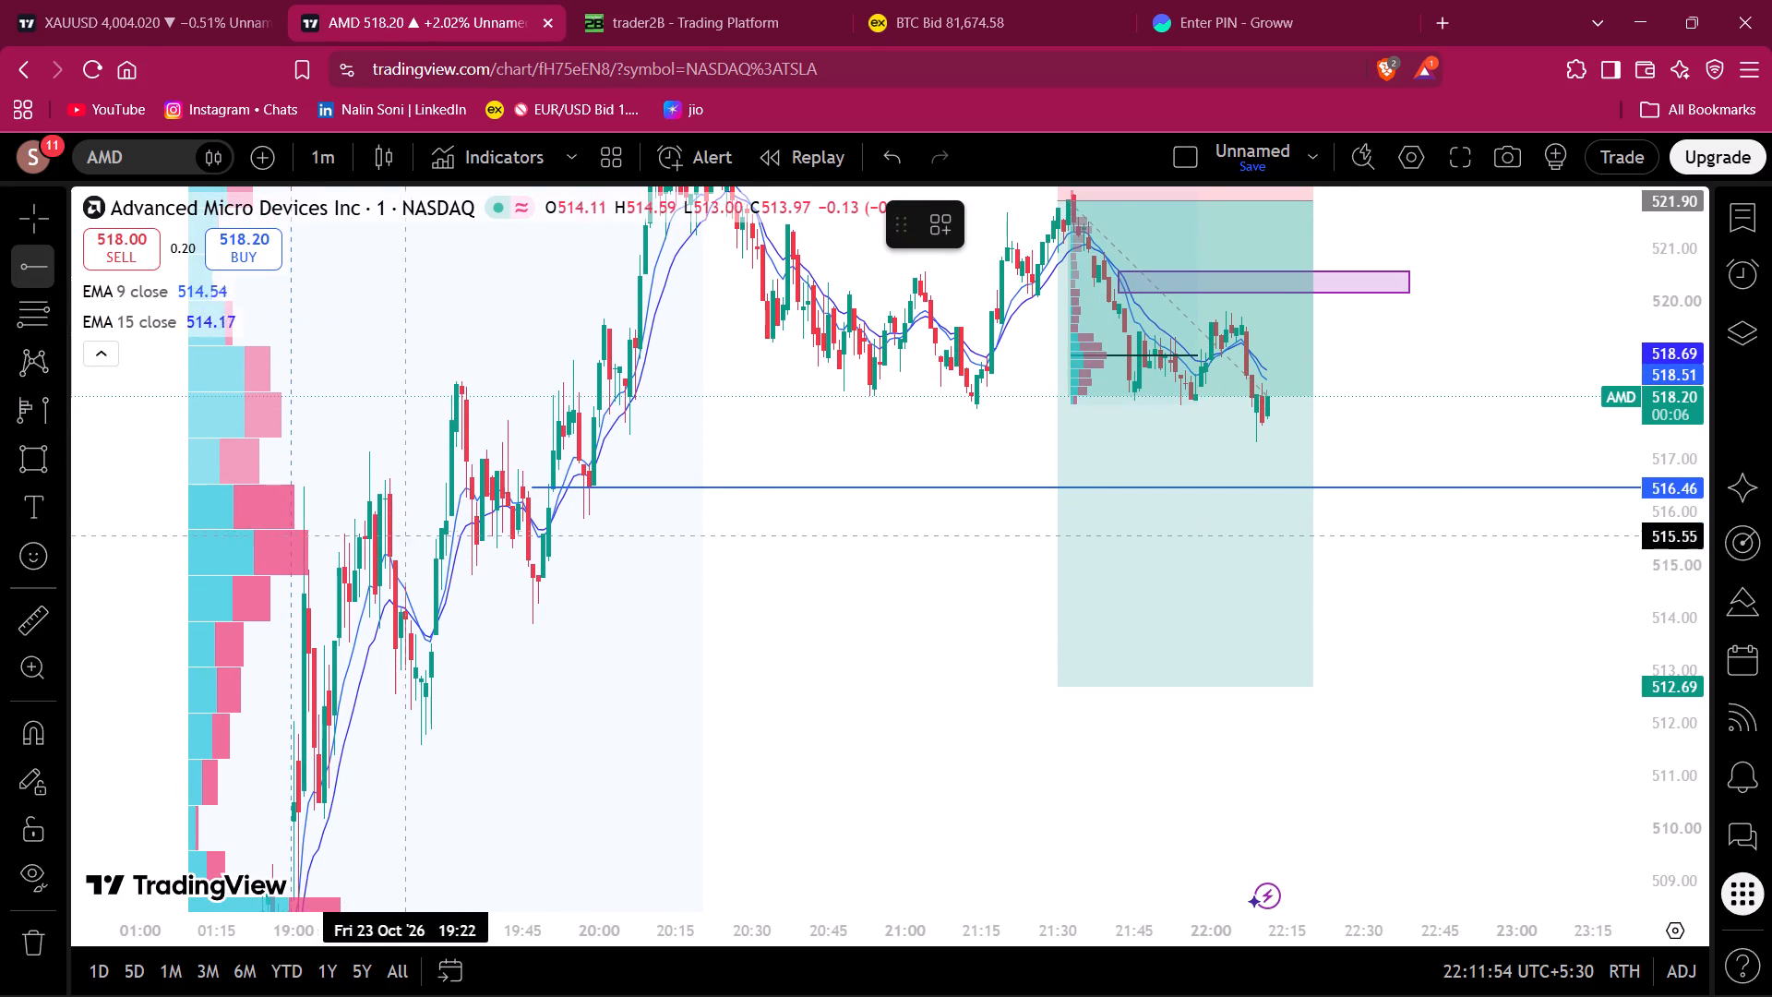
click(468, 585)
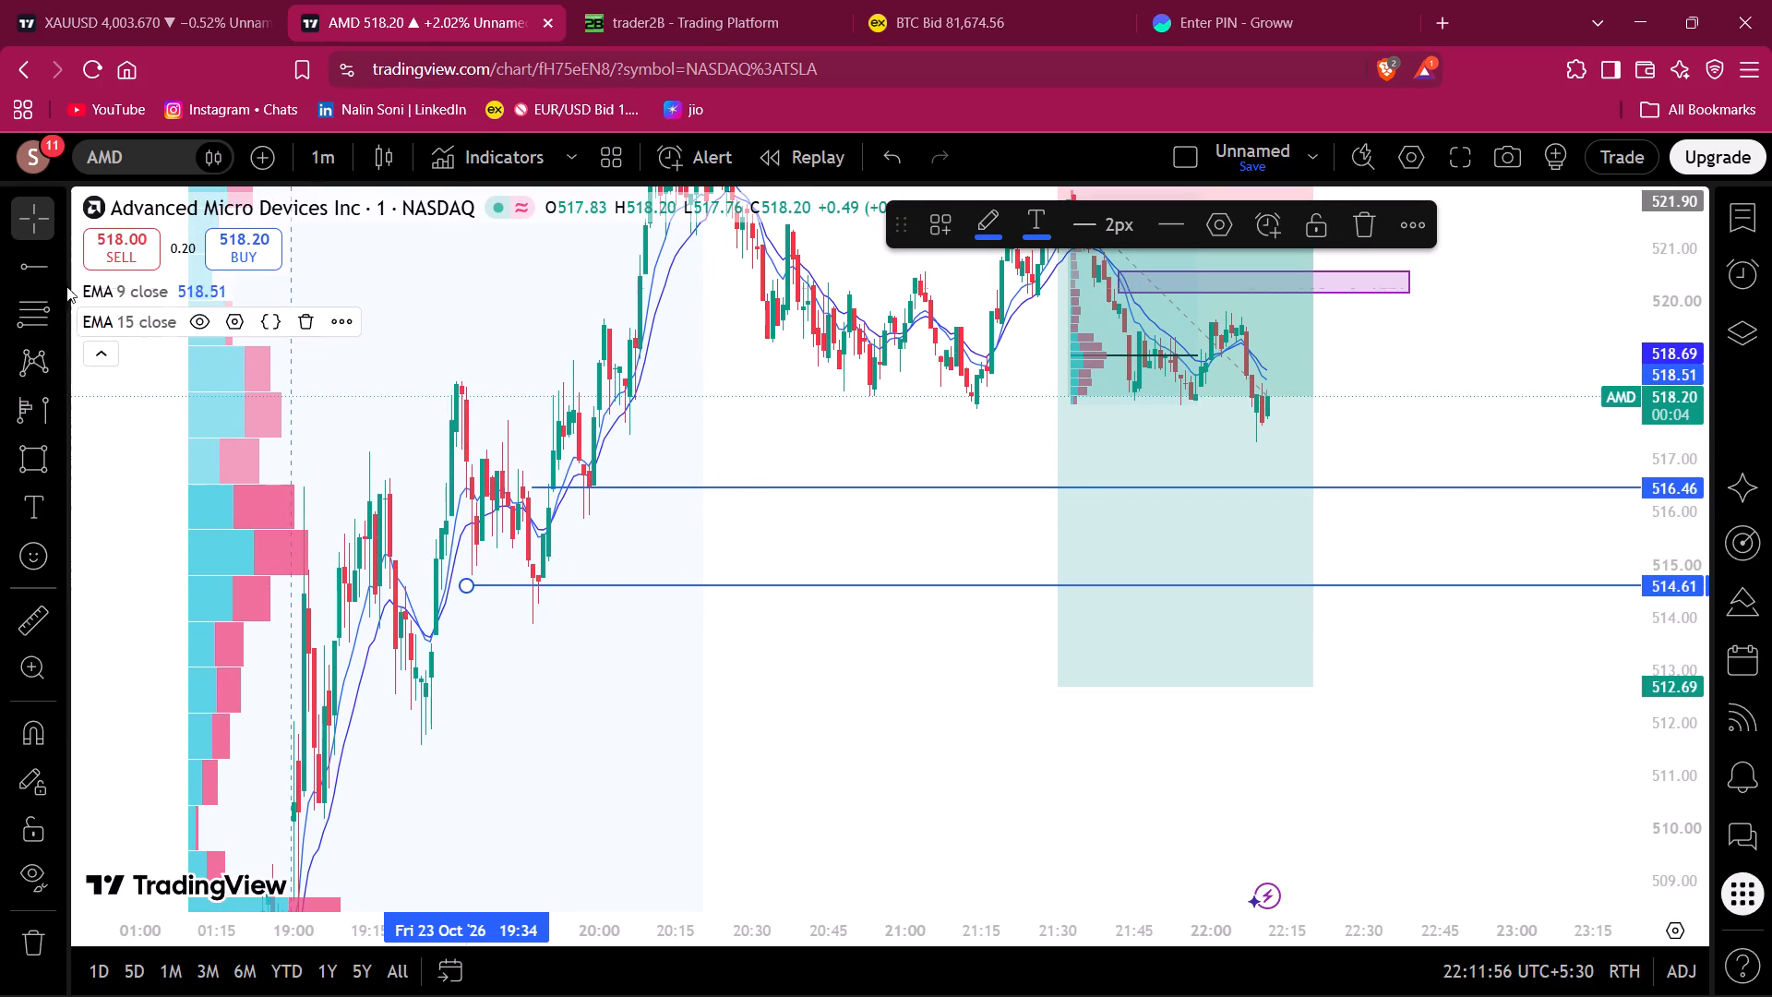
click(22, 265)
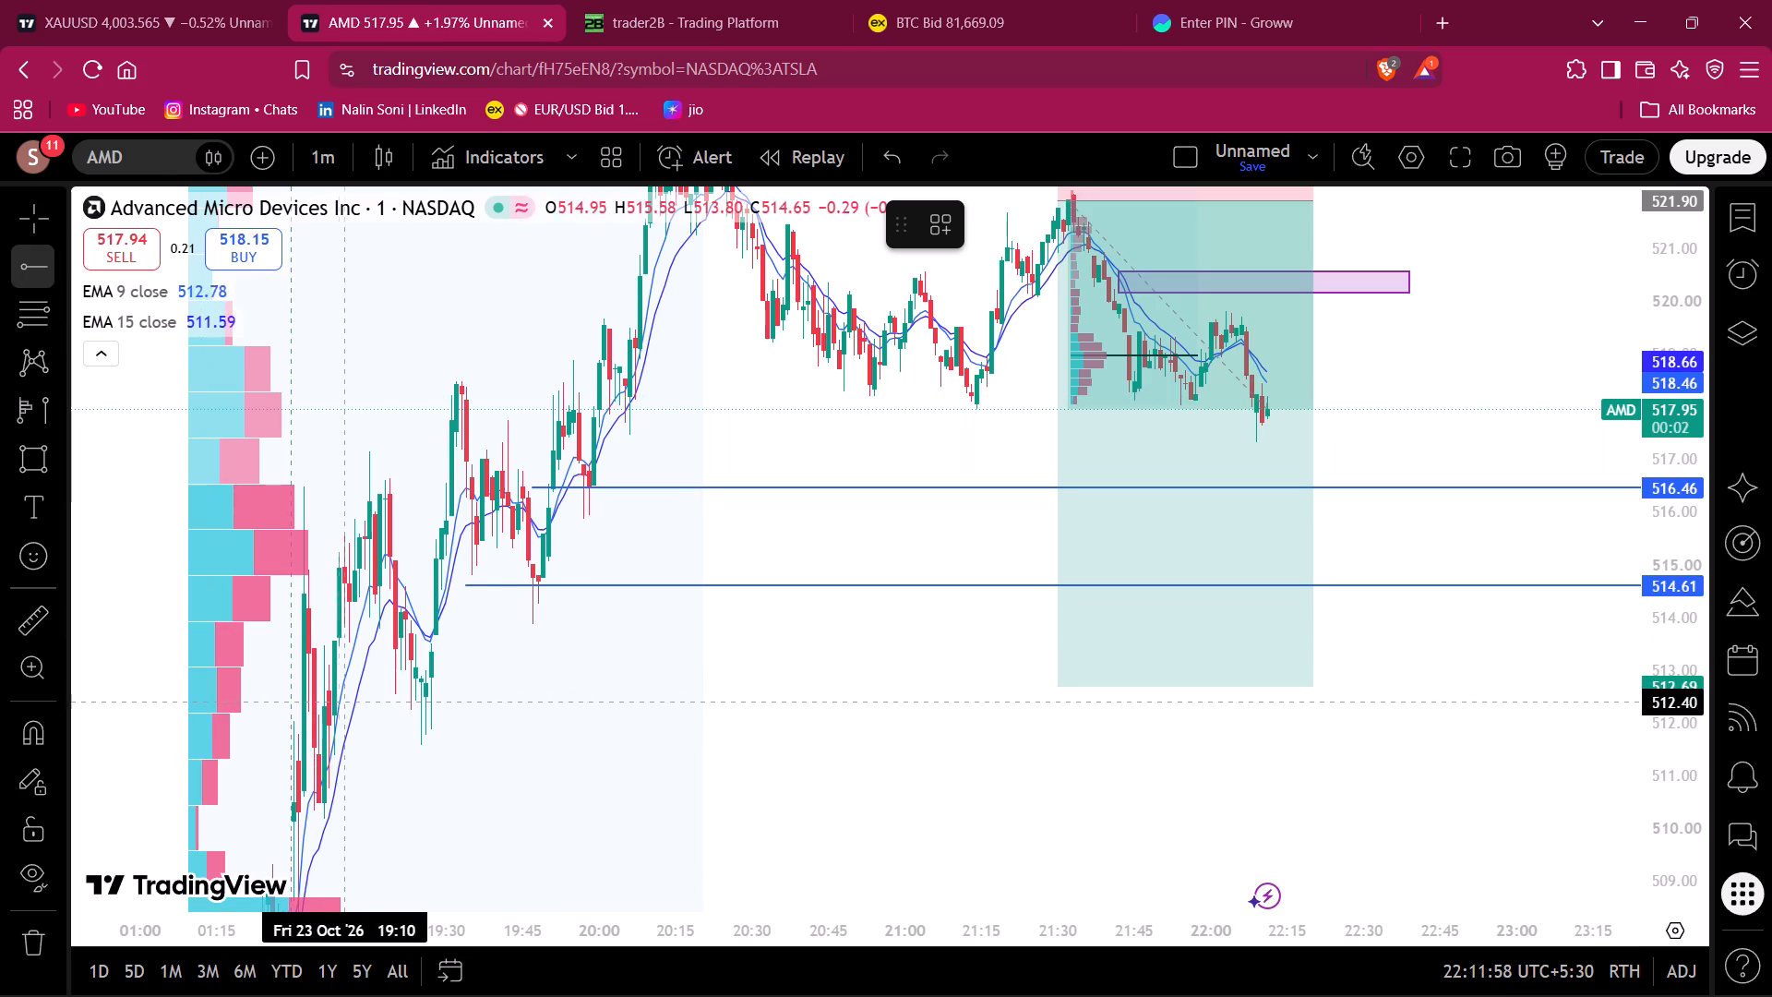
click(386, 695)
click(698, 648)
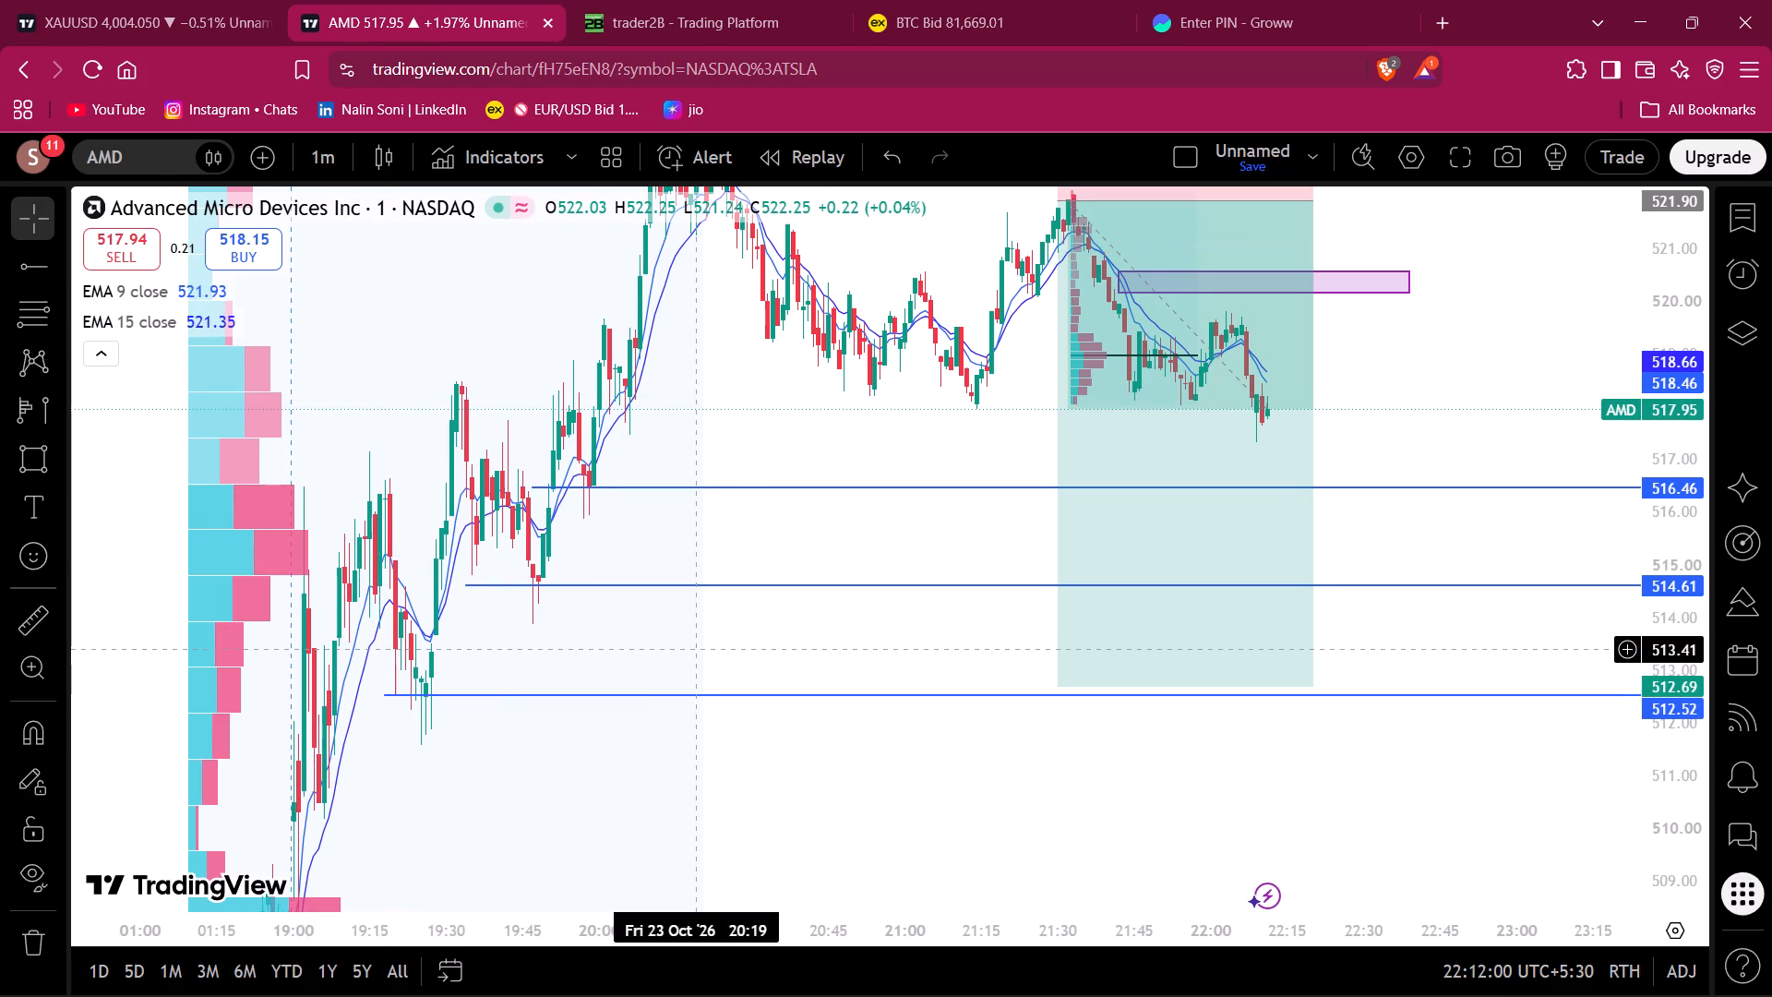
Examine AMD's latest 1-minute candles against the 516.46, 514.61 and 512.52 rays and the short position's target.
drag(698, 648, 248, 635)
drag(1088, 420, 1227, 428)
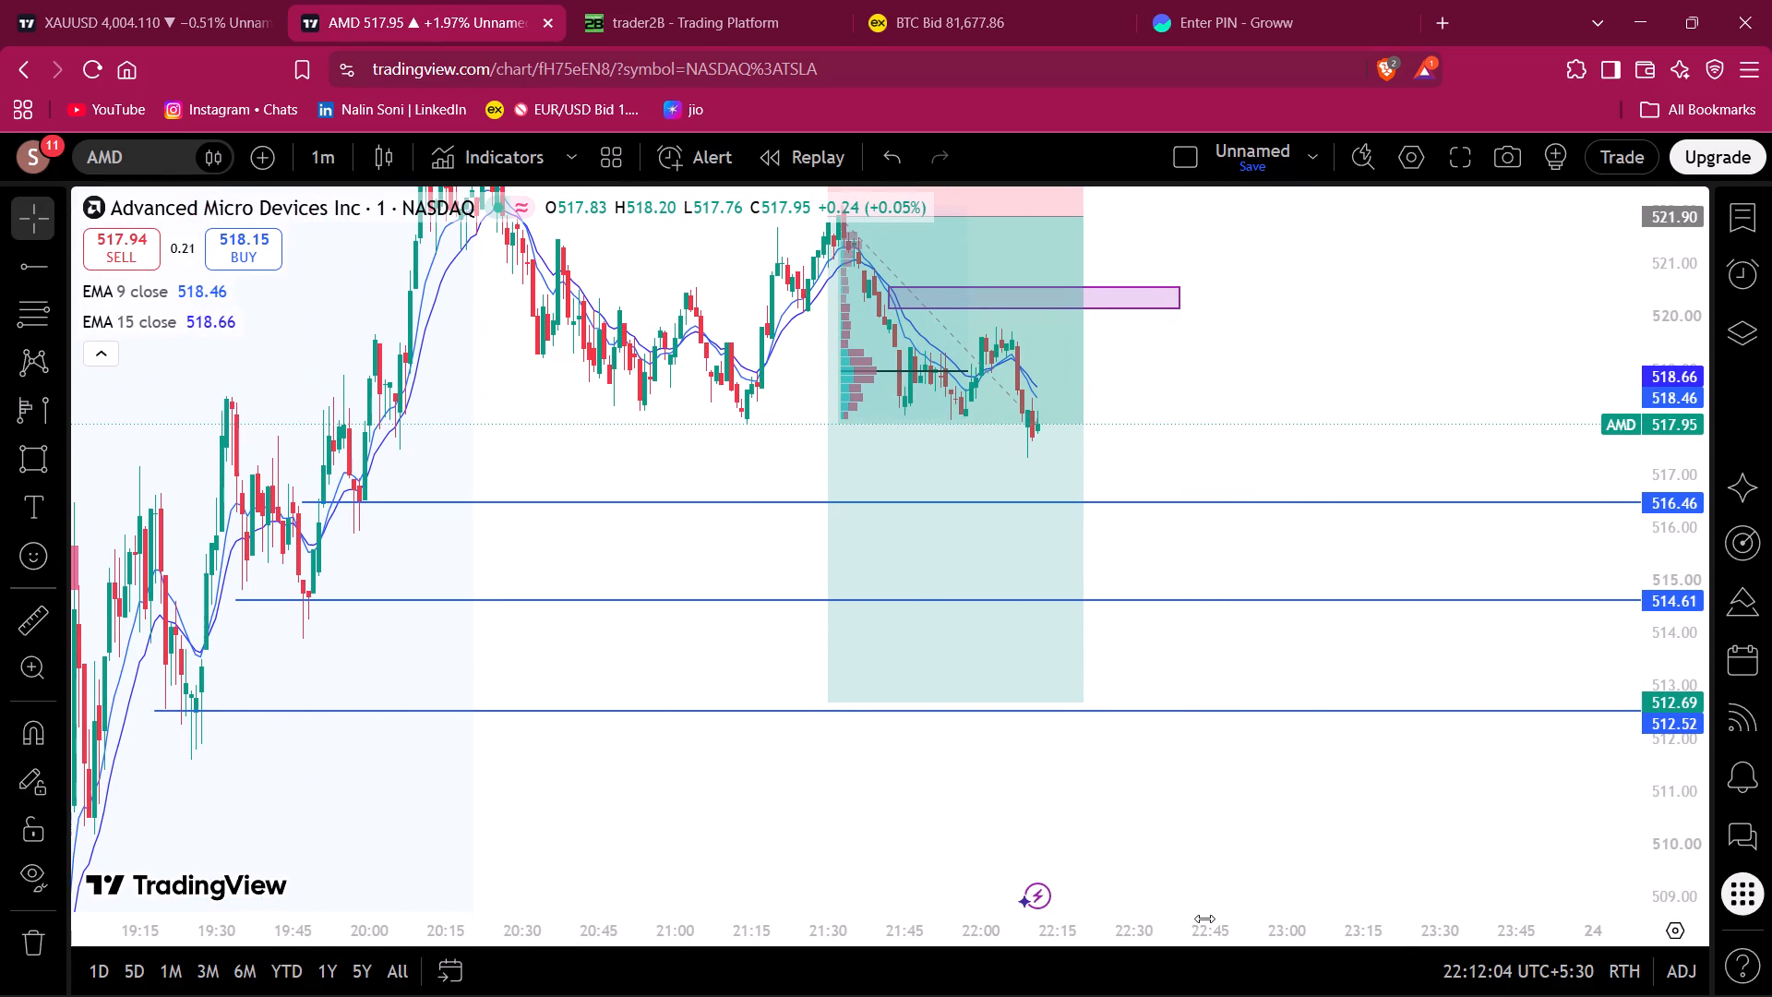
drag(1204, 919, 918, 918)
drag(1034, 475, 1251, 469)
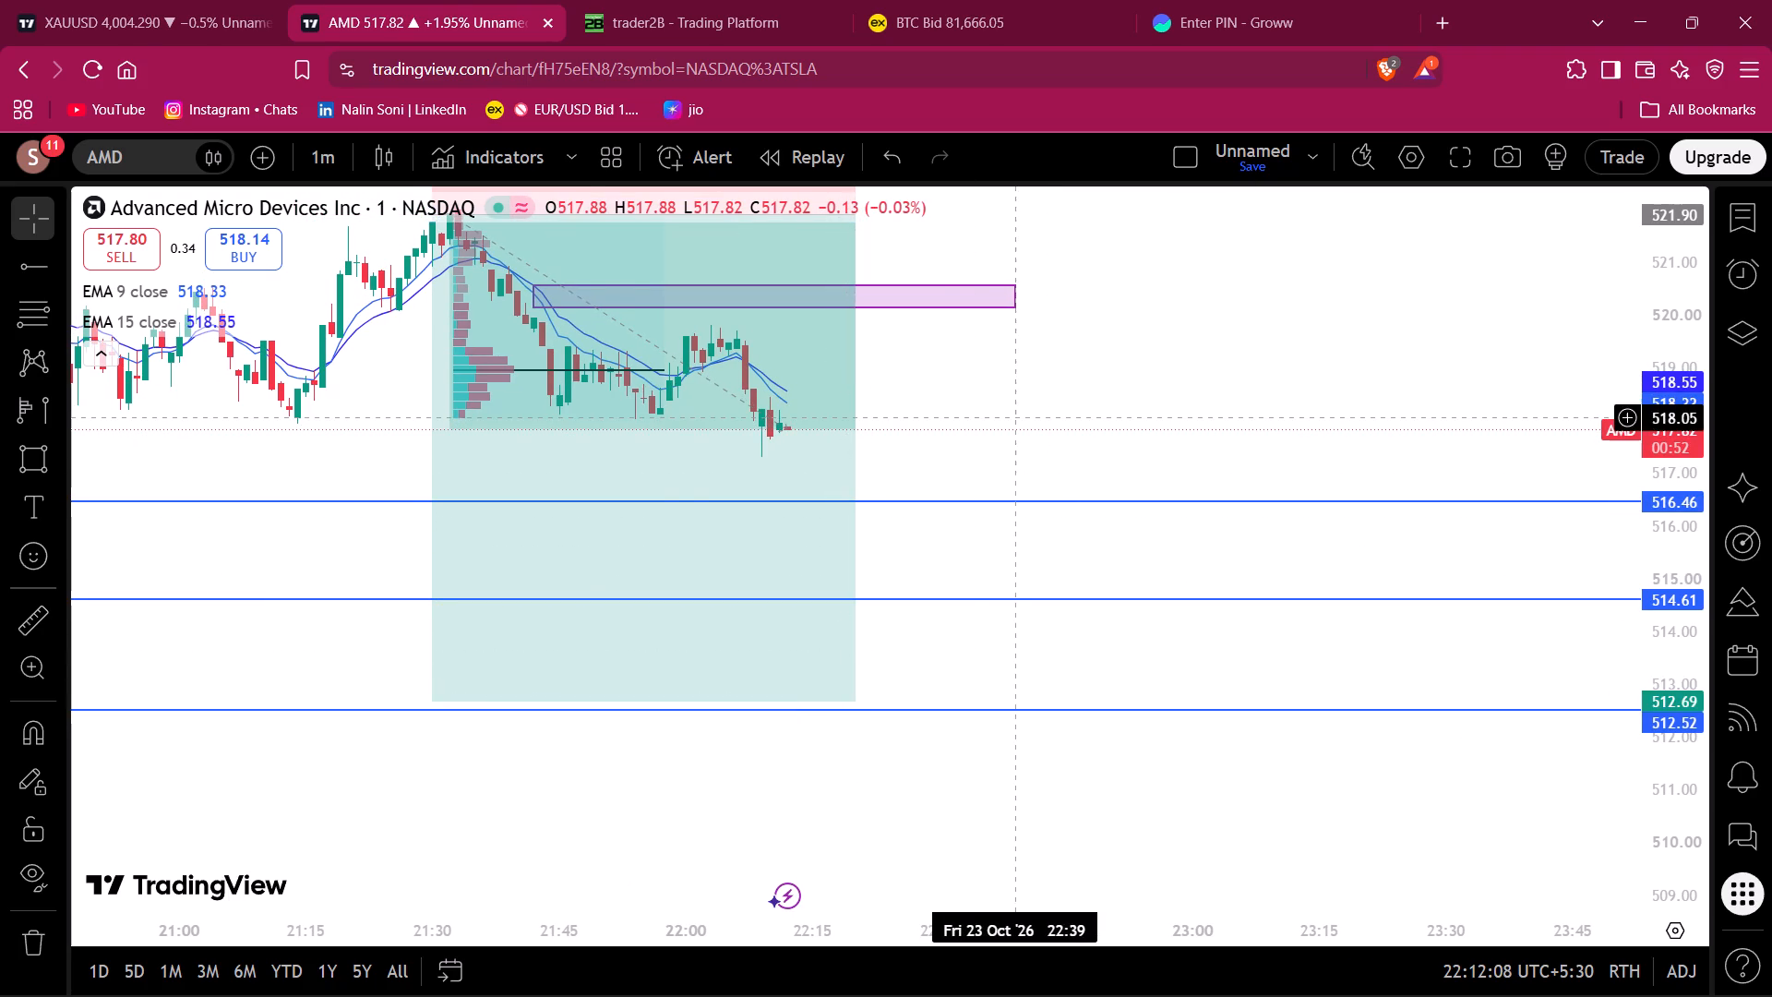
drag(1017, 417, 1236, 560)
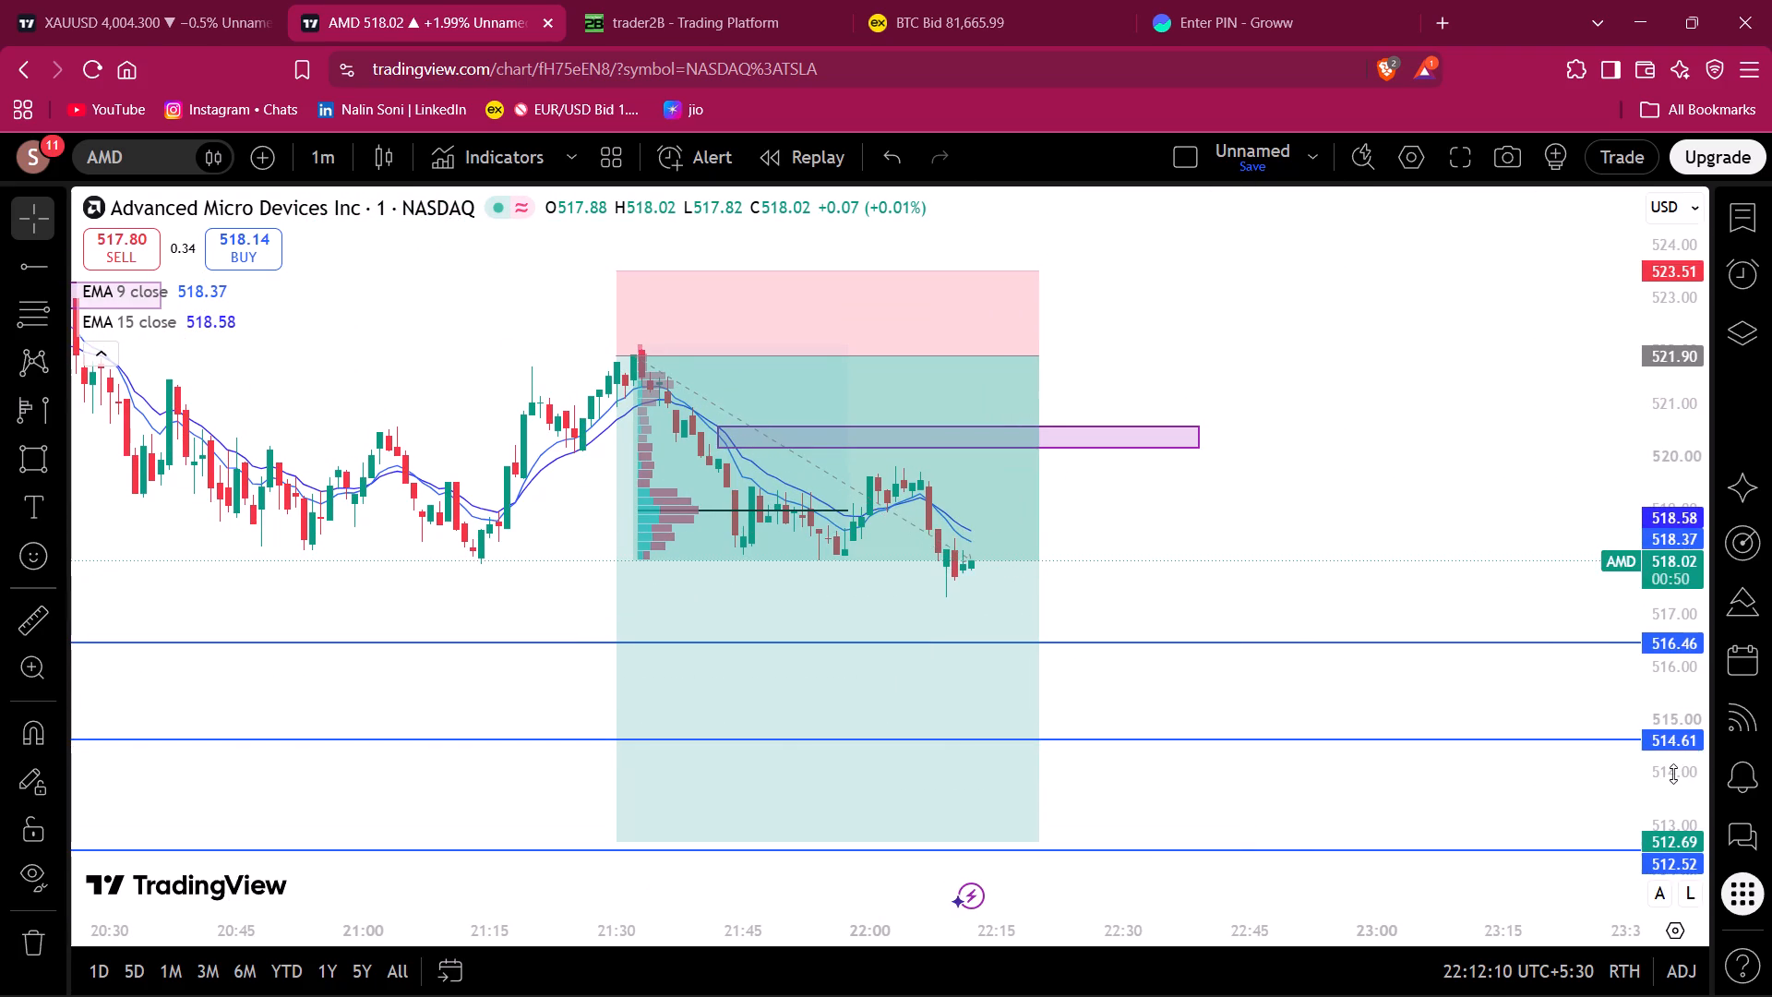
drag(1673, 774, 1591, 507)
drag(1311, 608, 1209, 519)
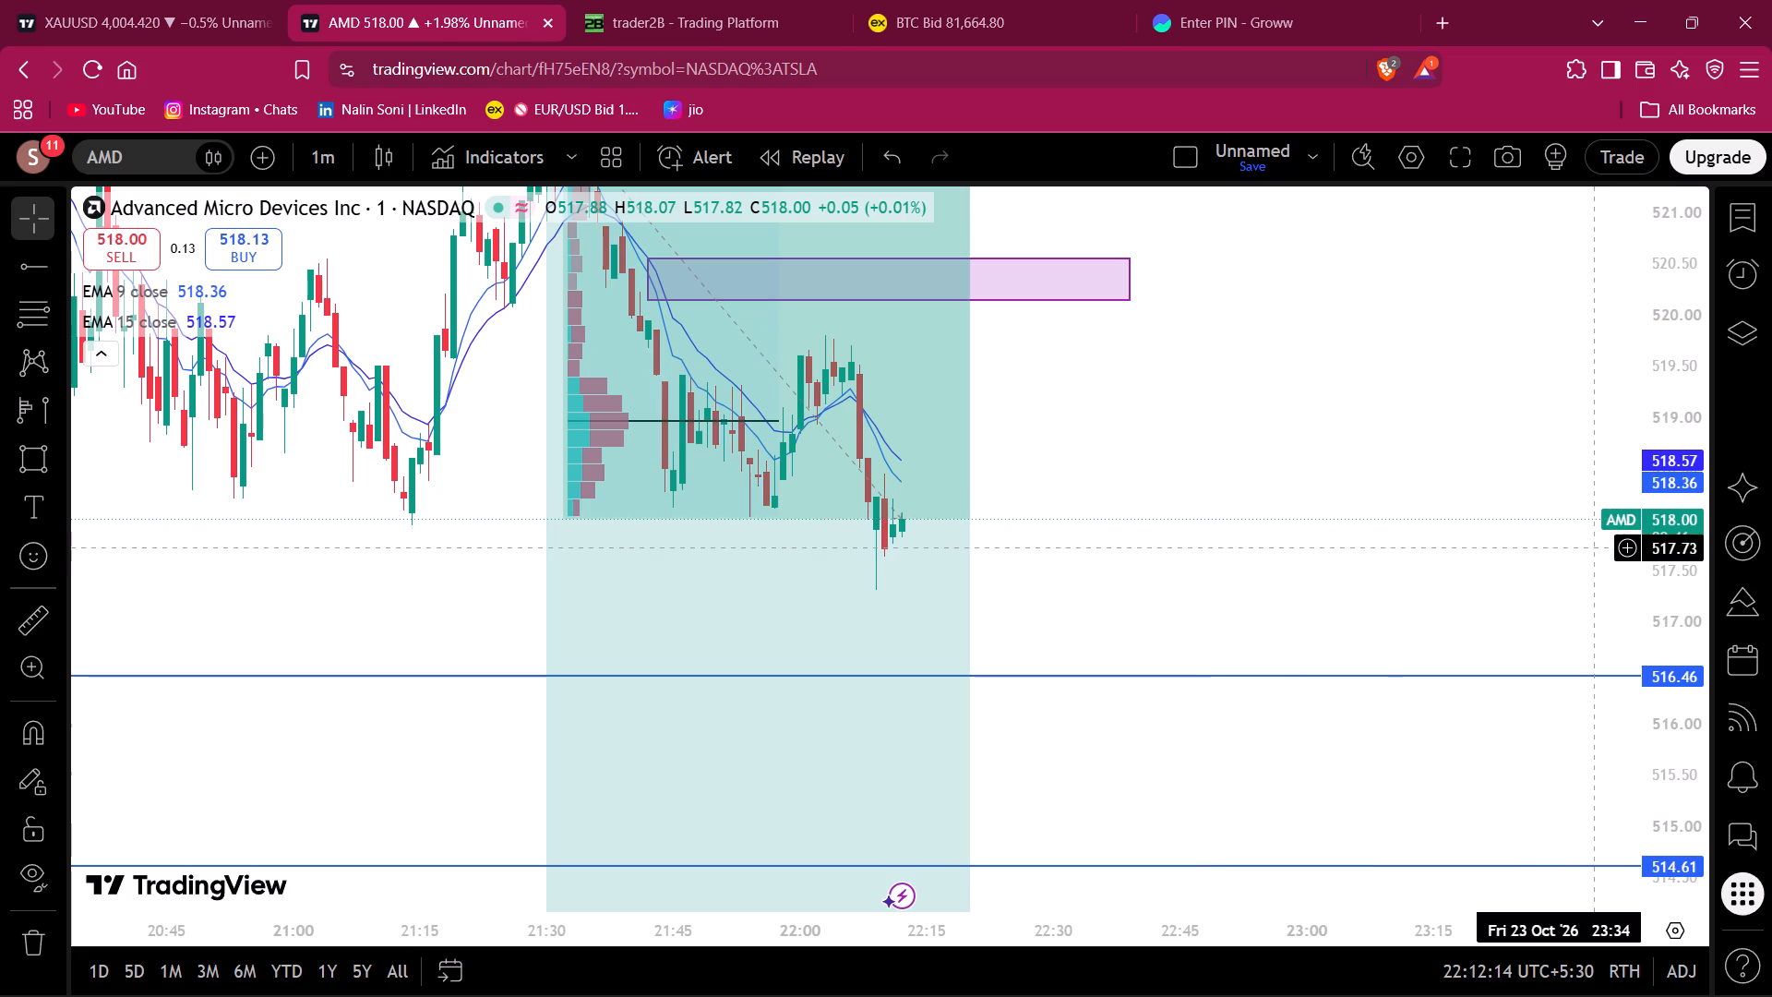
drag(1668, 540, 1691, 636)
drag(1384, 581, 1273, 564)
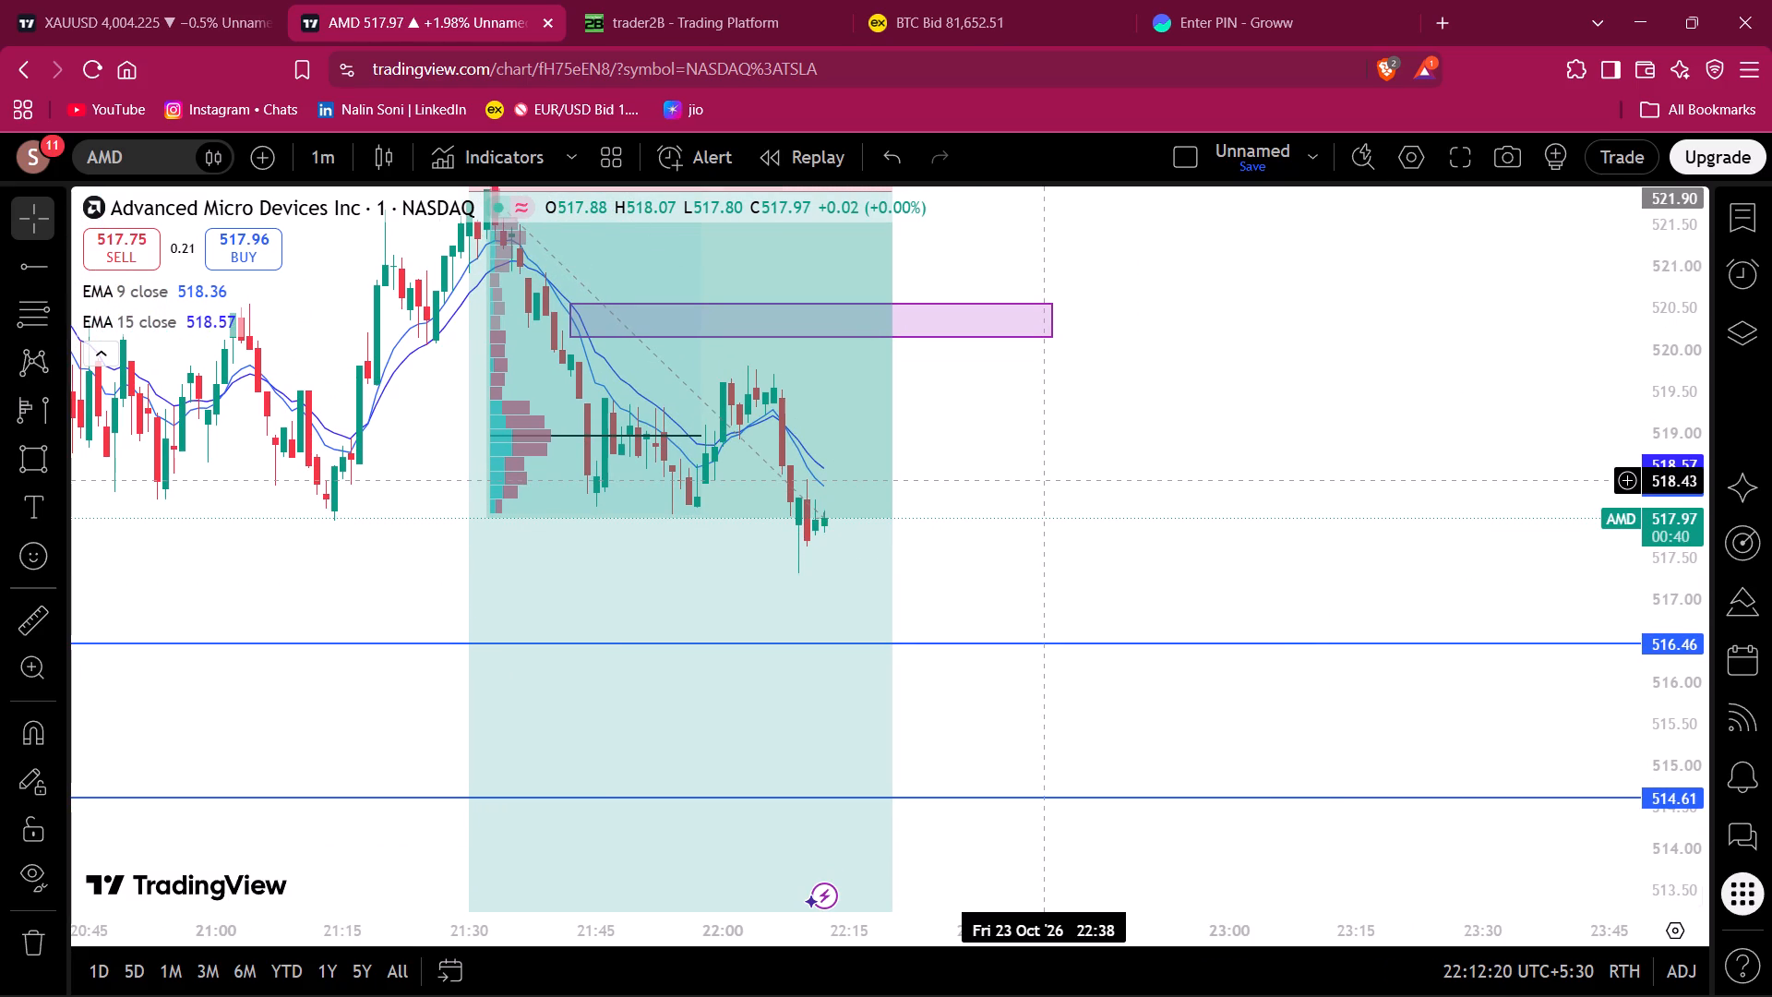
drag(986, 532, 960, 456)
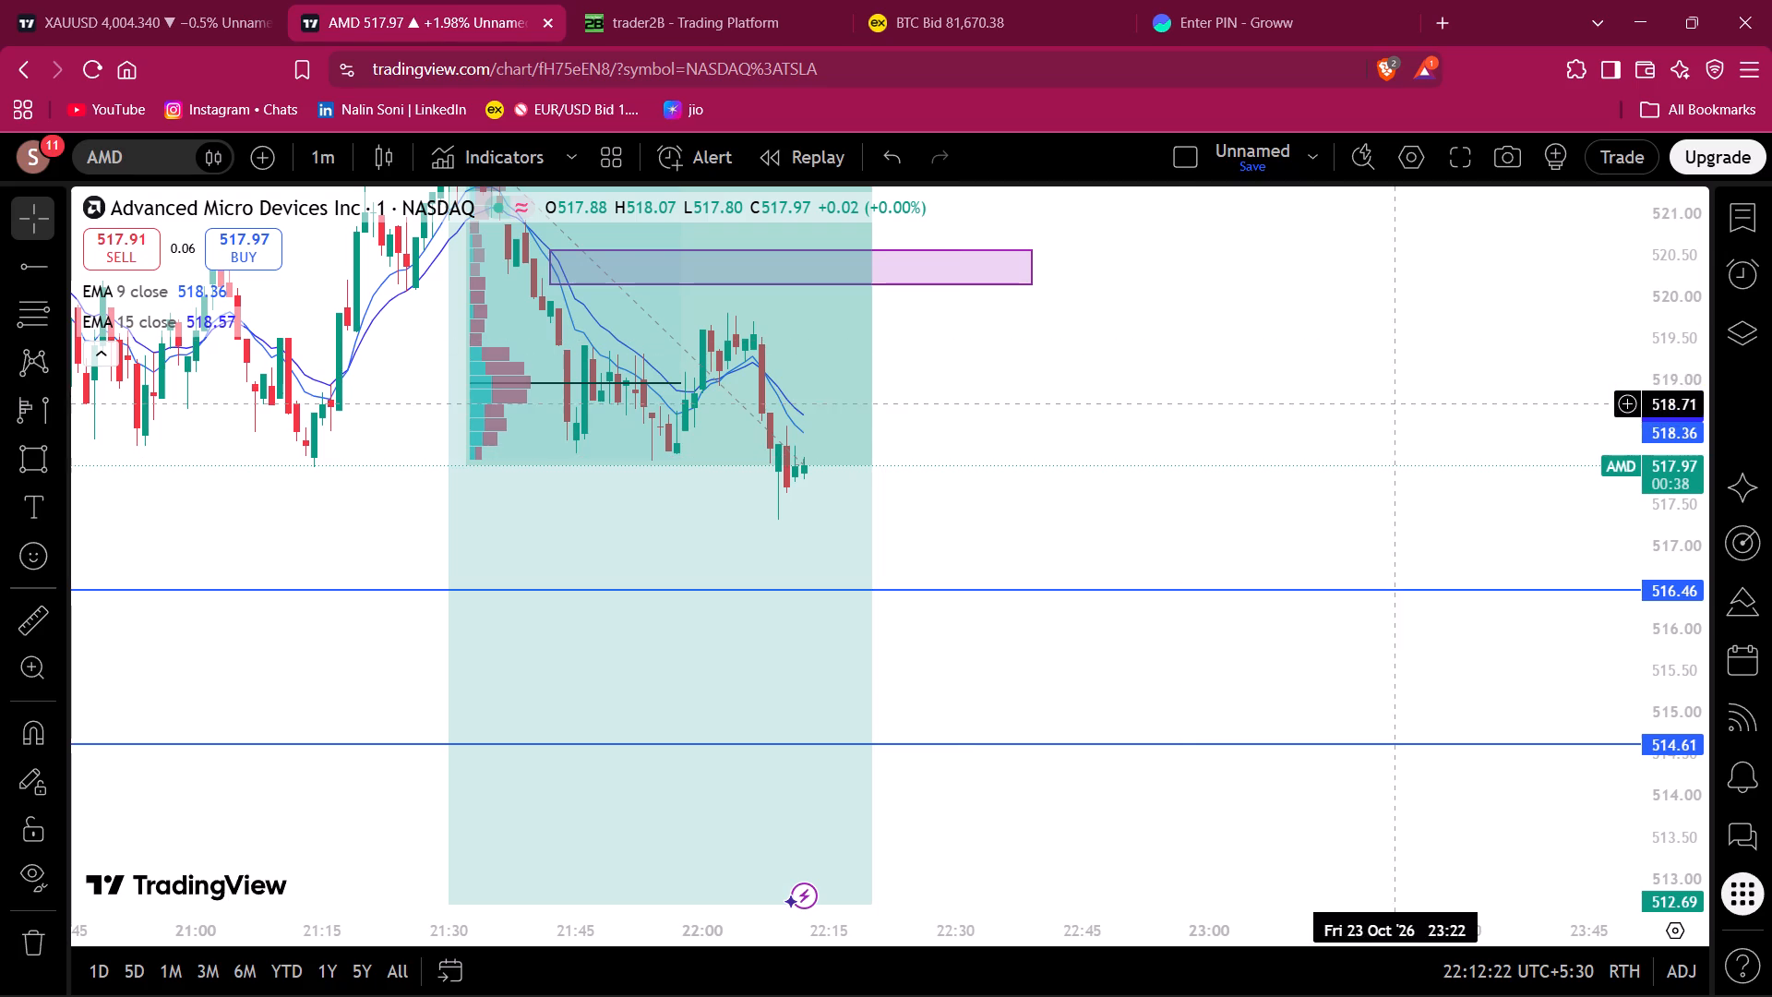
drag(1685, 454, 1703, 557)
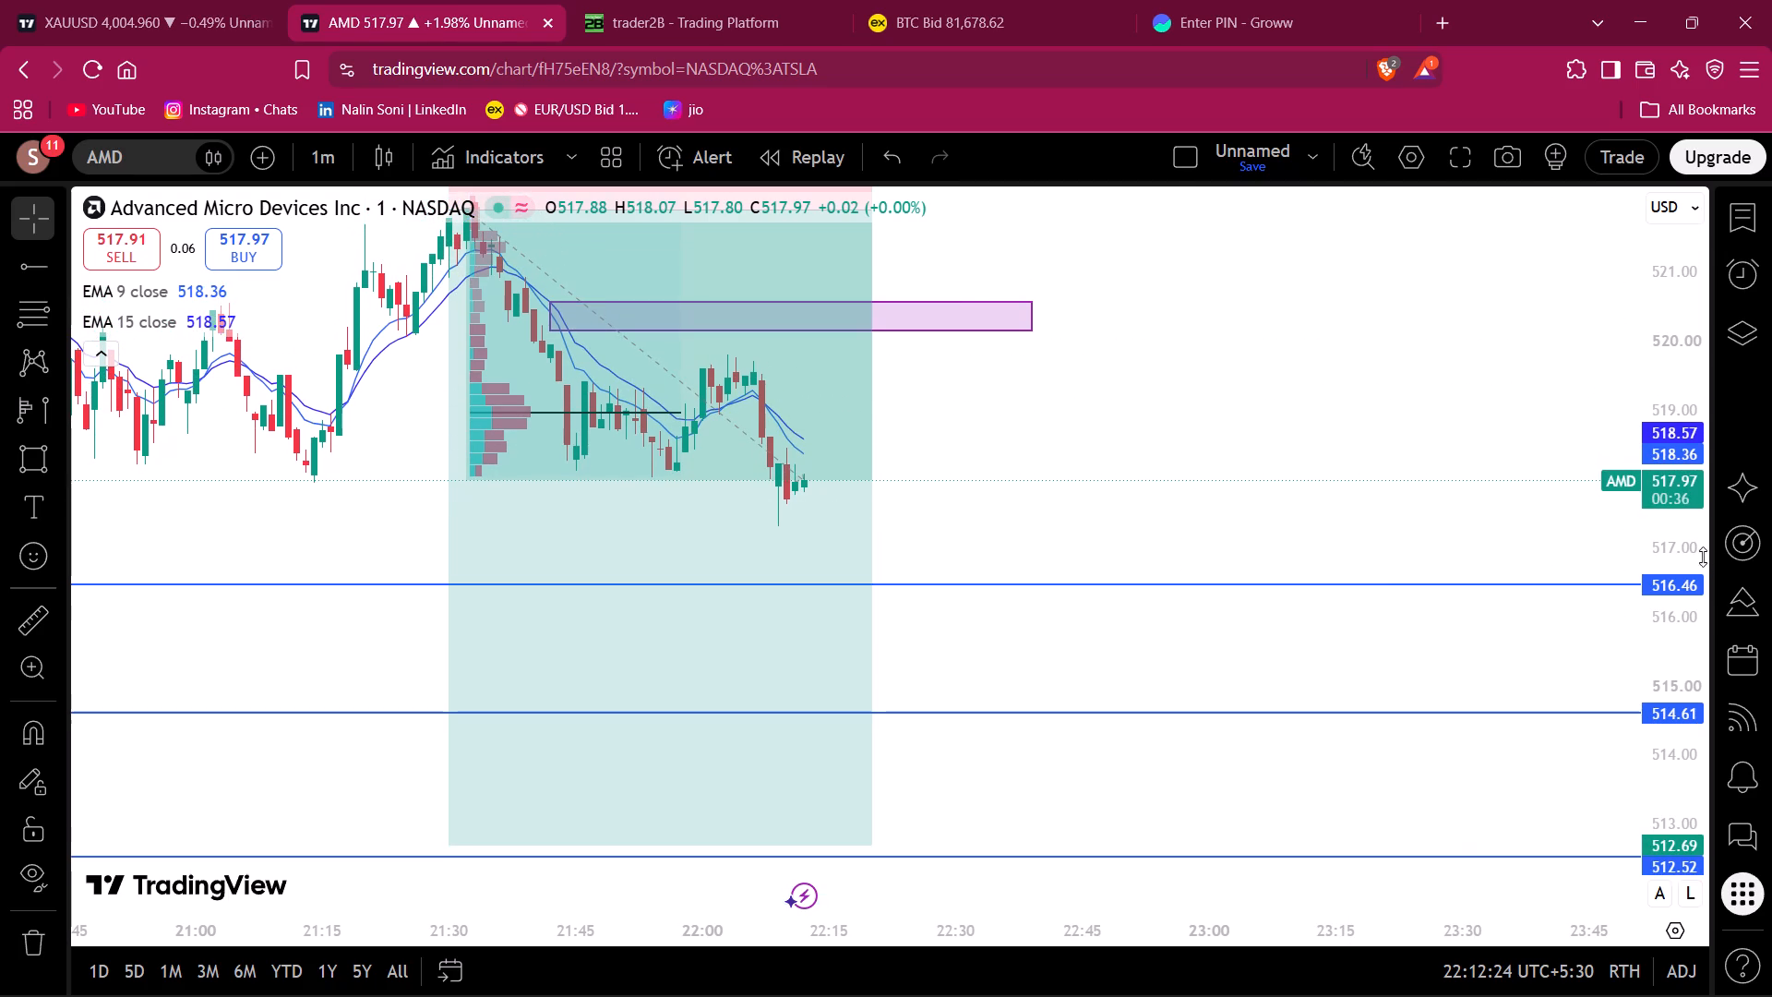
drag(1285, 503, 1299, 510)
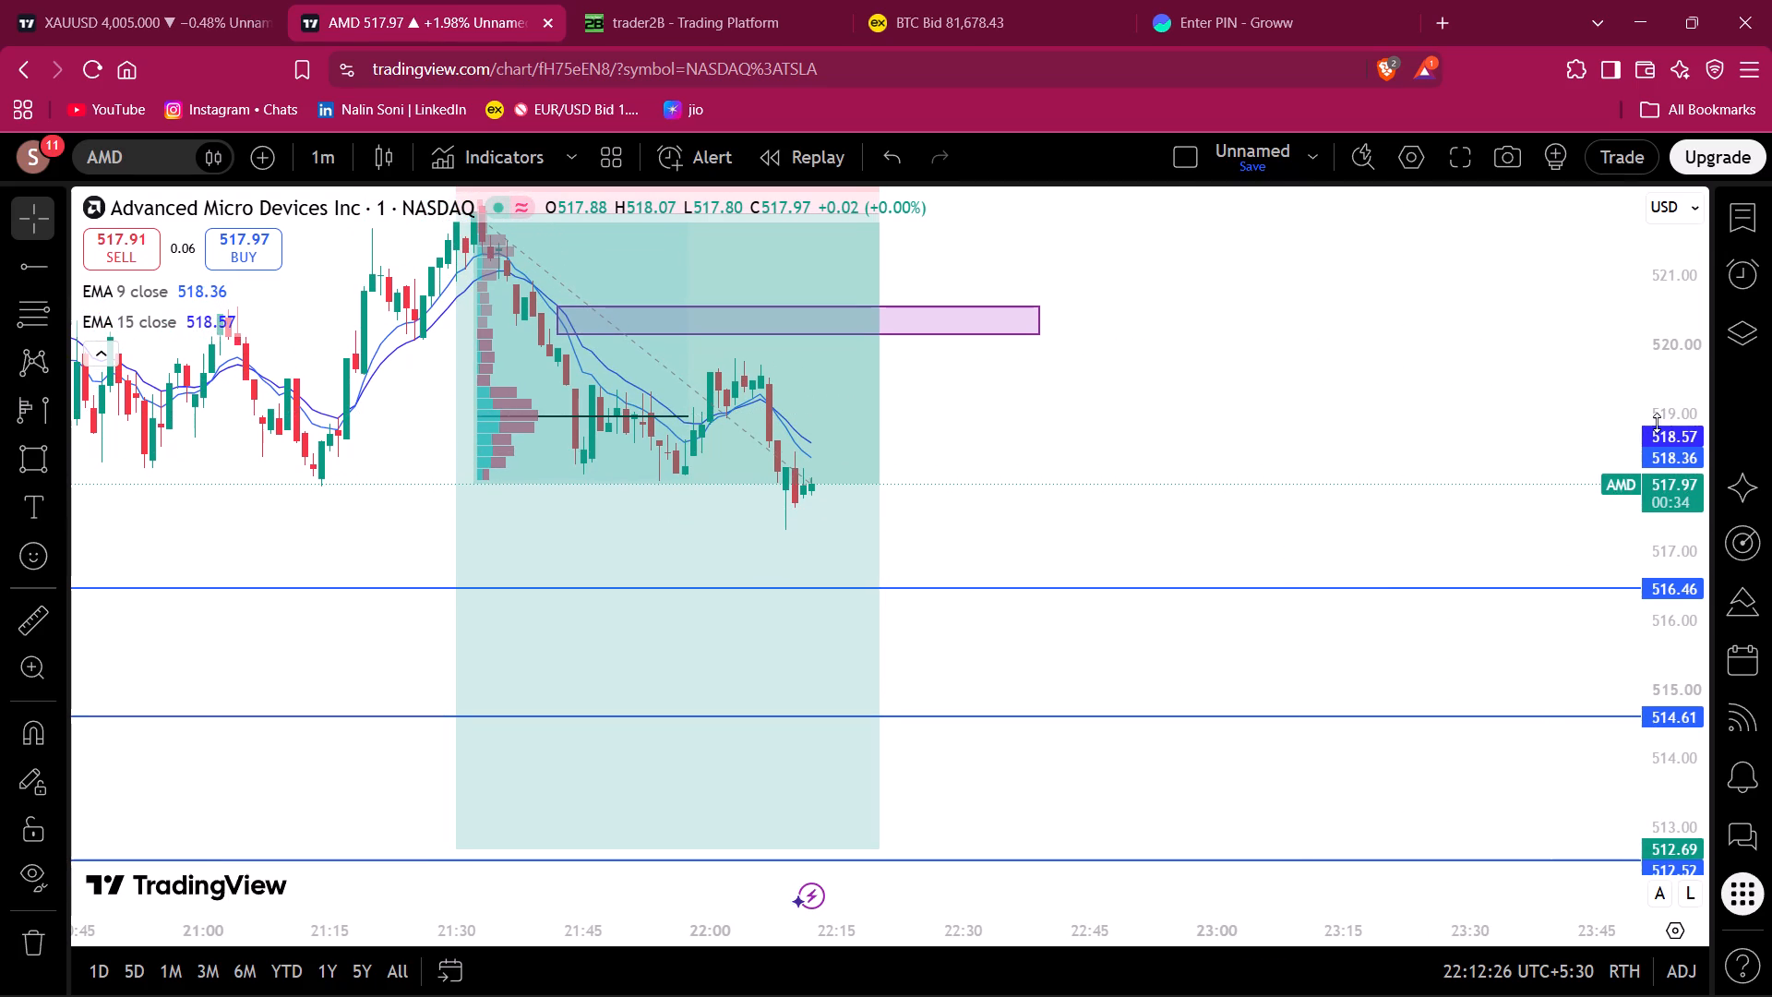
Extend the AMD short position's end to about 22:39, level with the purple zone's end, keeping its entry at 521.90.
drag(1664, 426, 1665, 542)
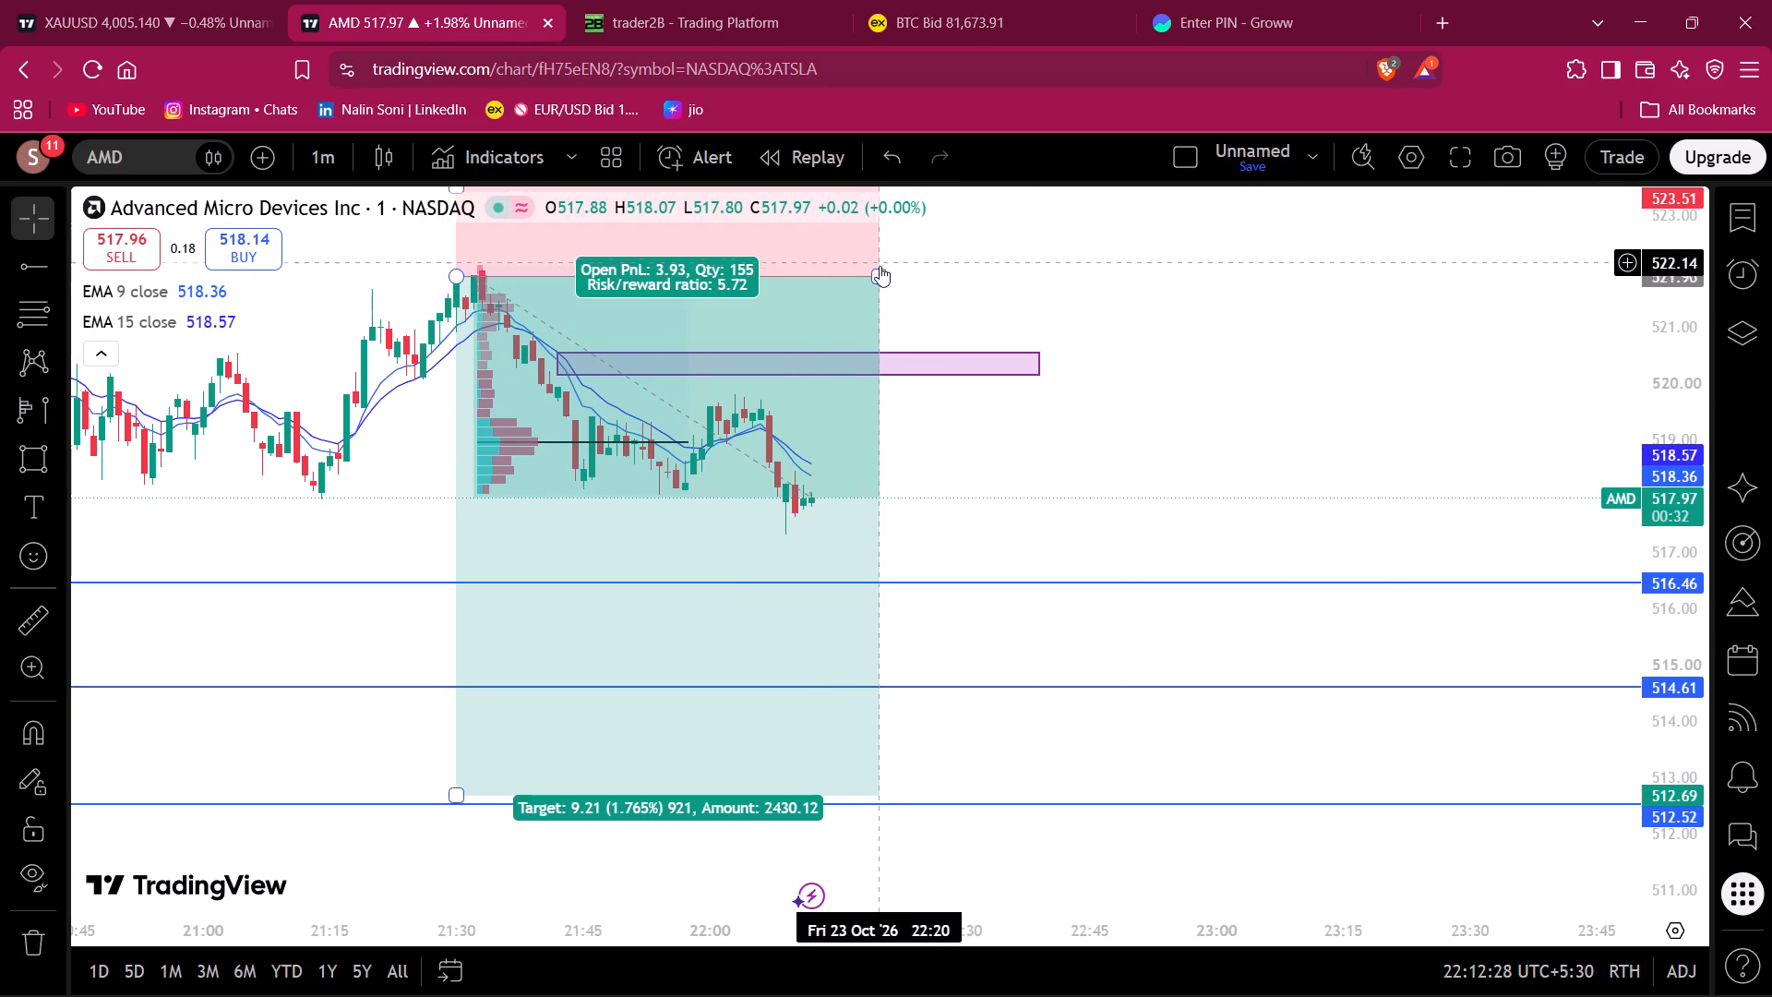
drag(880, 270, 1039, 279)
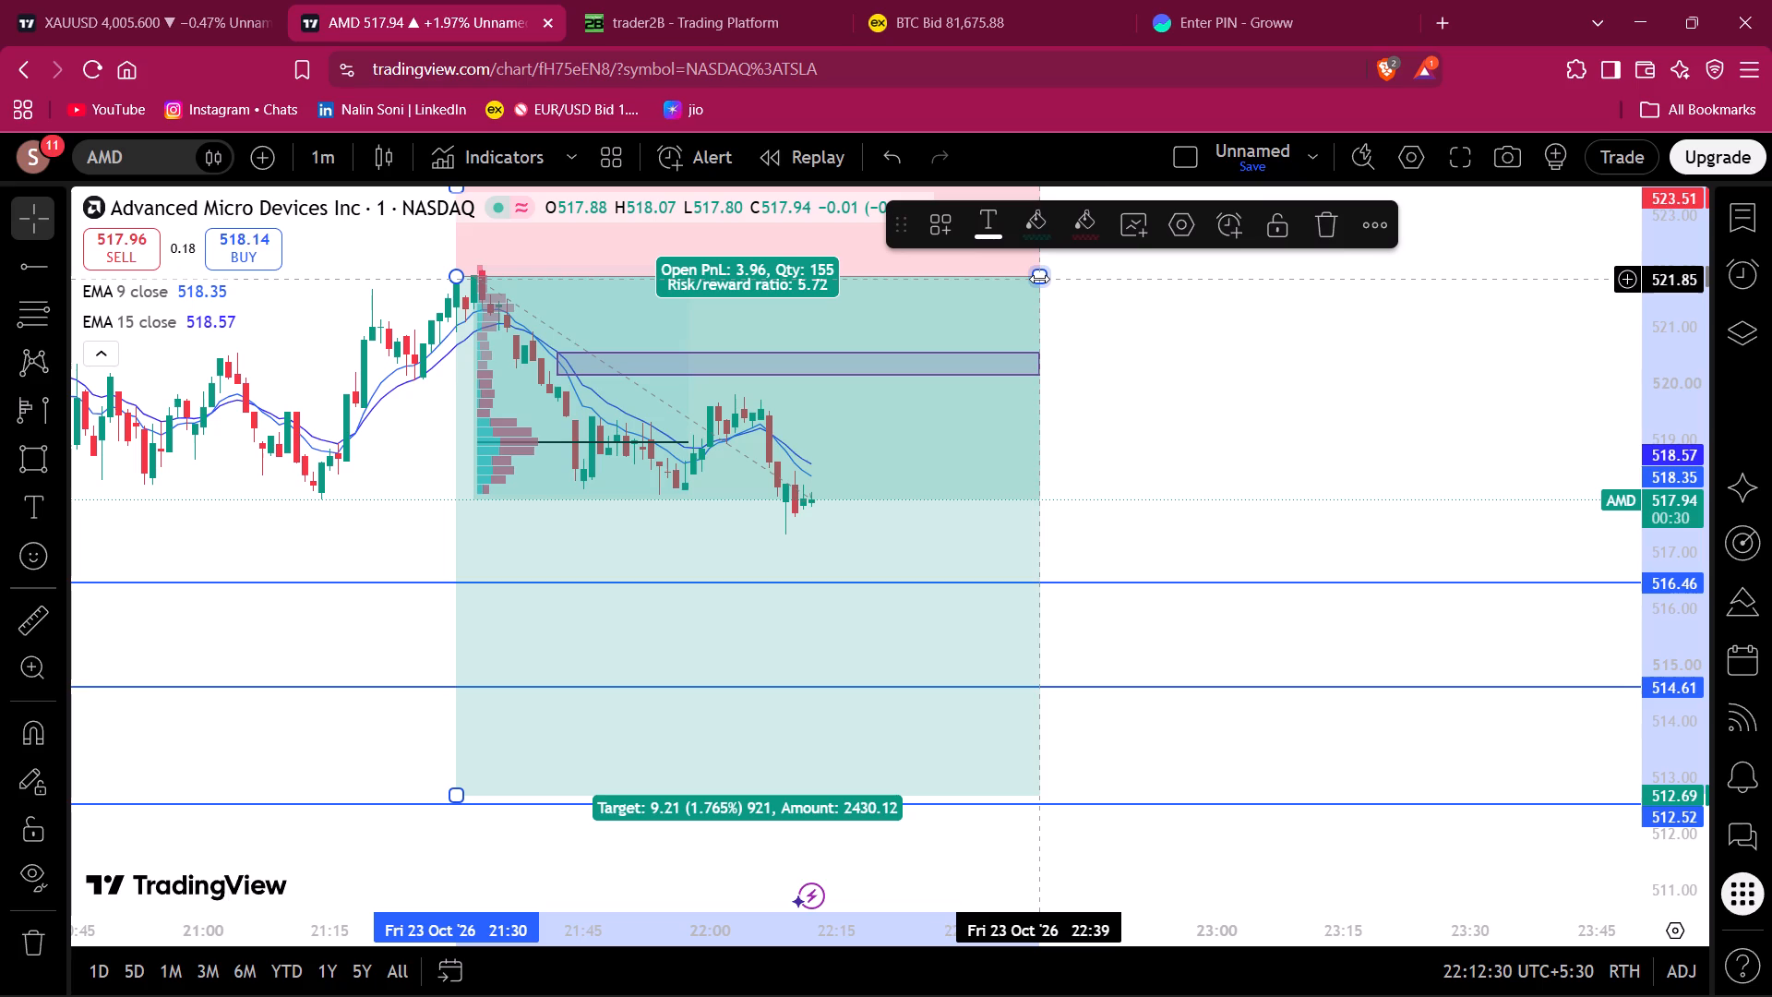
drag(1181, 494, 1060, 438)
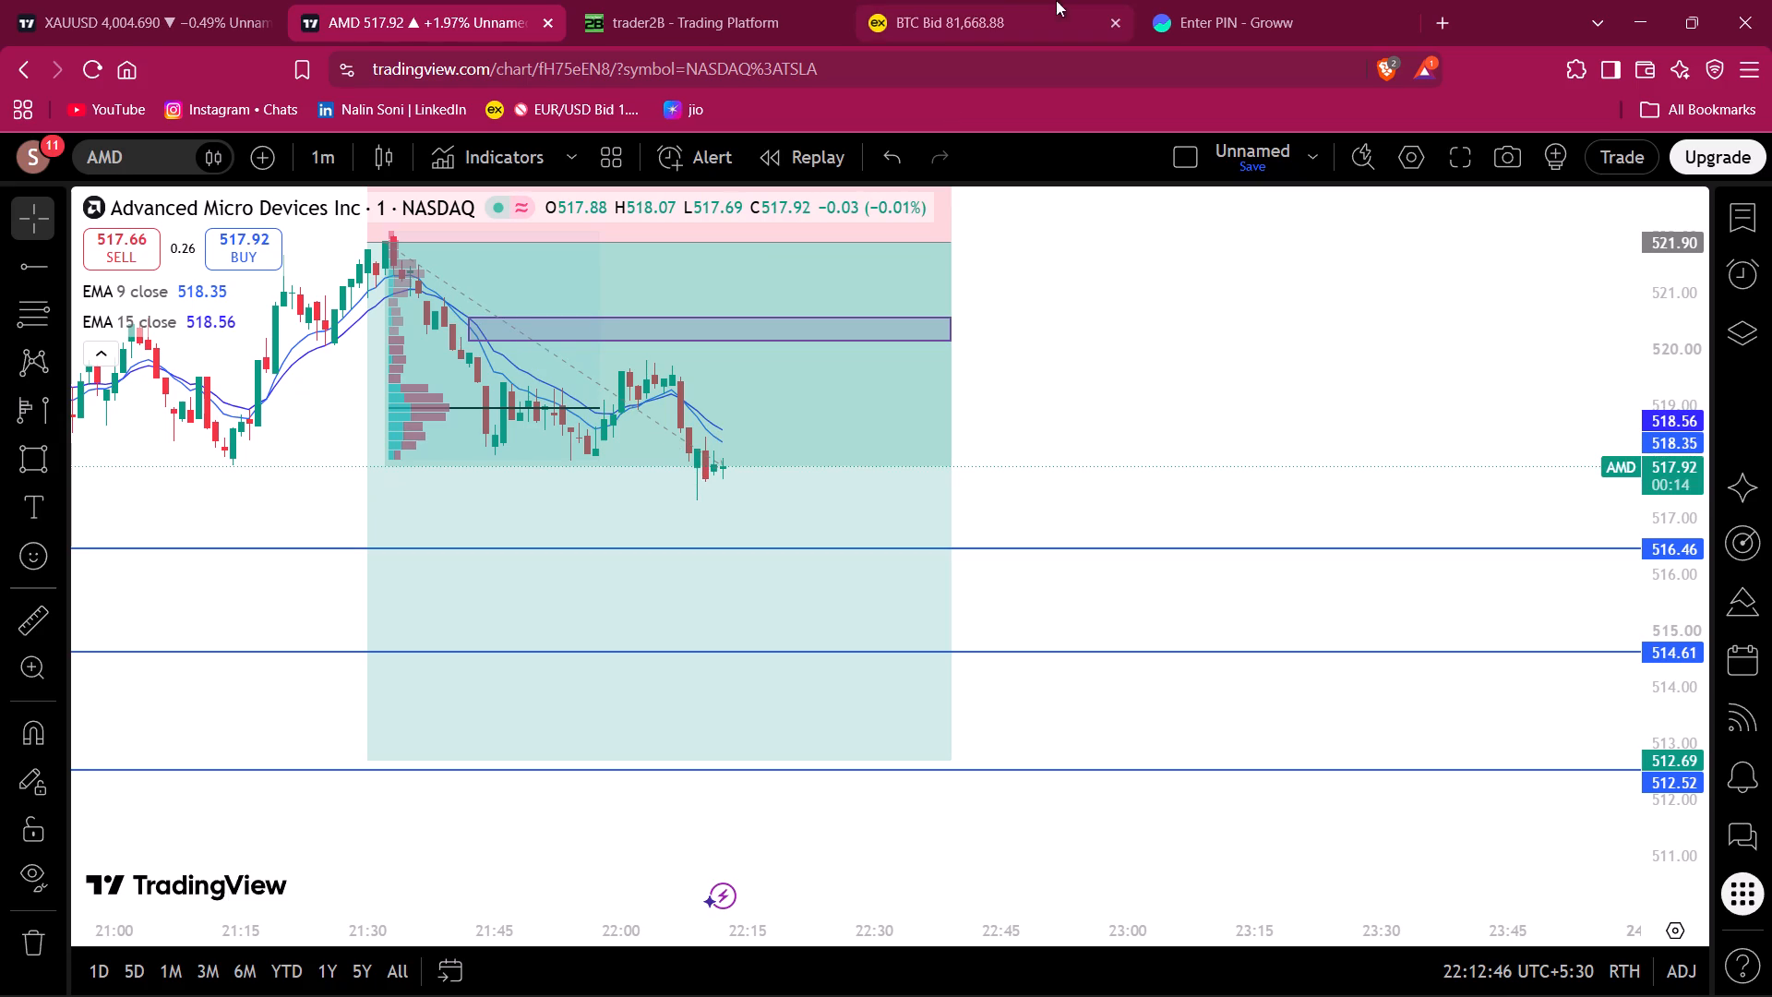
Switch to trader2B and open the account's home overview to check its balance, PnL and challenge goals.
click(557, 0)
click(589, 0)
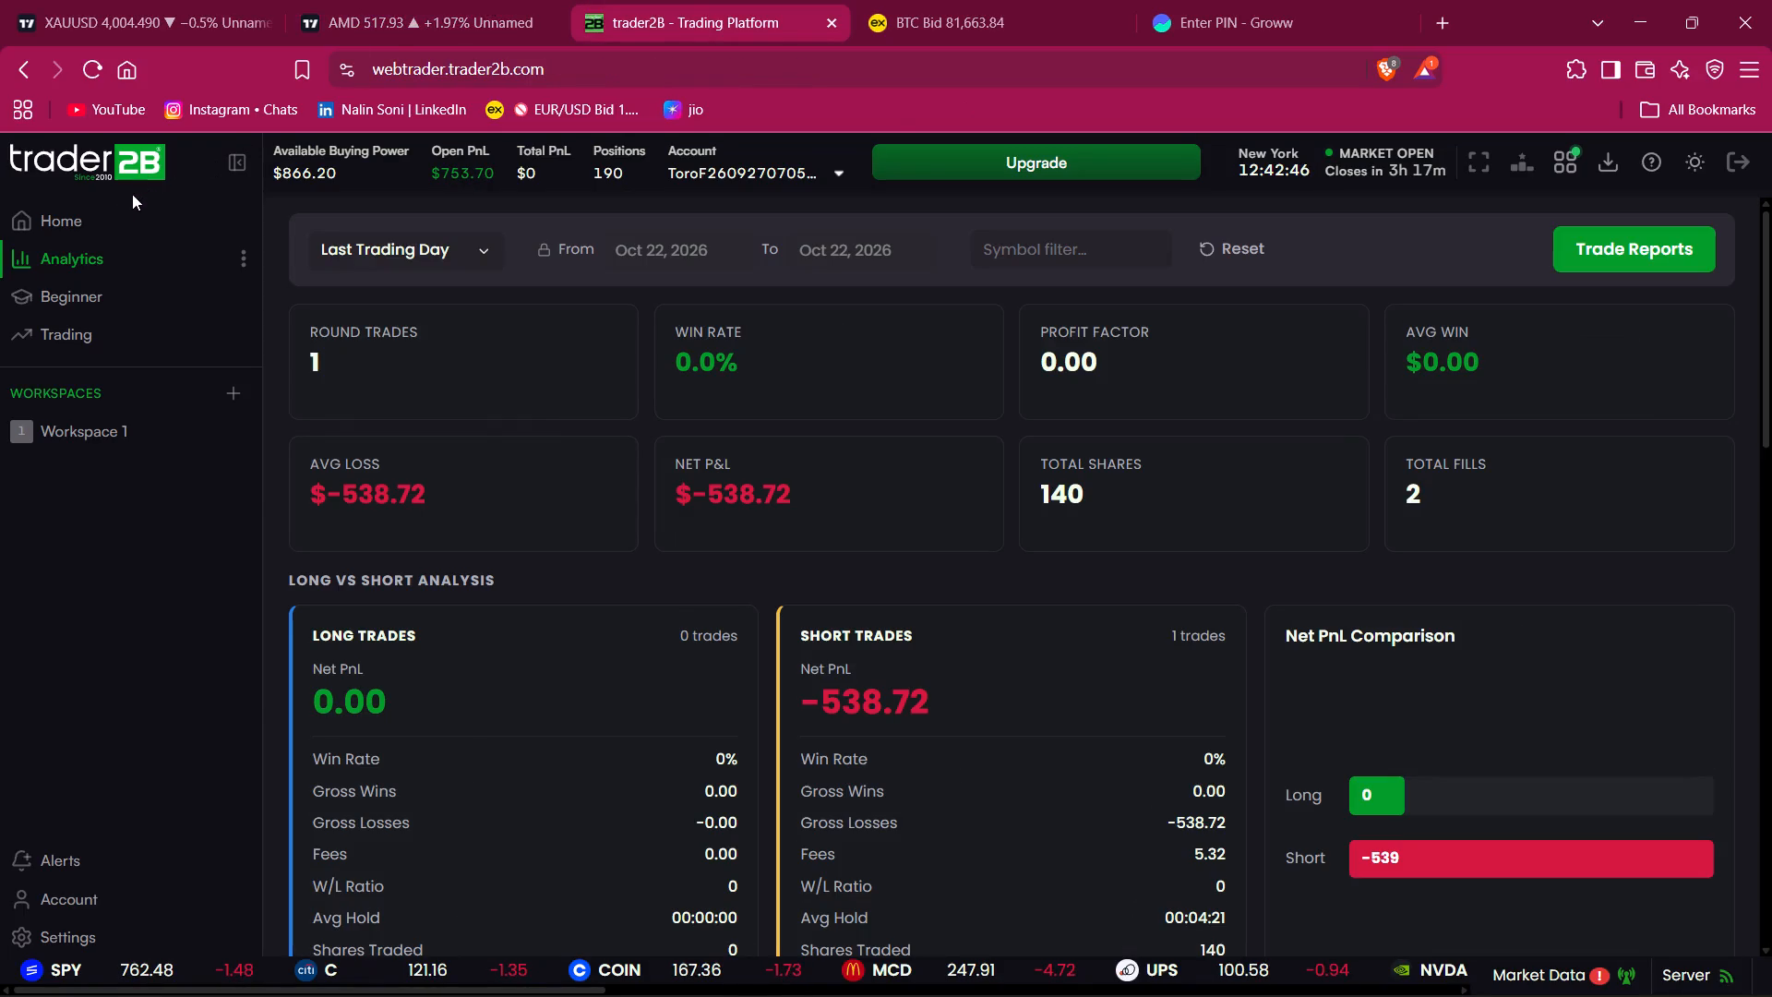
click(102, 214)
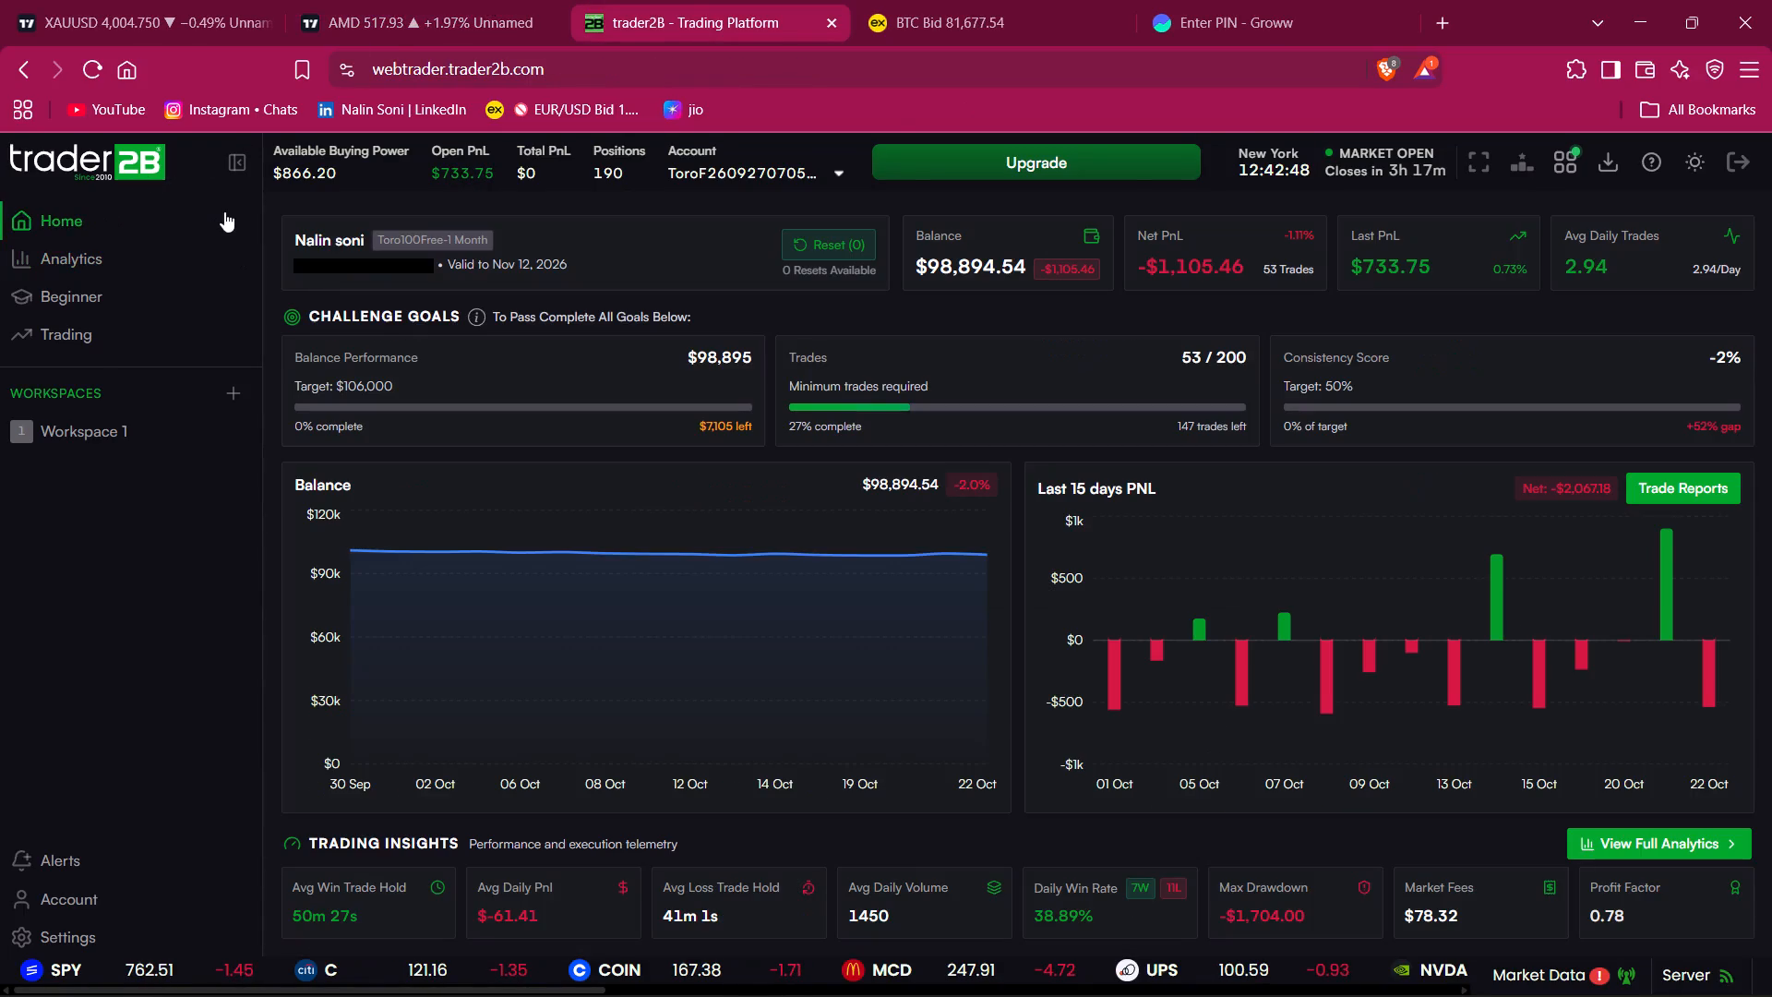
Return to TradingView and examine AMD's latest 1-minute candles up close against the two EMAs, the 516.46 and 514.61 rays and the short position.
click(437, 0)
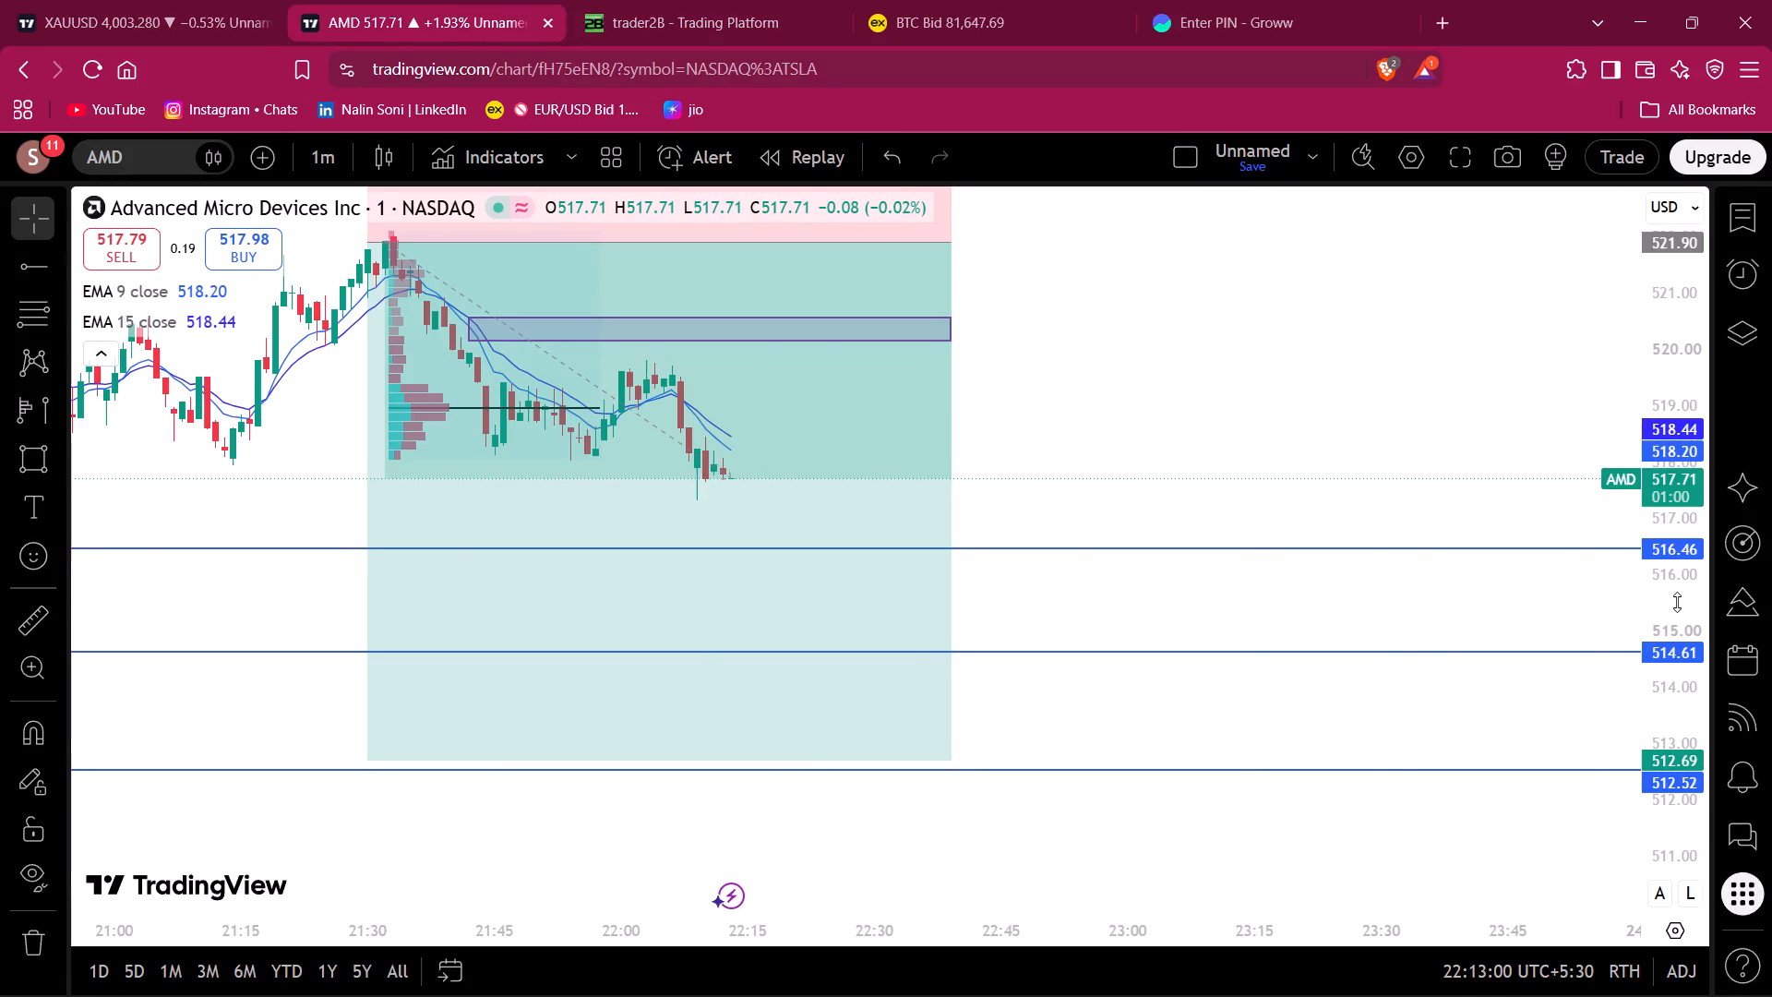
drag(1676, 604, 1474, 284)
drag(1321, 330, 1402, 416)
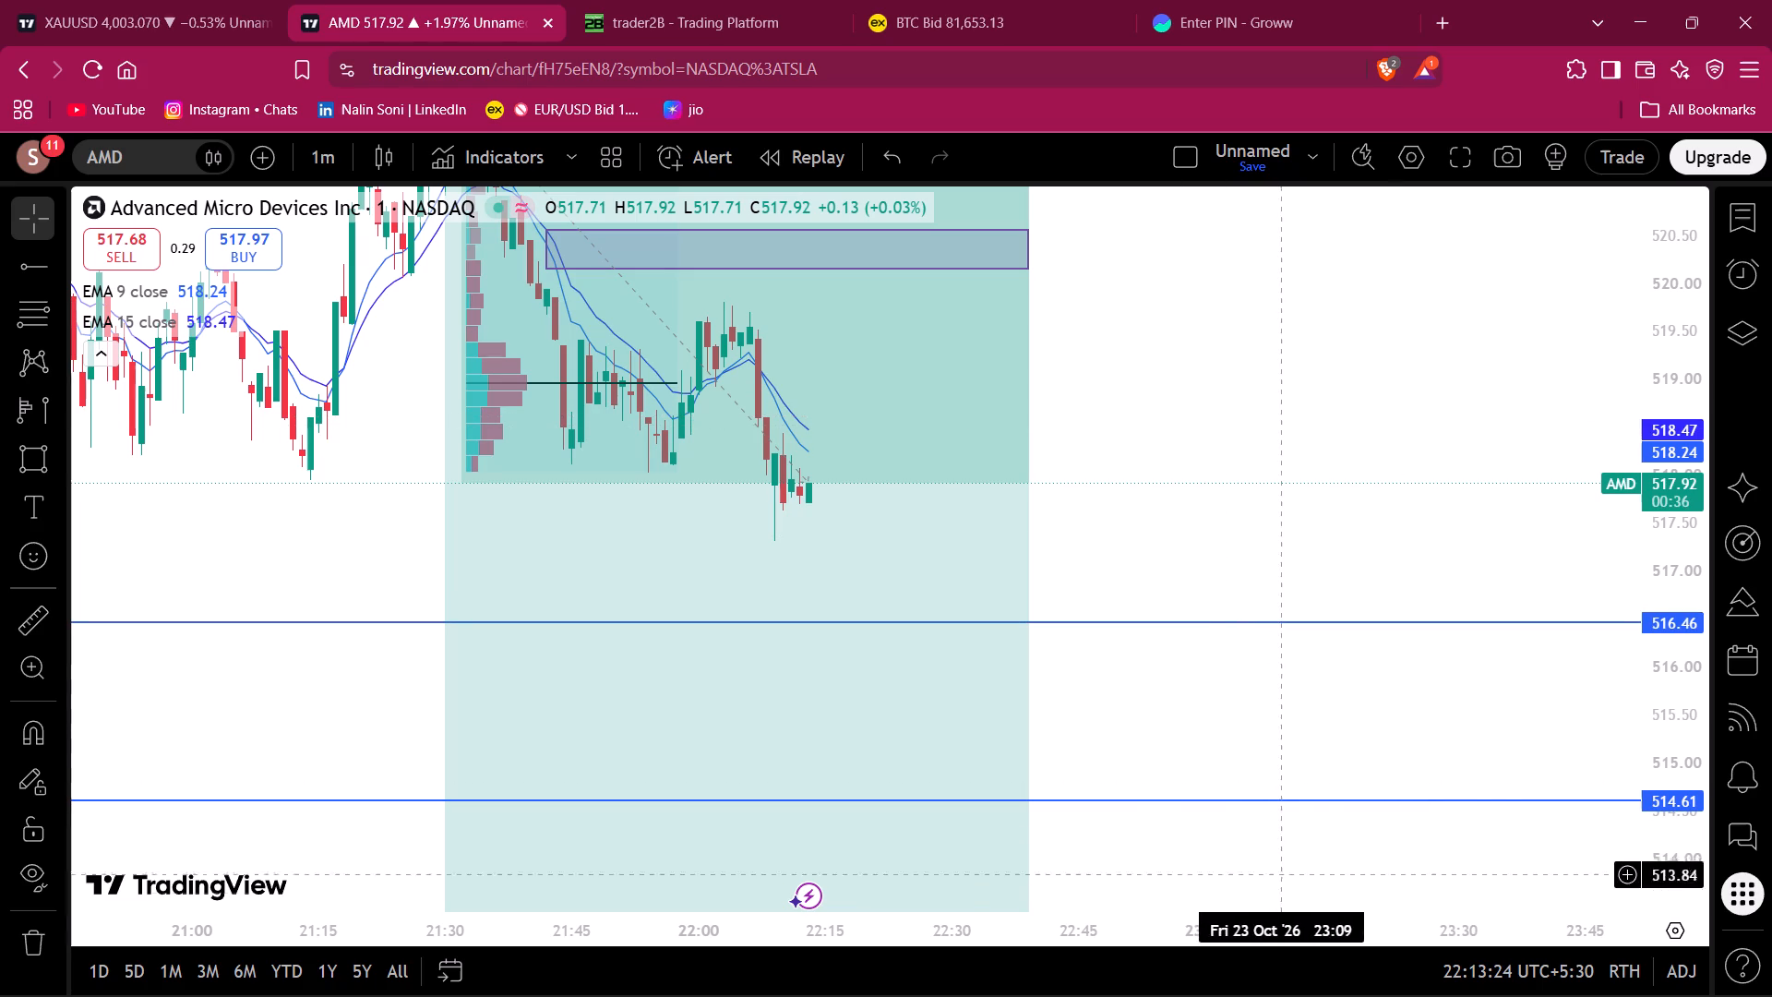
drag(1279, 943, 724, 957)
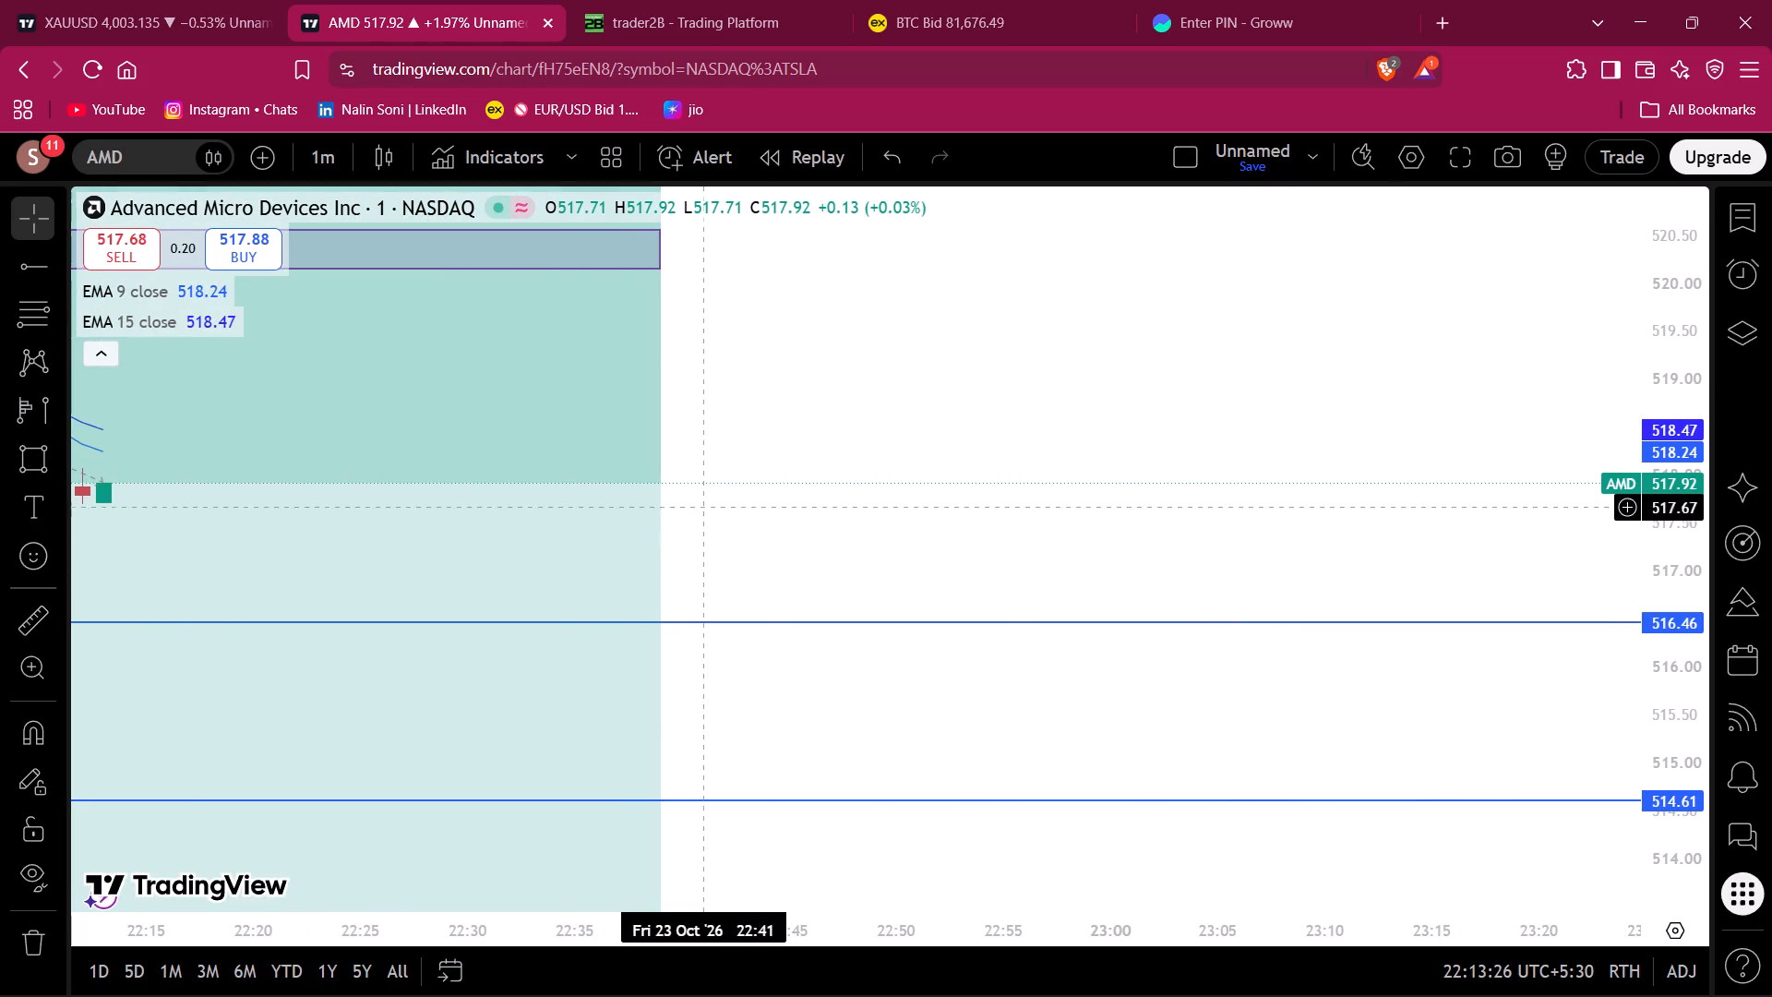
drag(701, 495, 1049, 509)
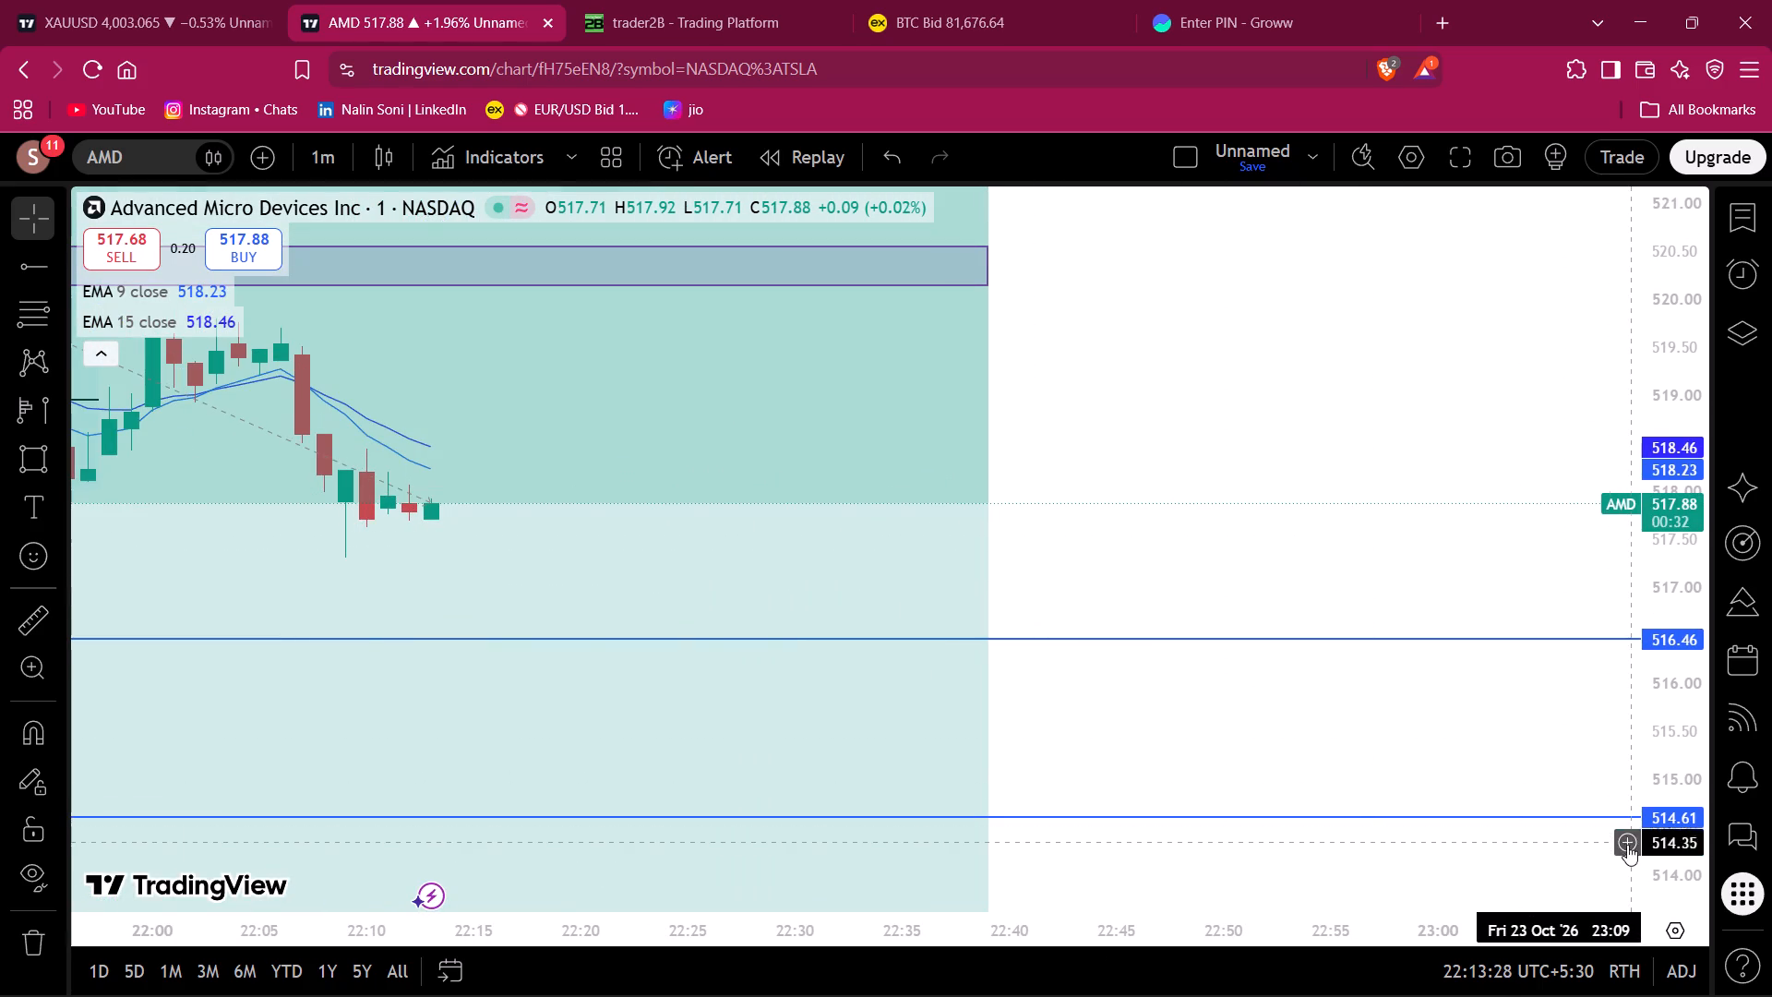
drag(1673, 836, 1275, 11)
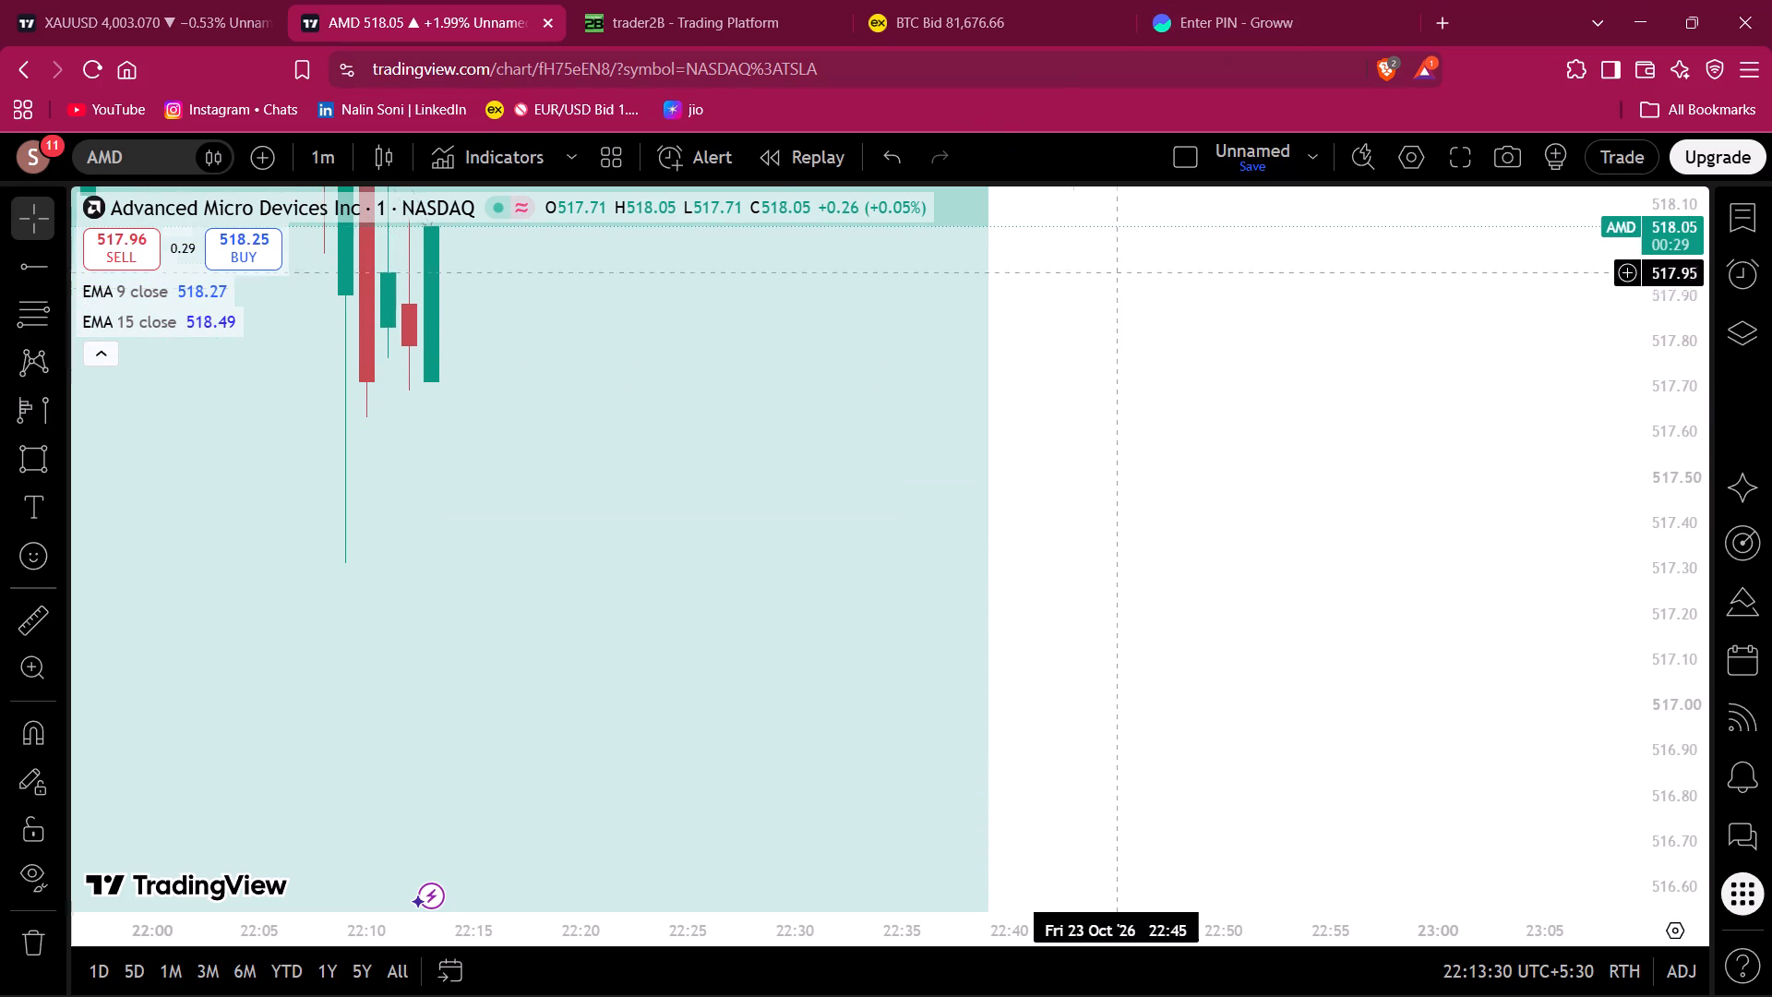
drag(1107, 288, 1140, 426)
drag(1140, 426, 1234, 570)
drag(1234, 570, 1373, 622)
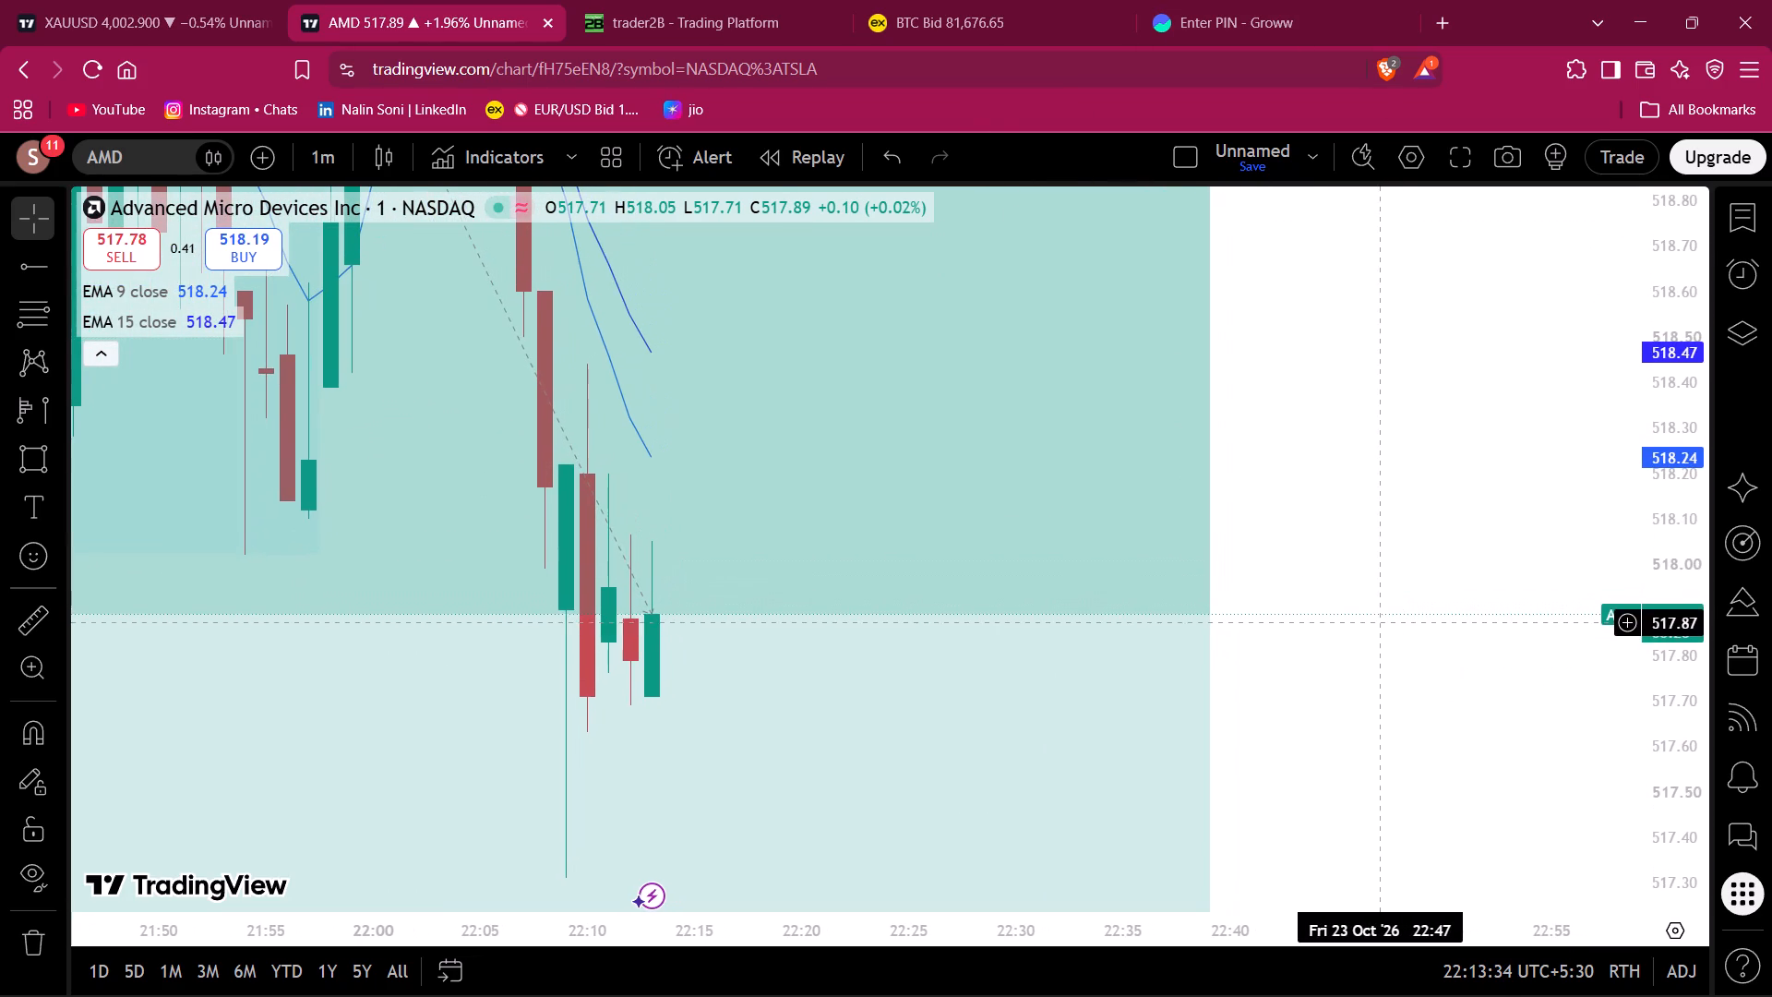
drag(1682, 378, 1712, 542)
drag(1712, 542, 1712, 578)
click(1712, 578)
drag(1712, 578, 1725, 627)
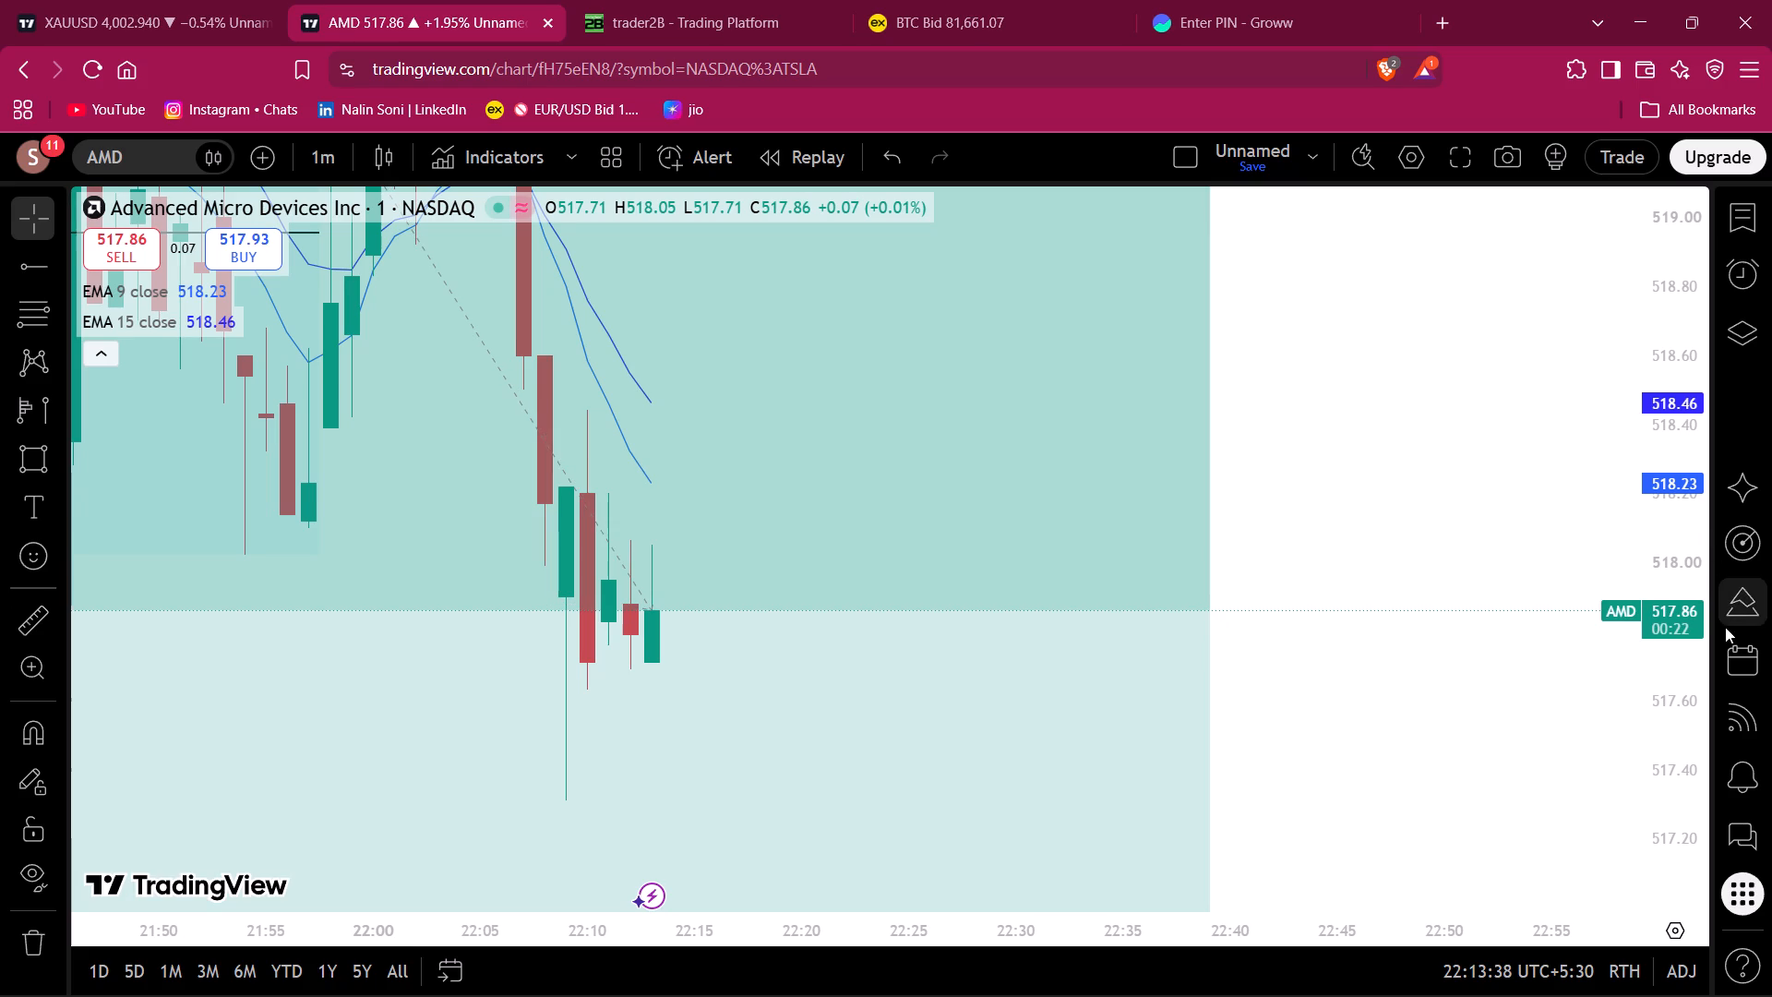
drag(1685, 587, 1706, 630)
drag(1560, 559, 1550, 482)
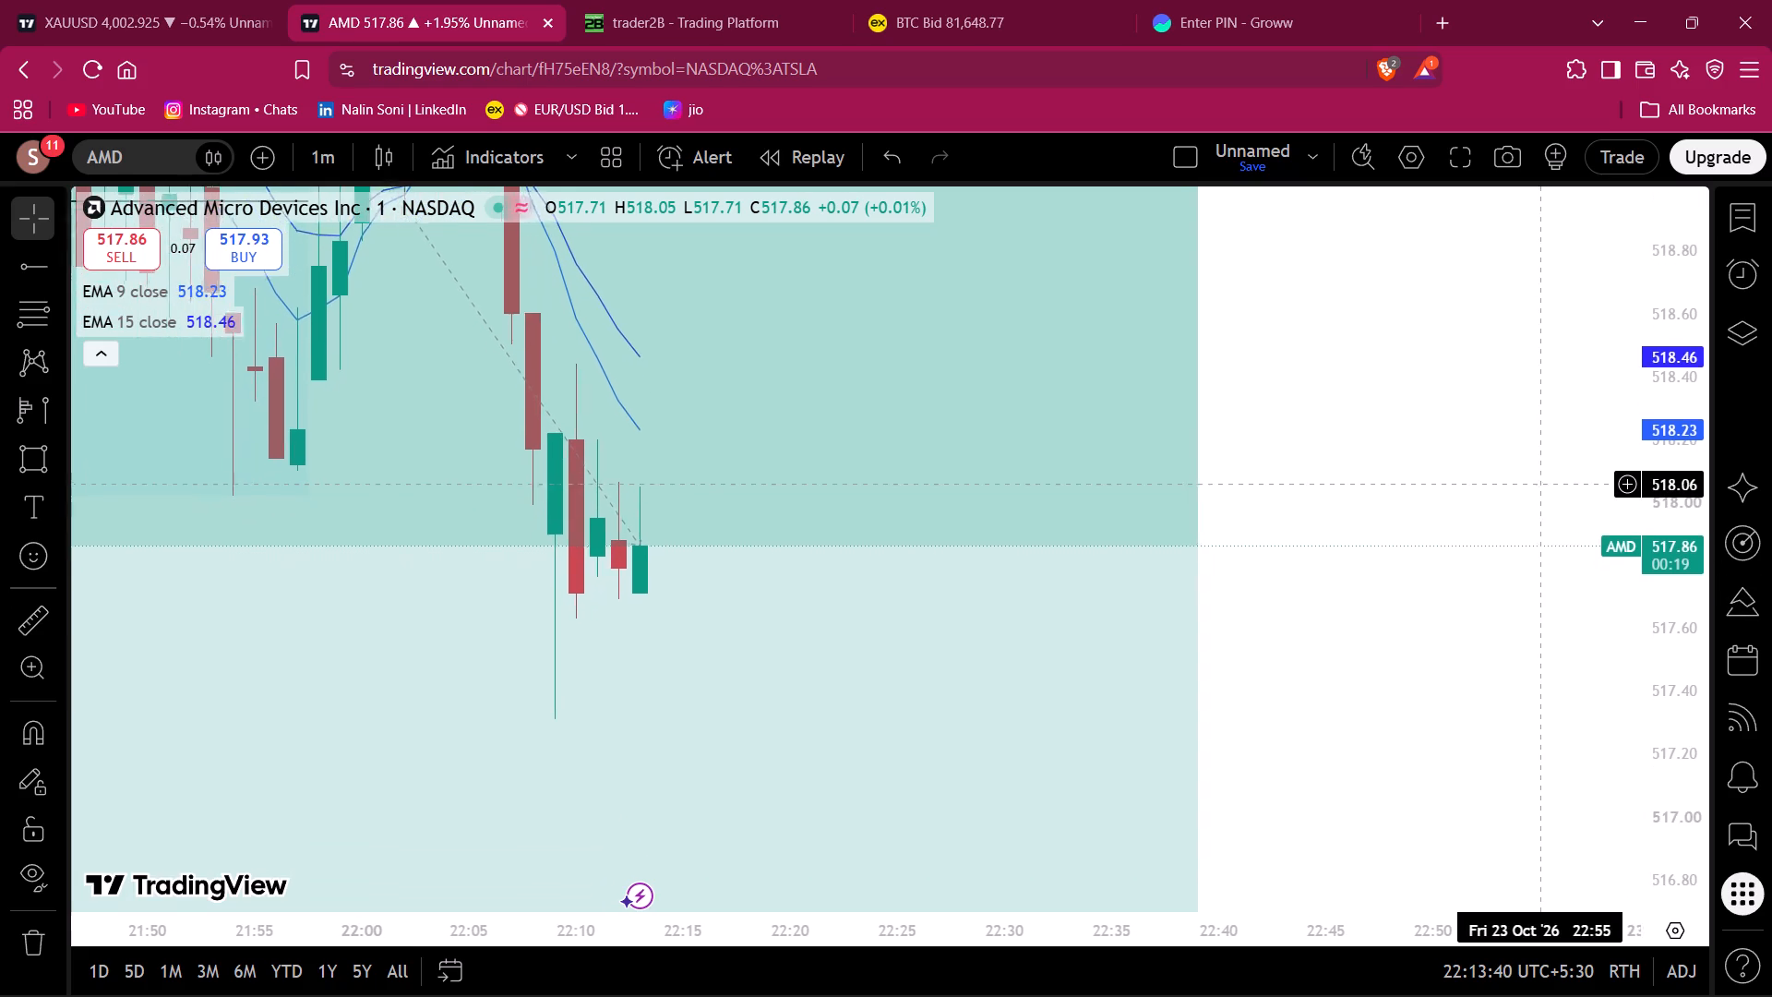
drag(1550, 482, 1563, 463)
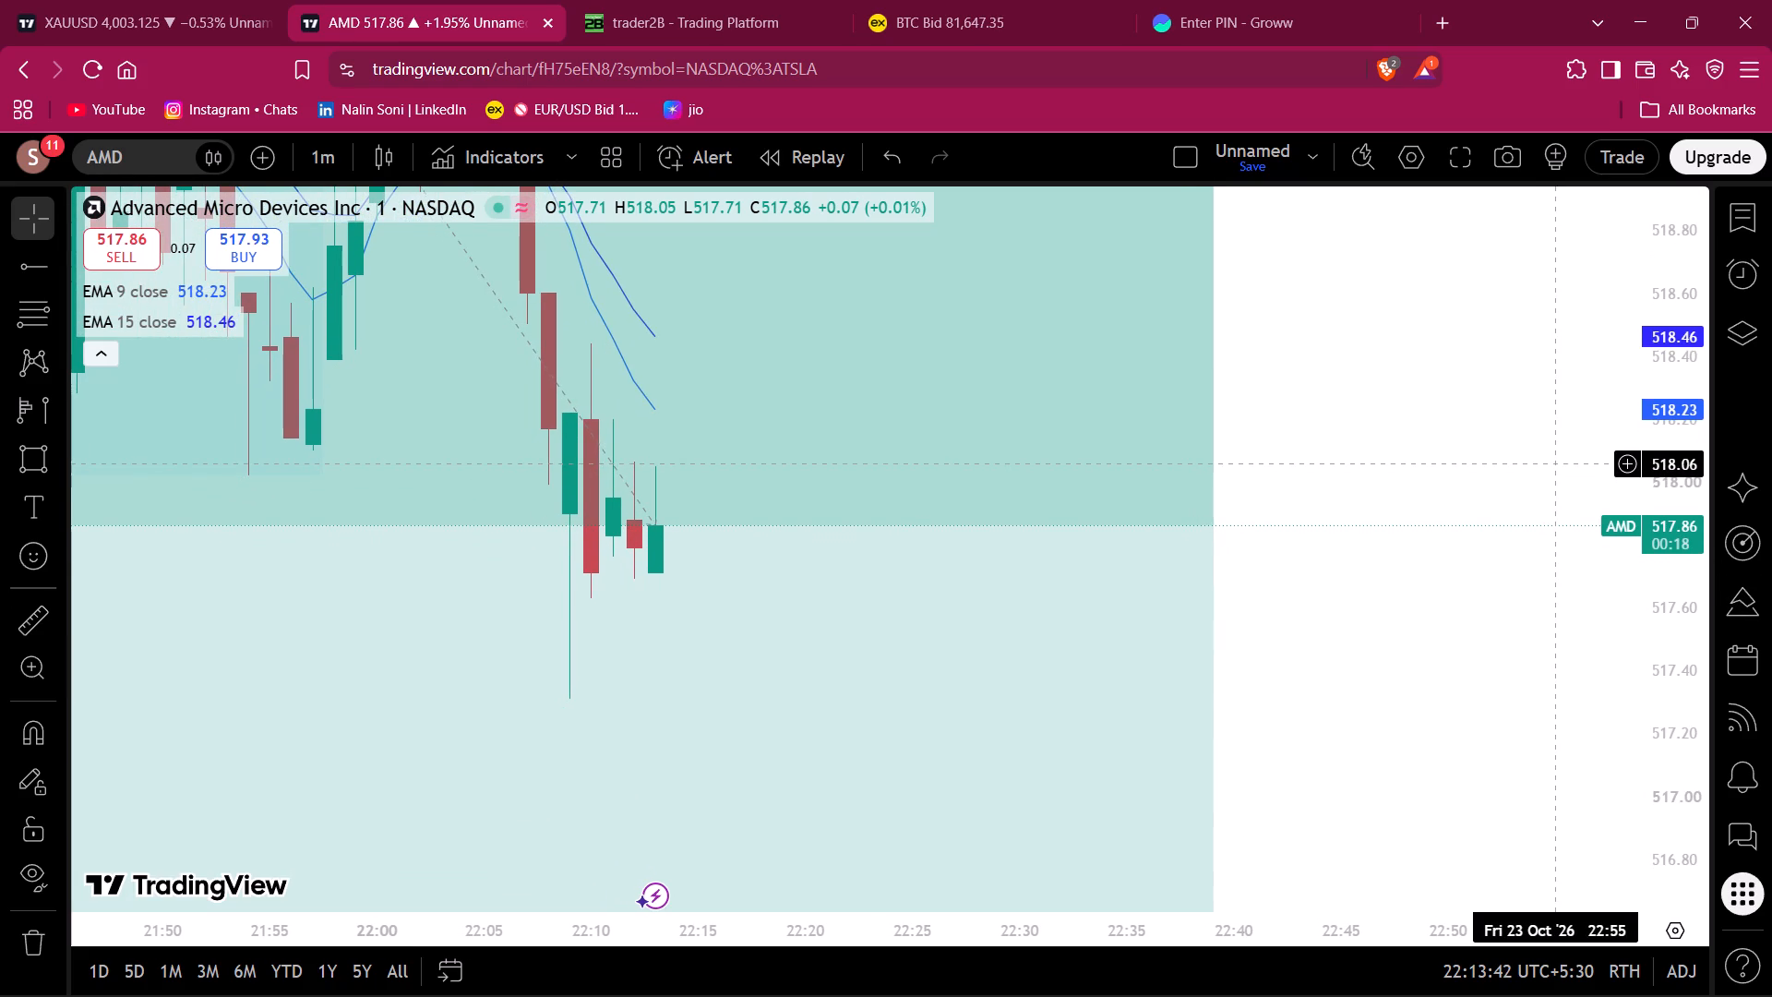
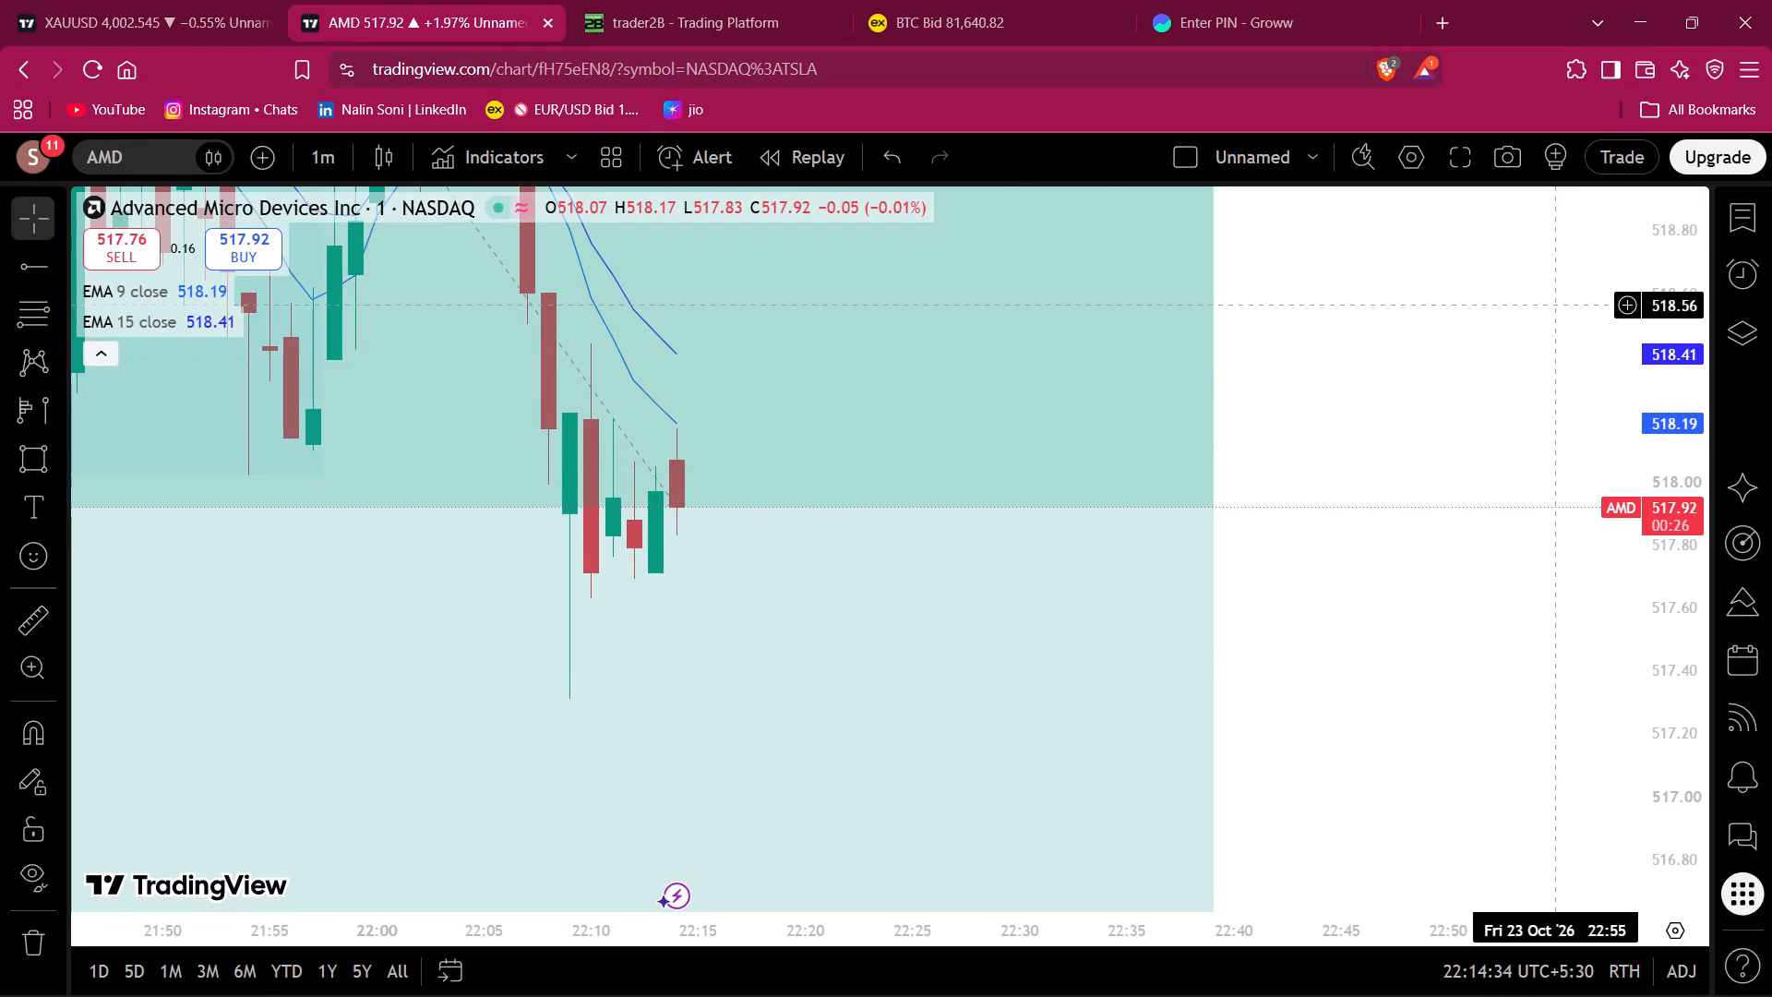
Check the account's open PnL in trader2B twice, returning to AMD's 1-minute chart on TradingView each time.
click(703, 0)
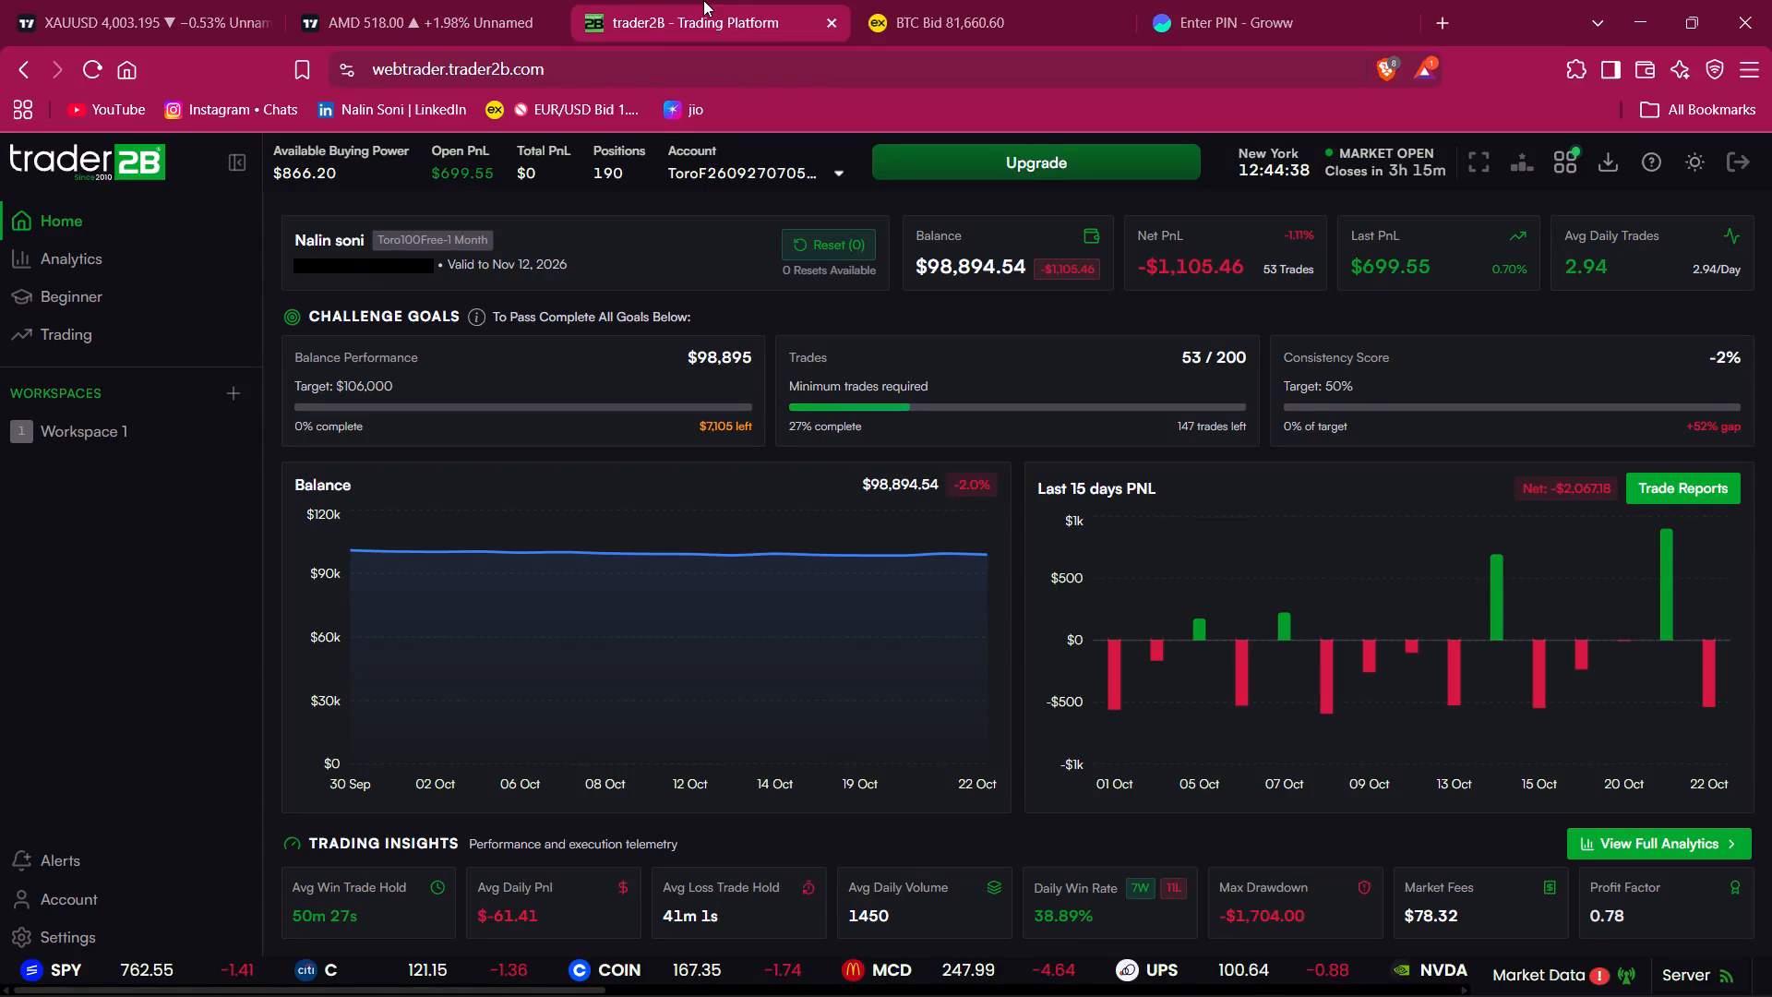
click(470, 0)
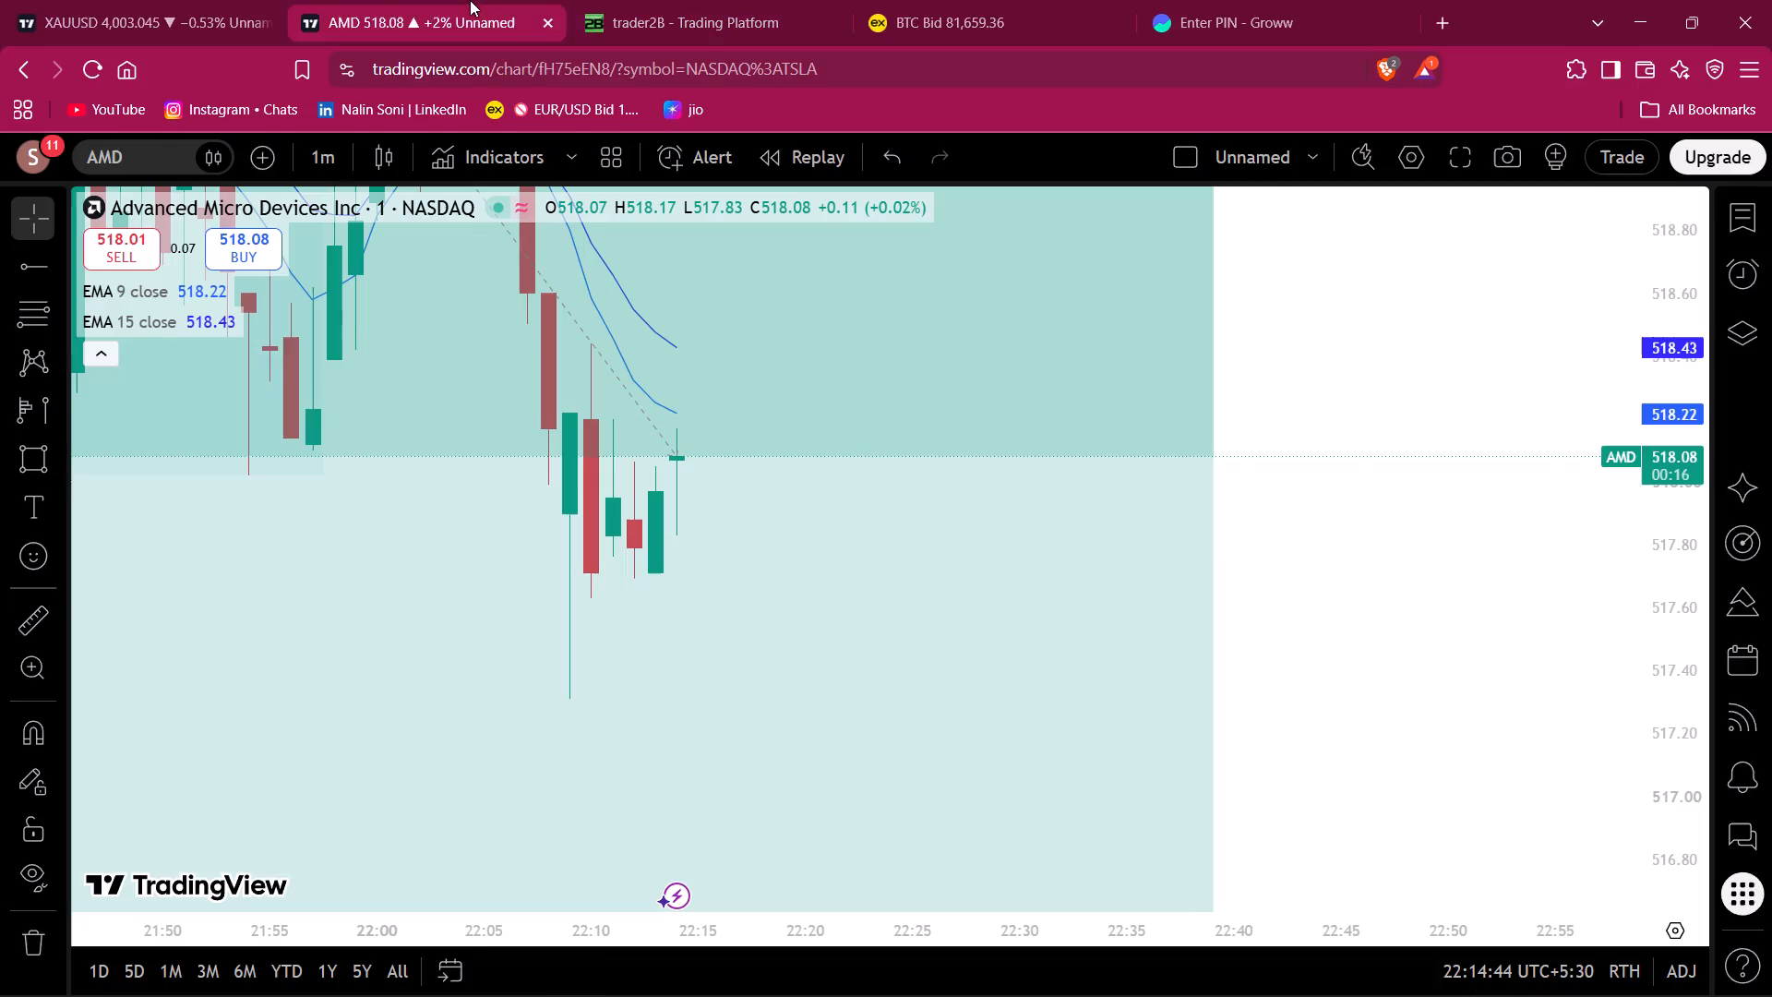
drag(629, 46, 636, 33)
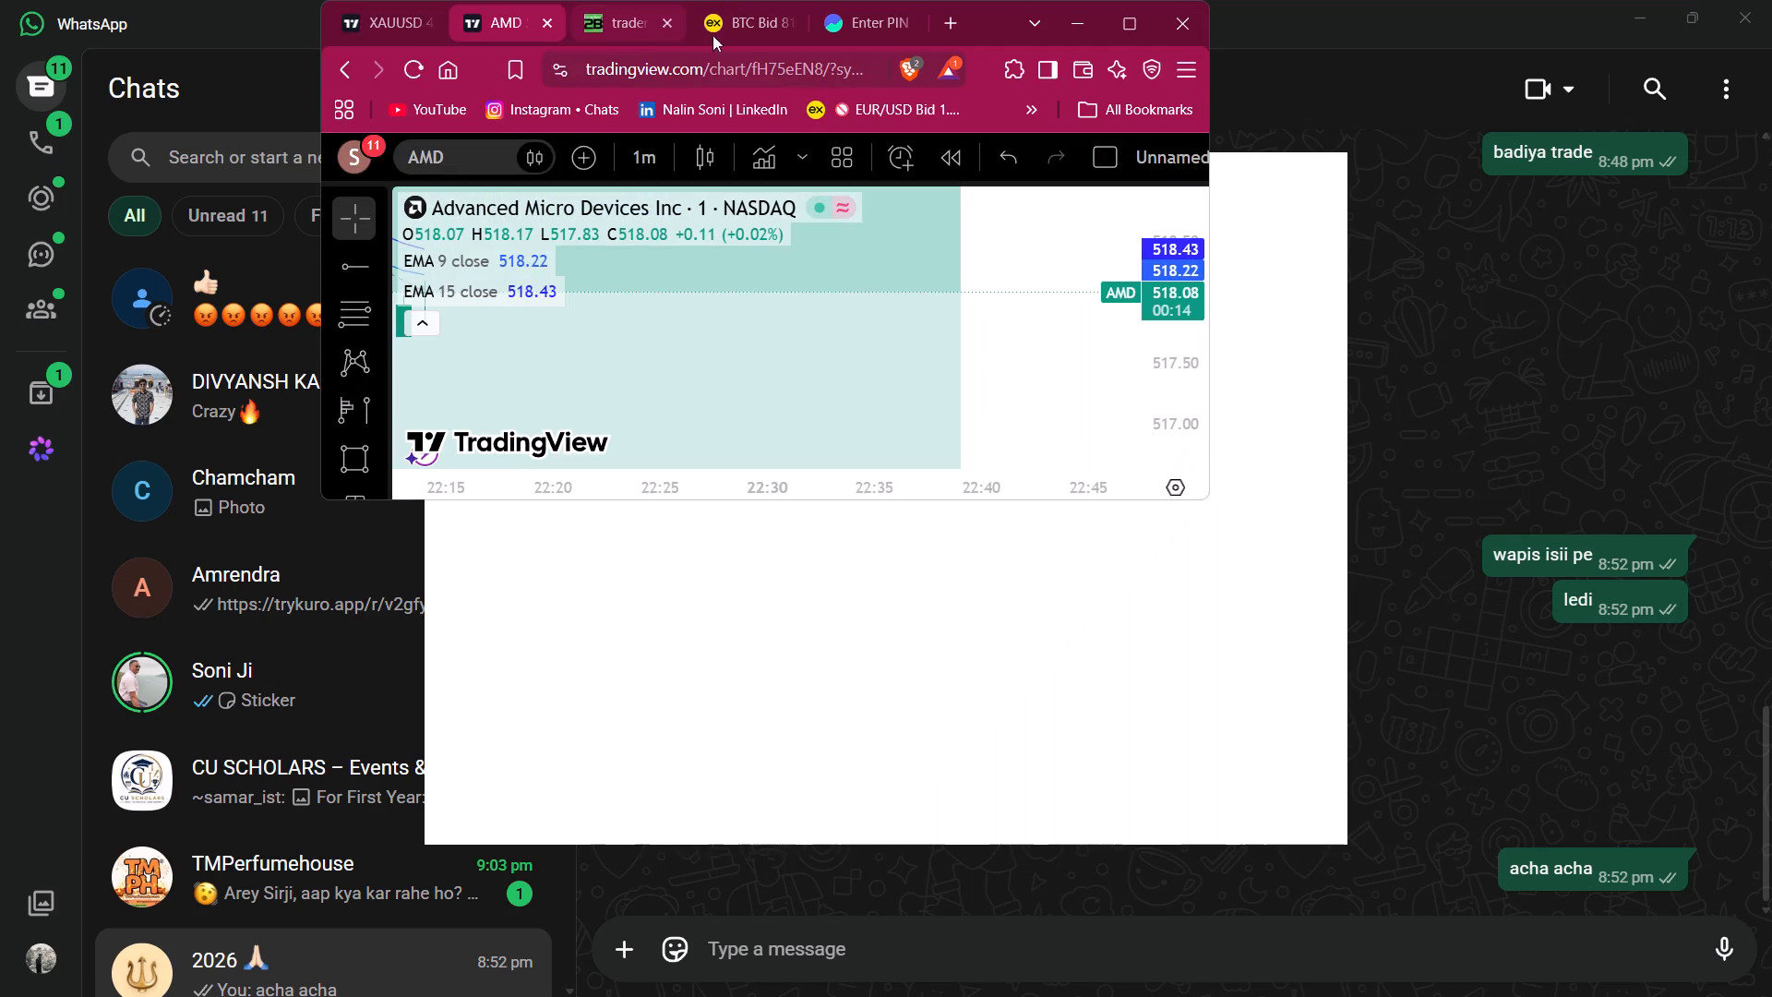
click(1131, 31)
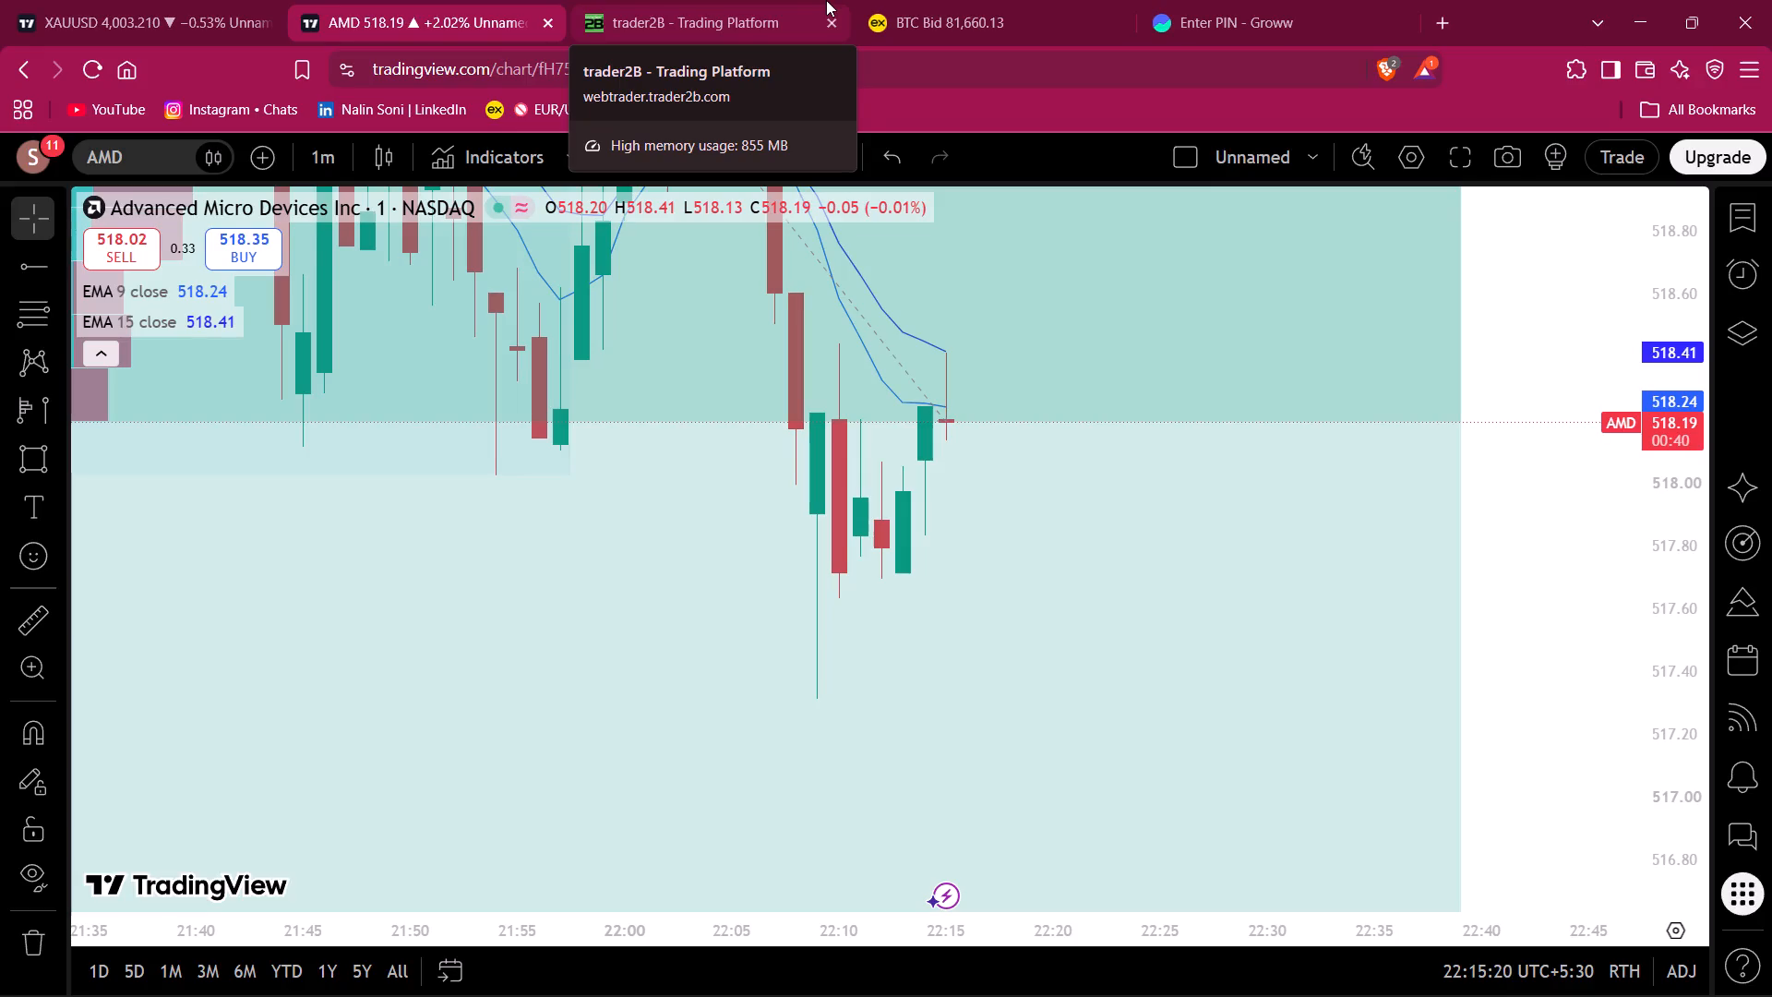
click(614, 0)
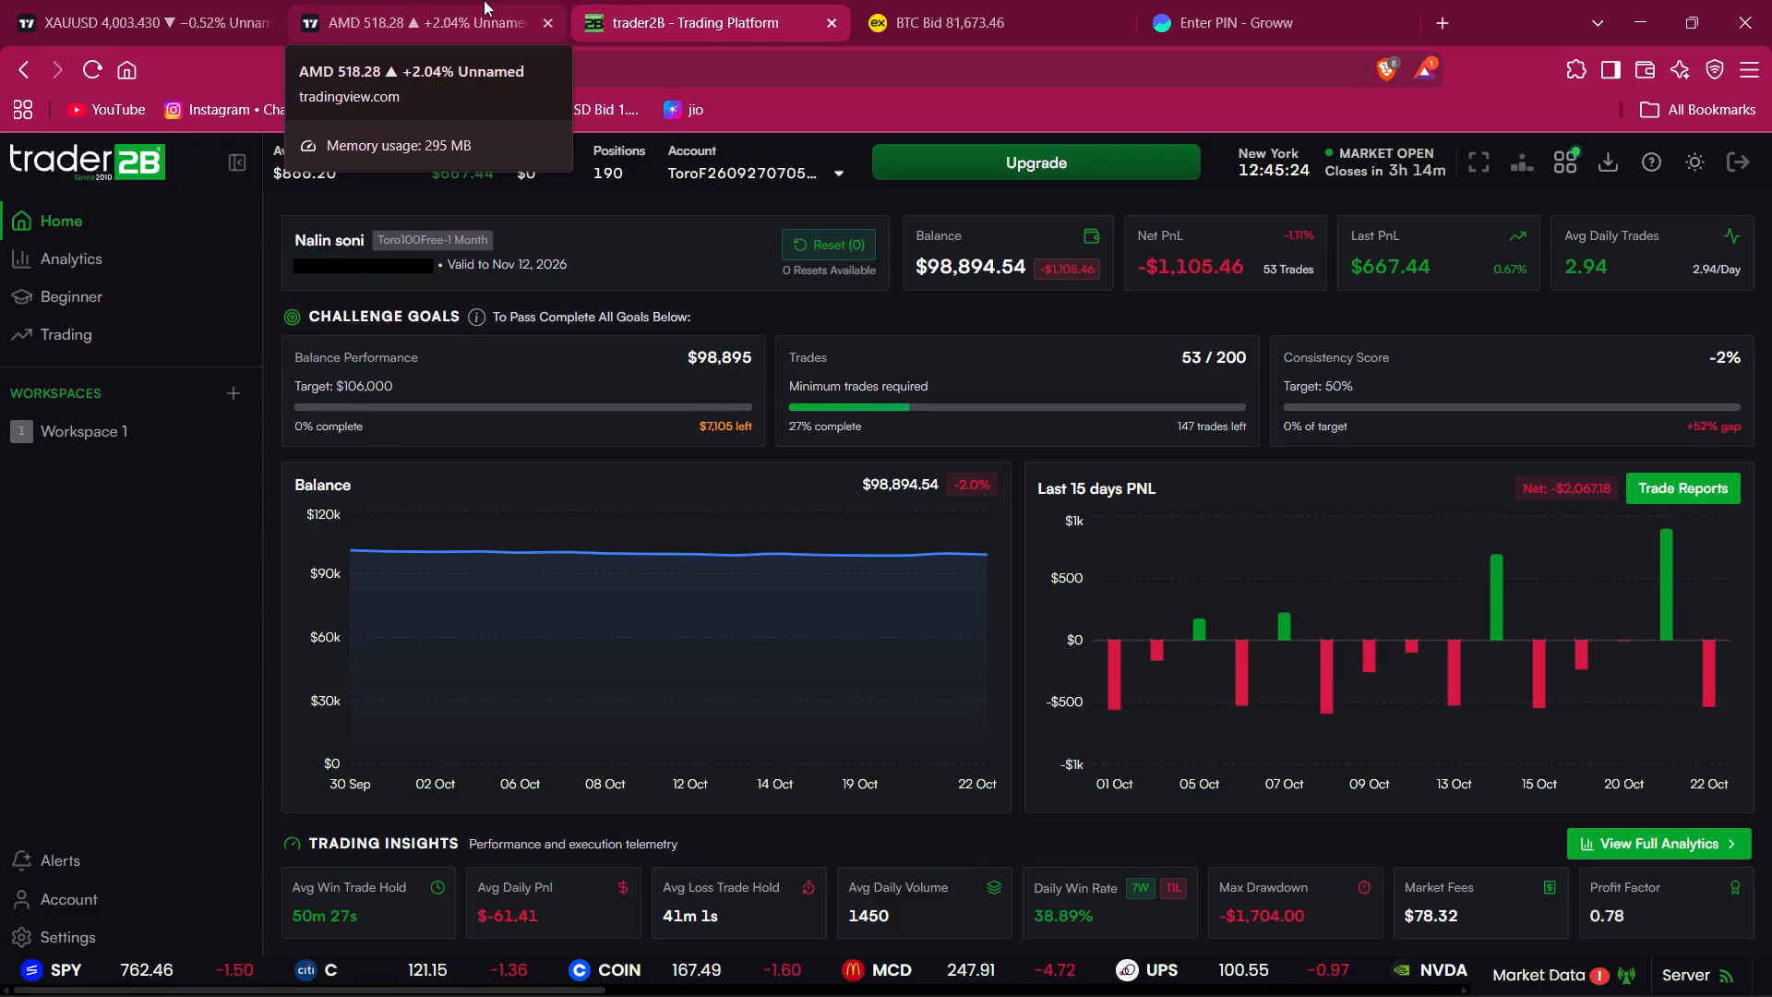
click(484, 0)
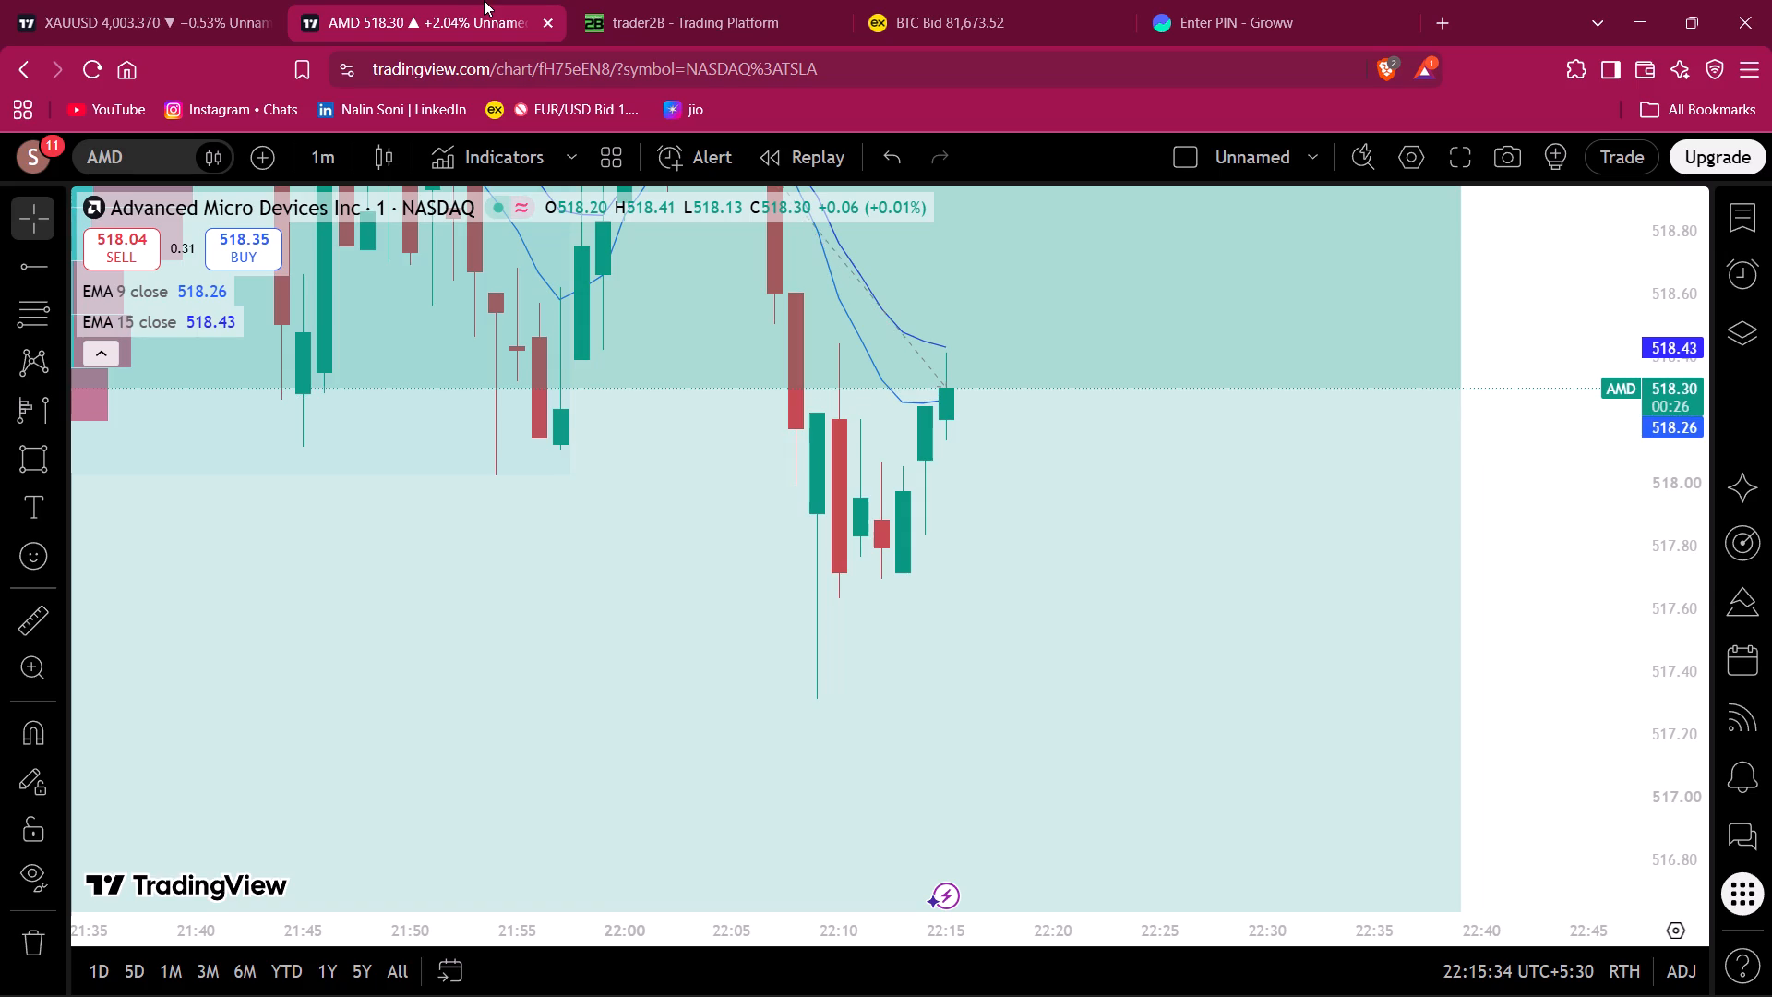
drag(484, 0, 790, 208)
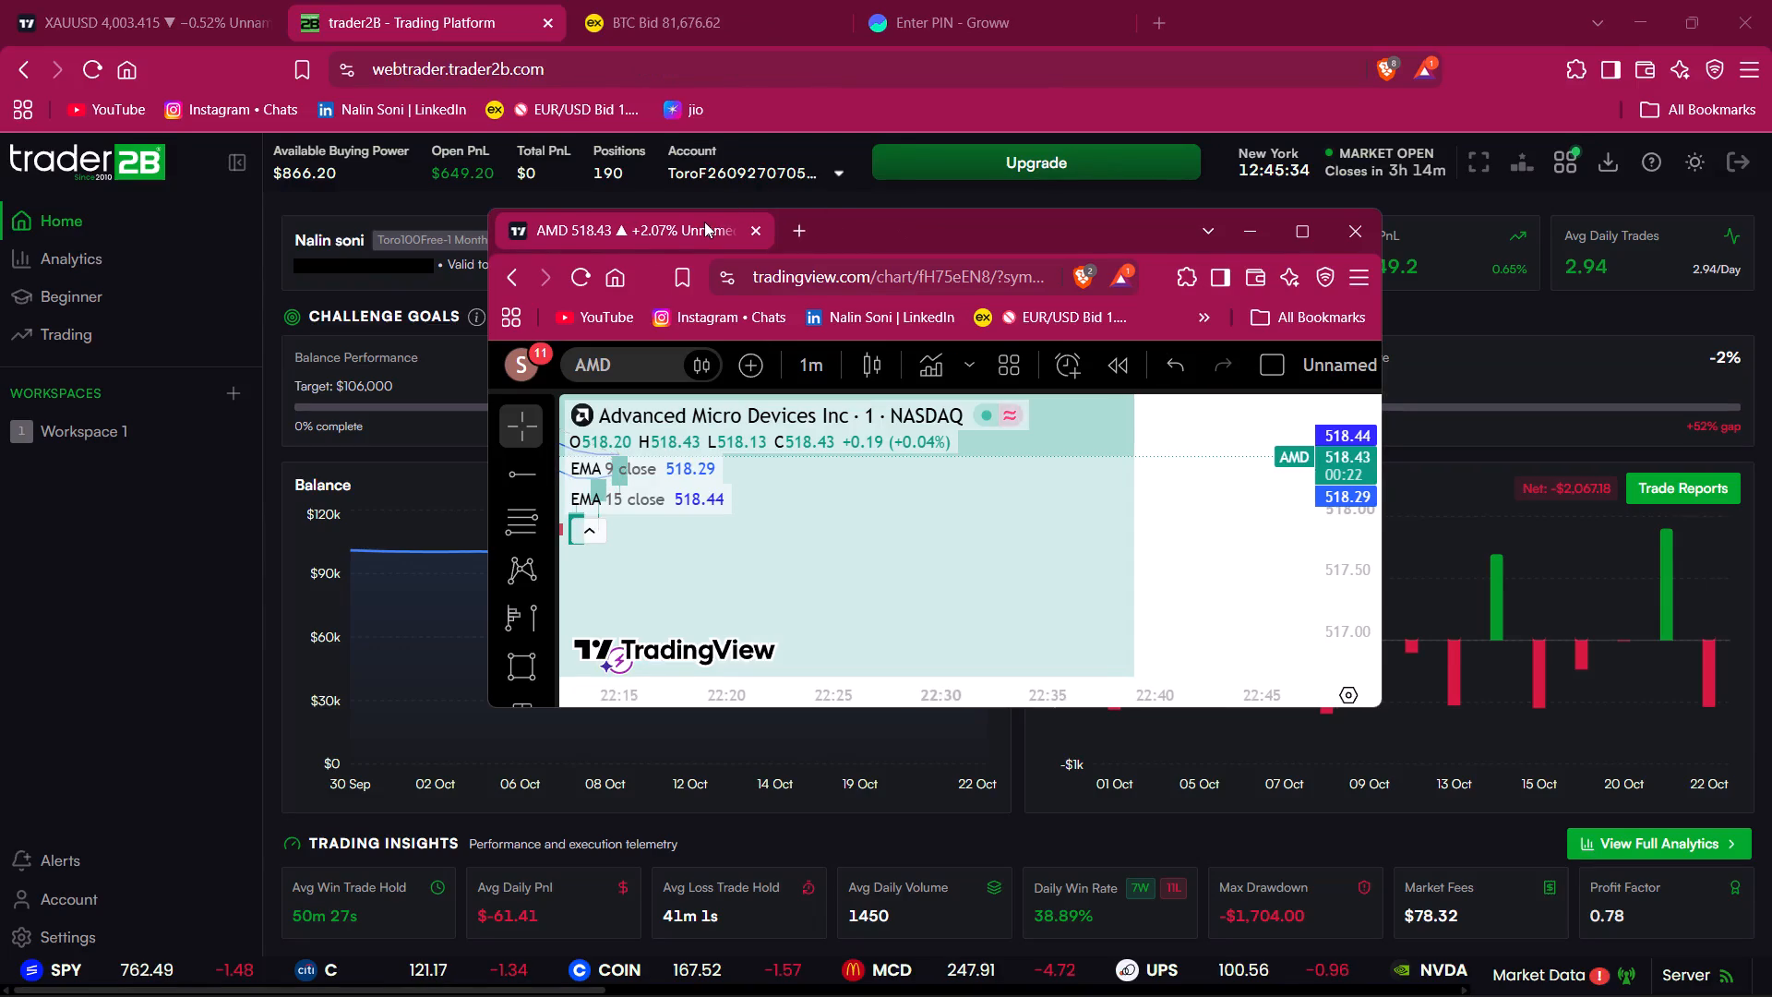
drag(704, 222, 583, 0)
Draw a rectangle zone above AMD's latest candle from 22:07 to about 22:28, between about 519.36 and 518.77.
drag(1574, 421, 1460, 496)
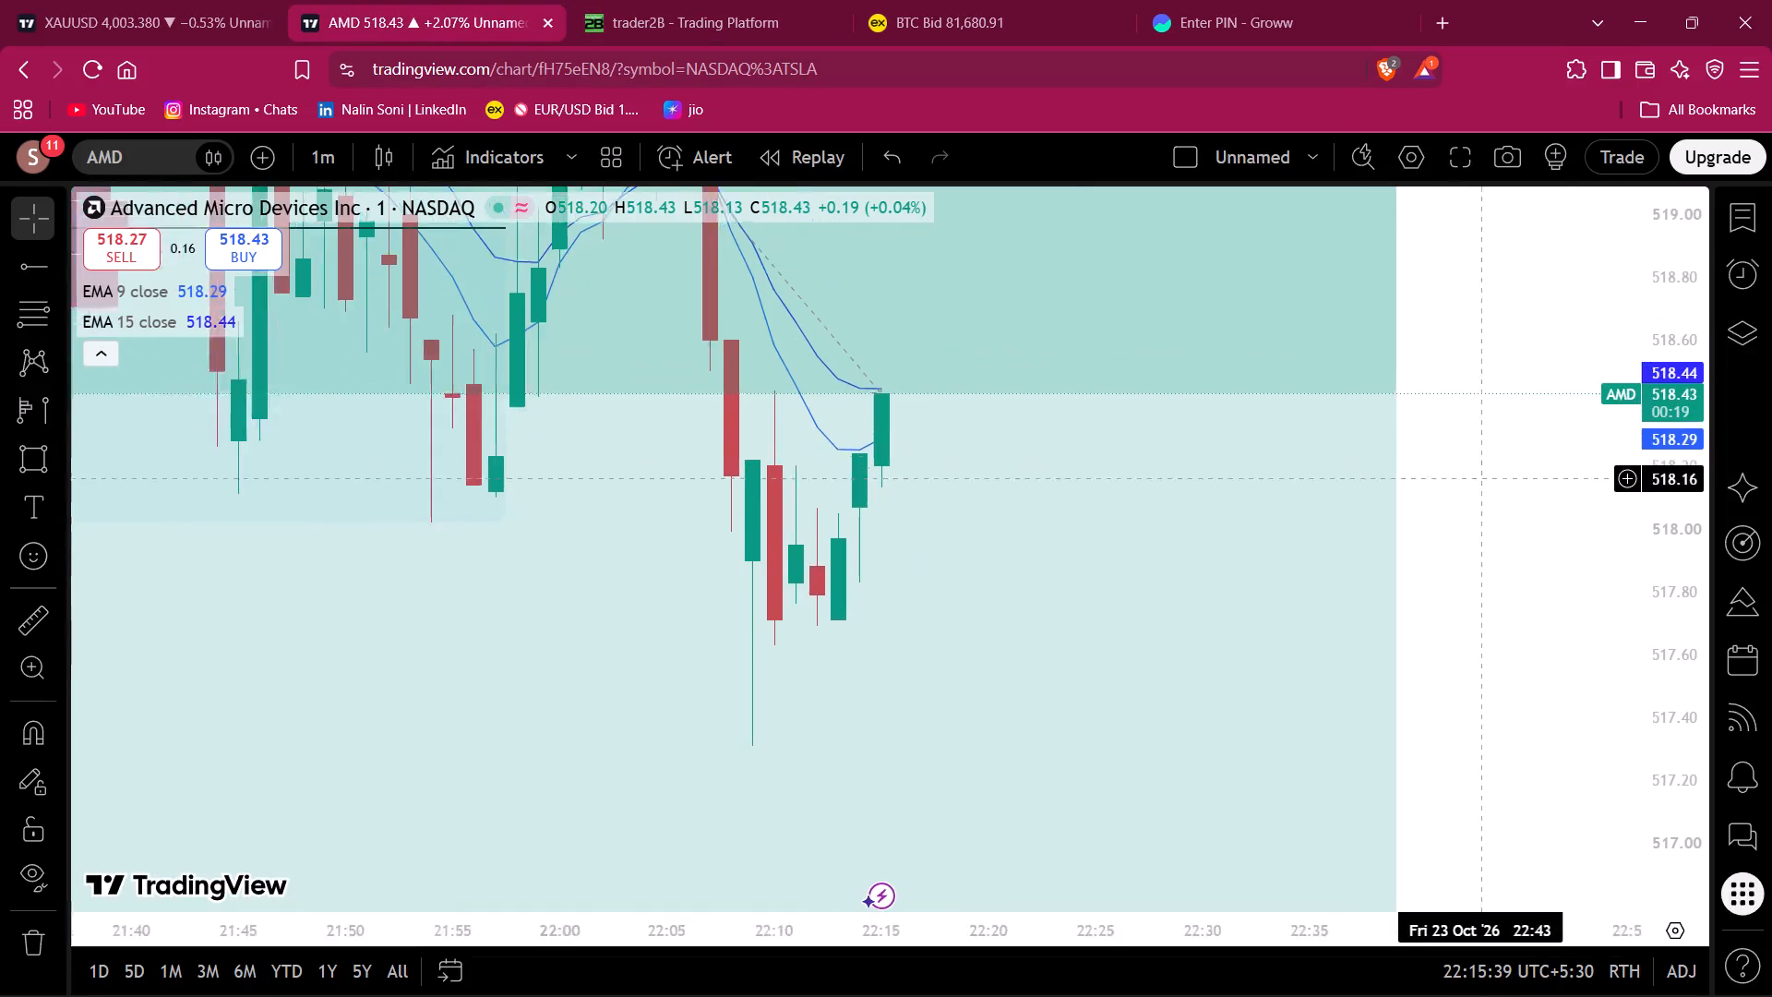
drag(1460, 496, 1441, 506)
drag(1677, 278, 1726, 563)
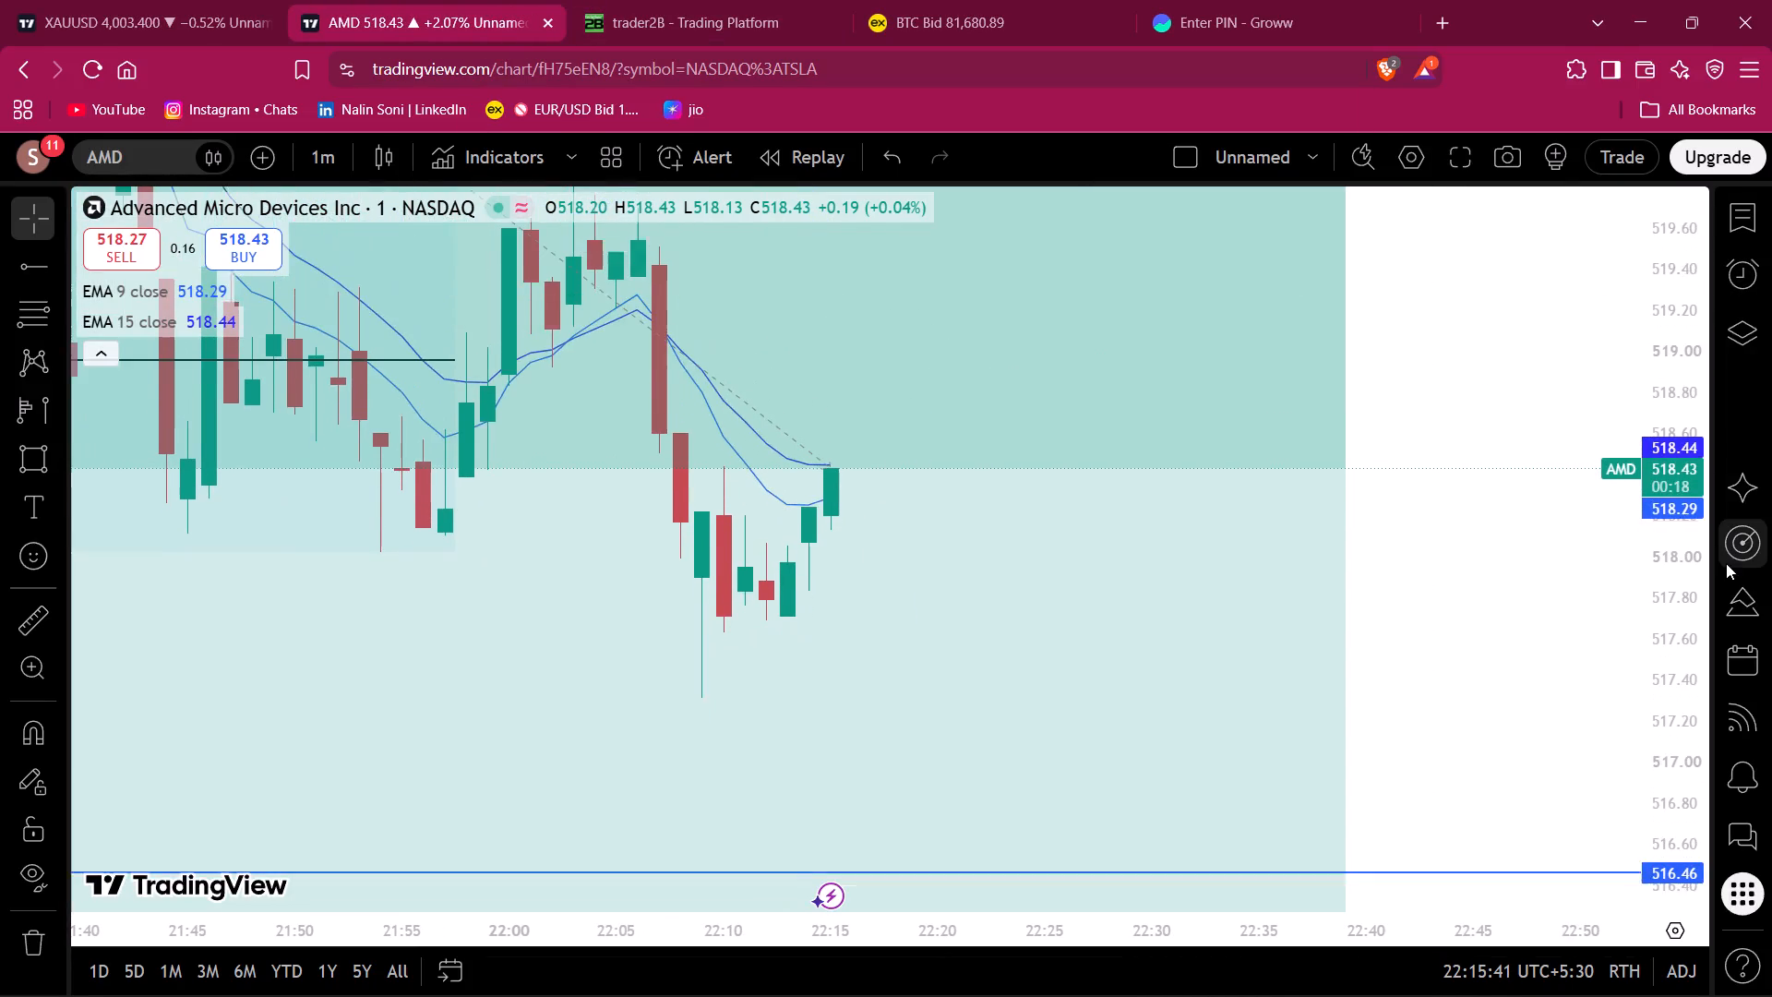
drag(1726, 563, 1726, 566)
drag(1560, 555, 1468, 554)
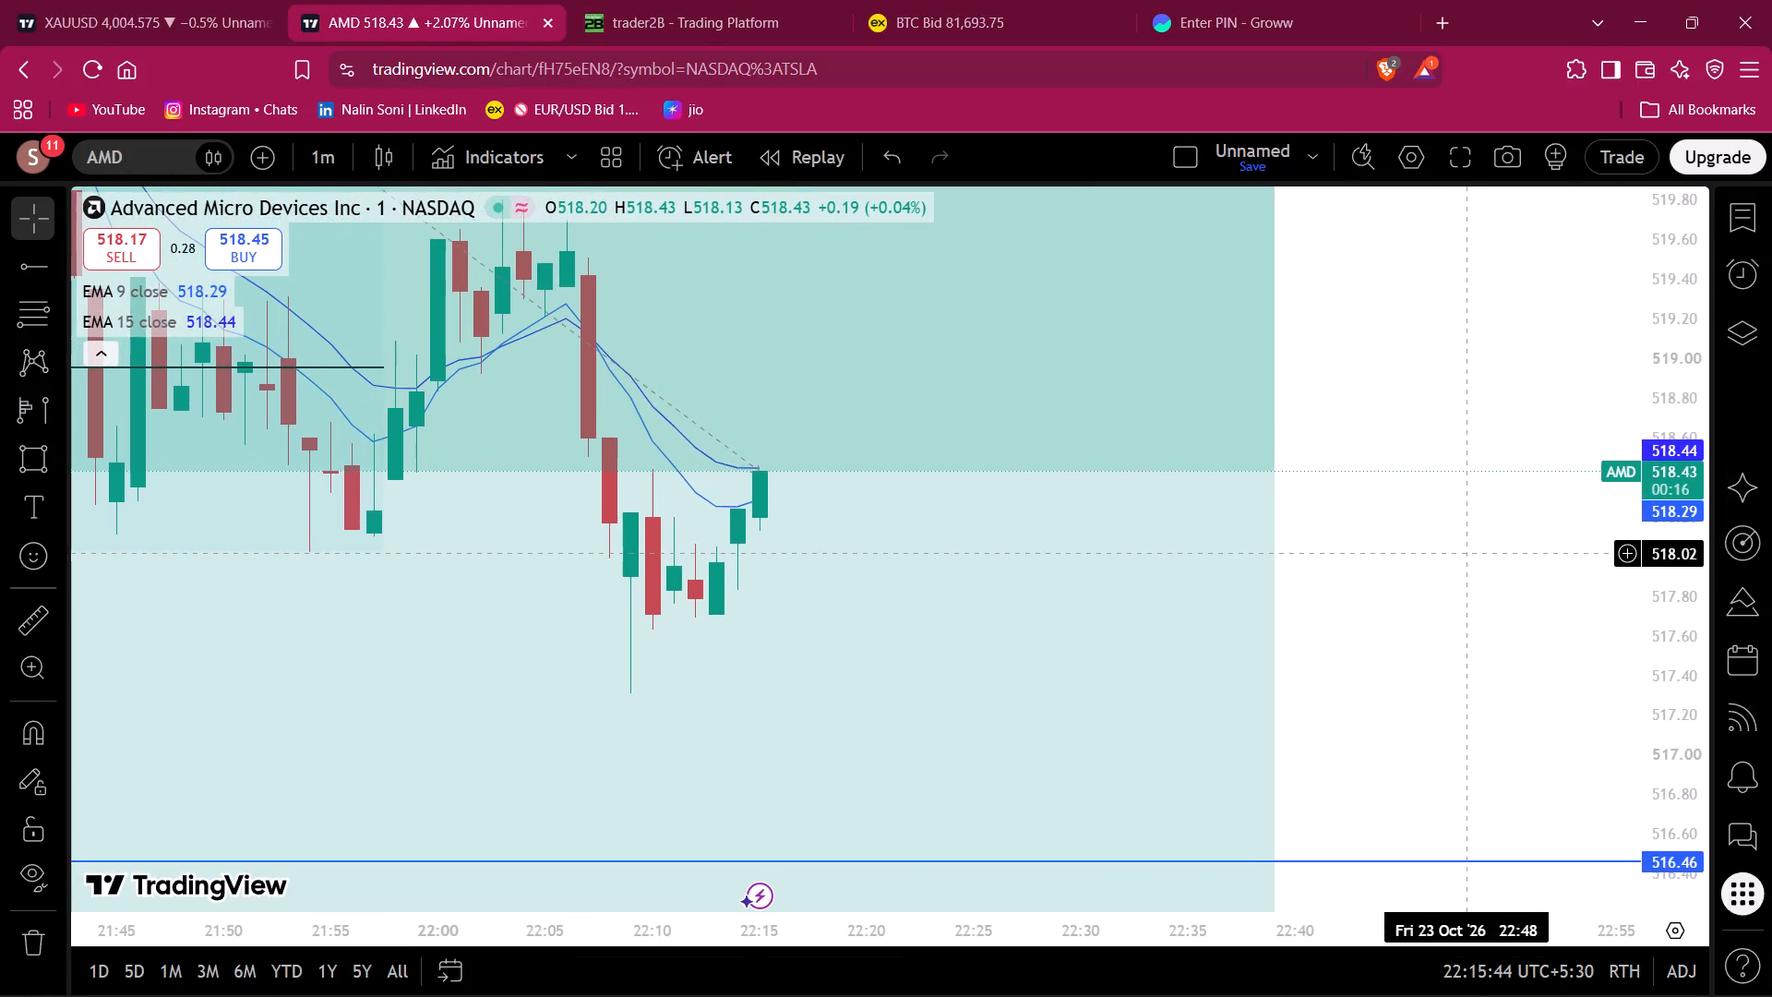
drag(1468, 554, 1483, 749)
drag(1466, 476, 1360, 309)
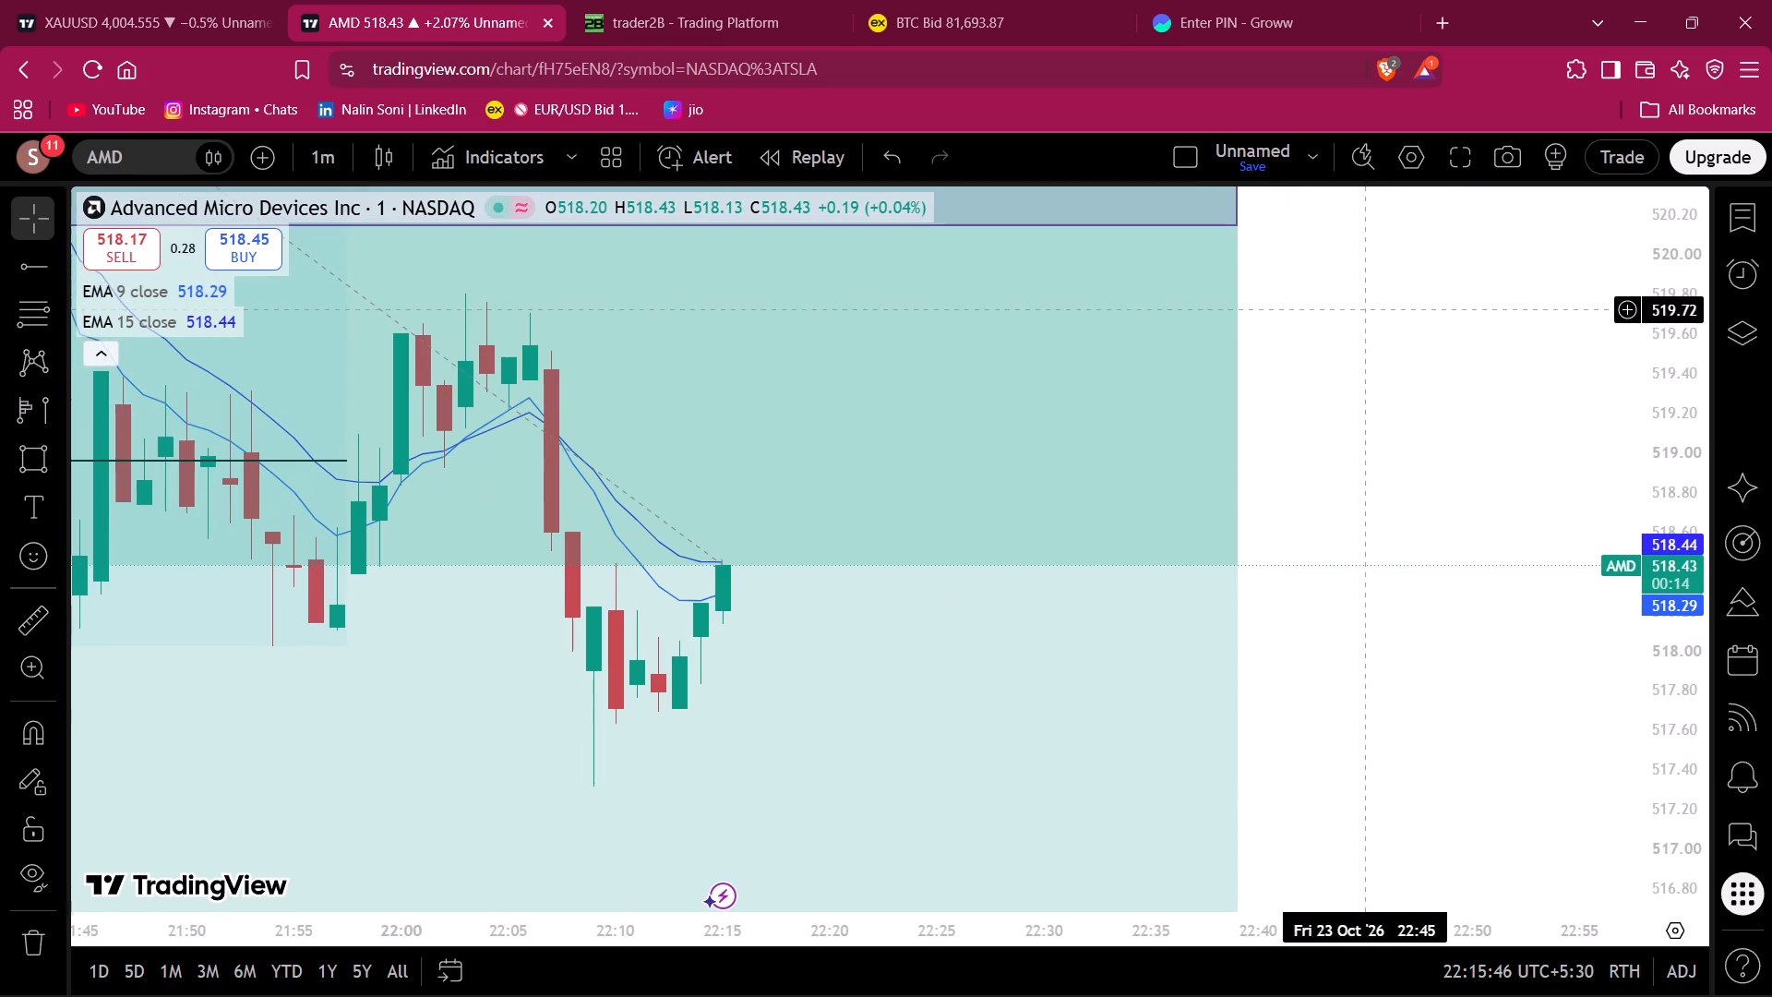
click(26, 467)
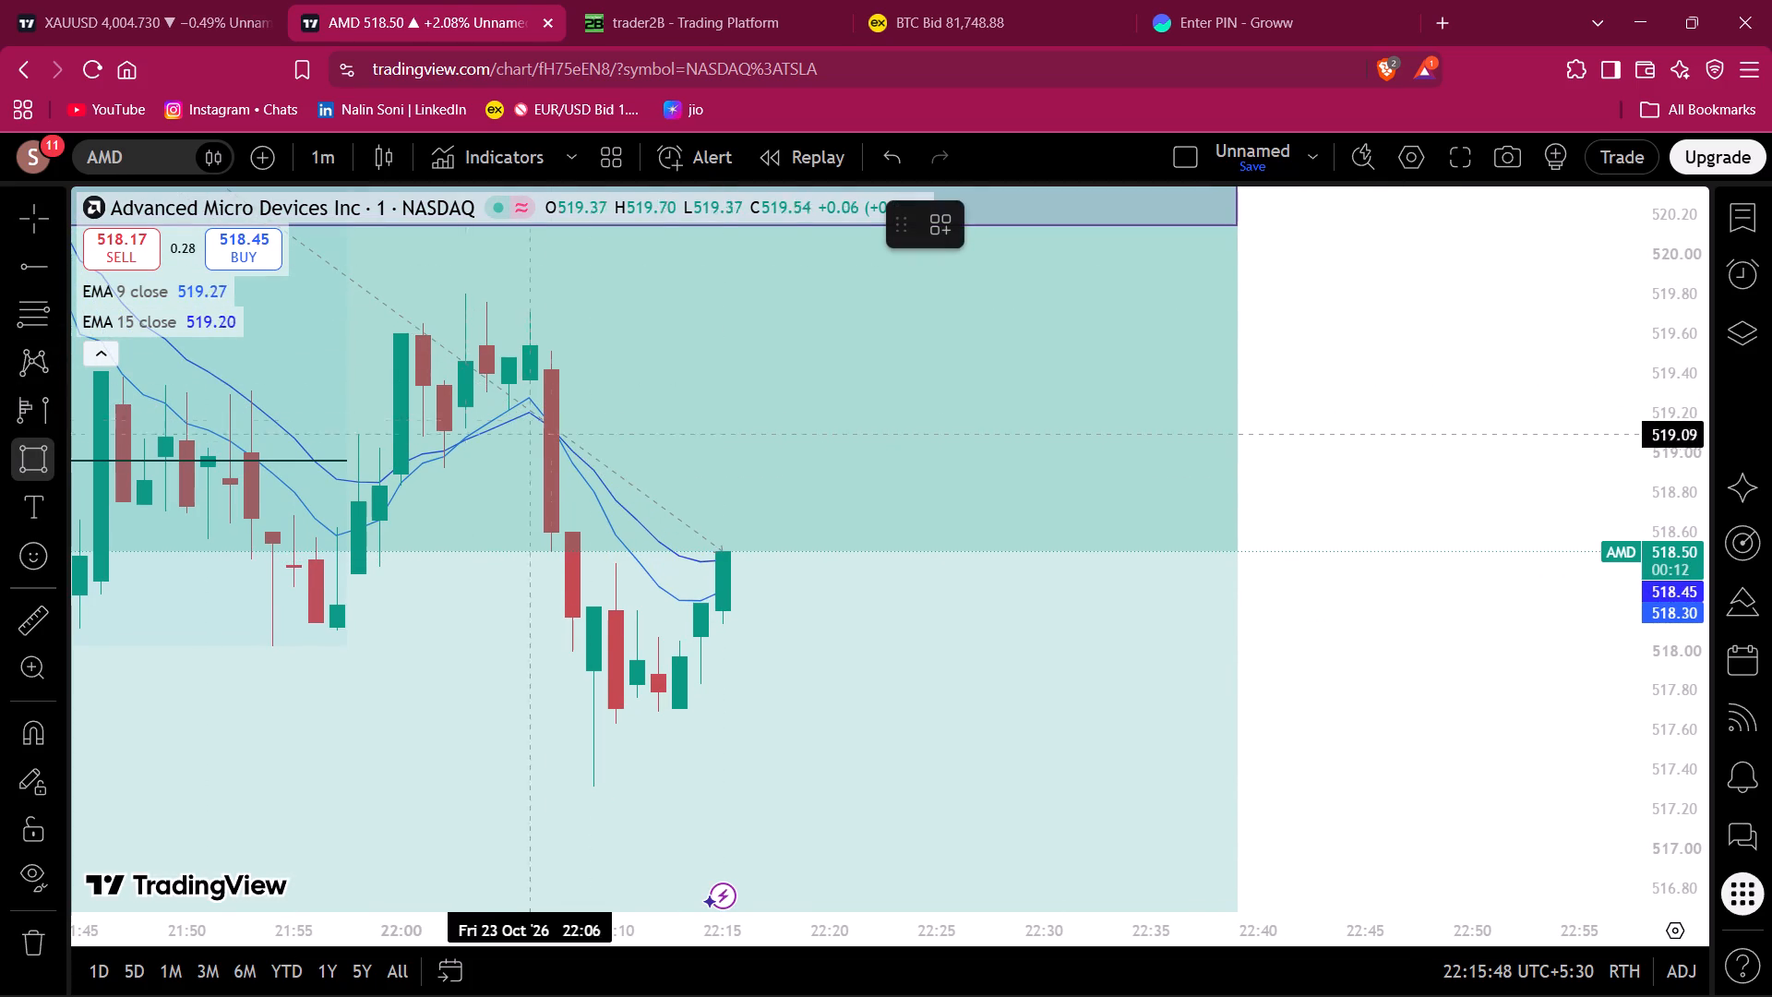
drag(558, 380, 775, 519)
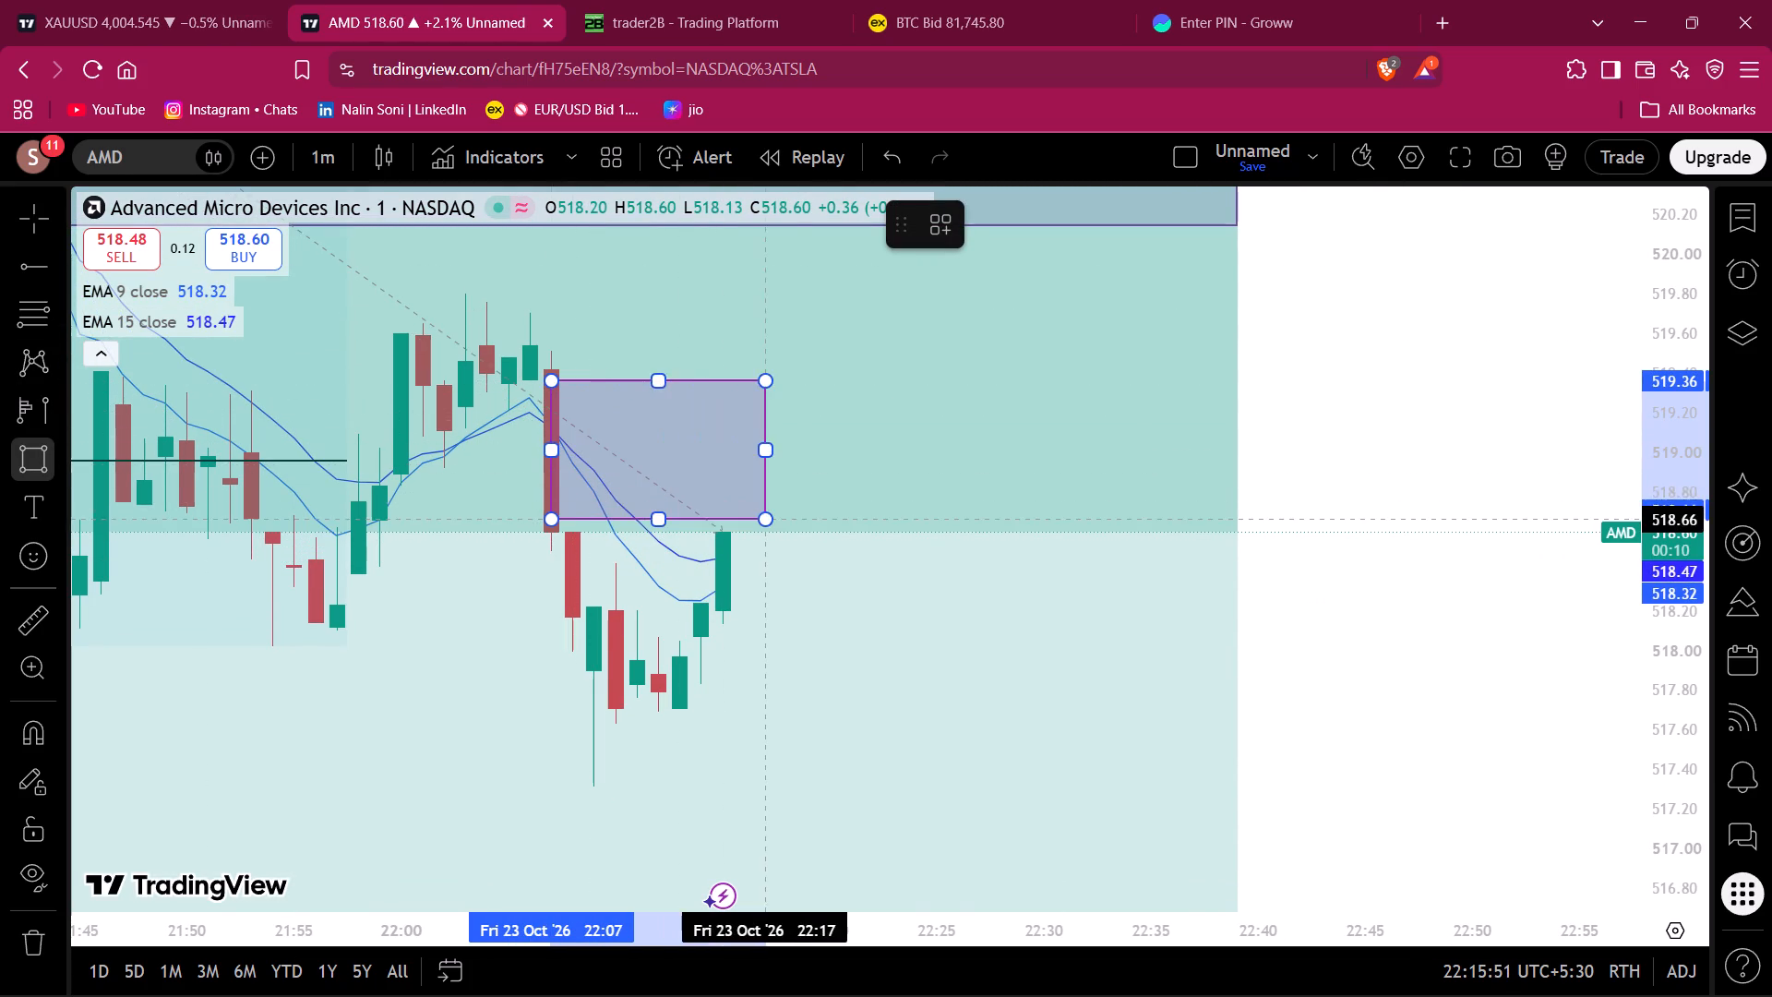
click(1002, 498)
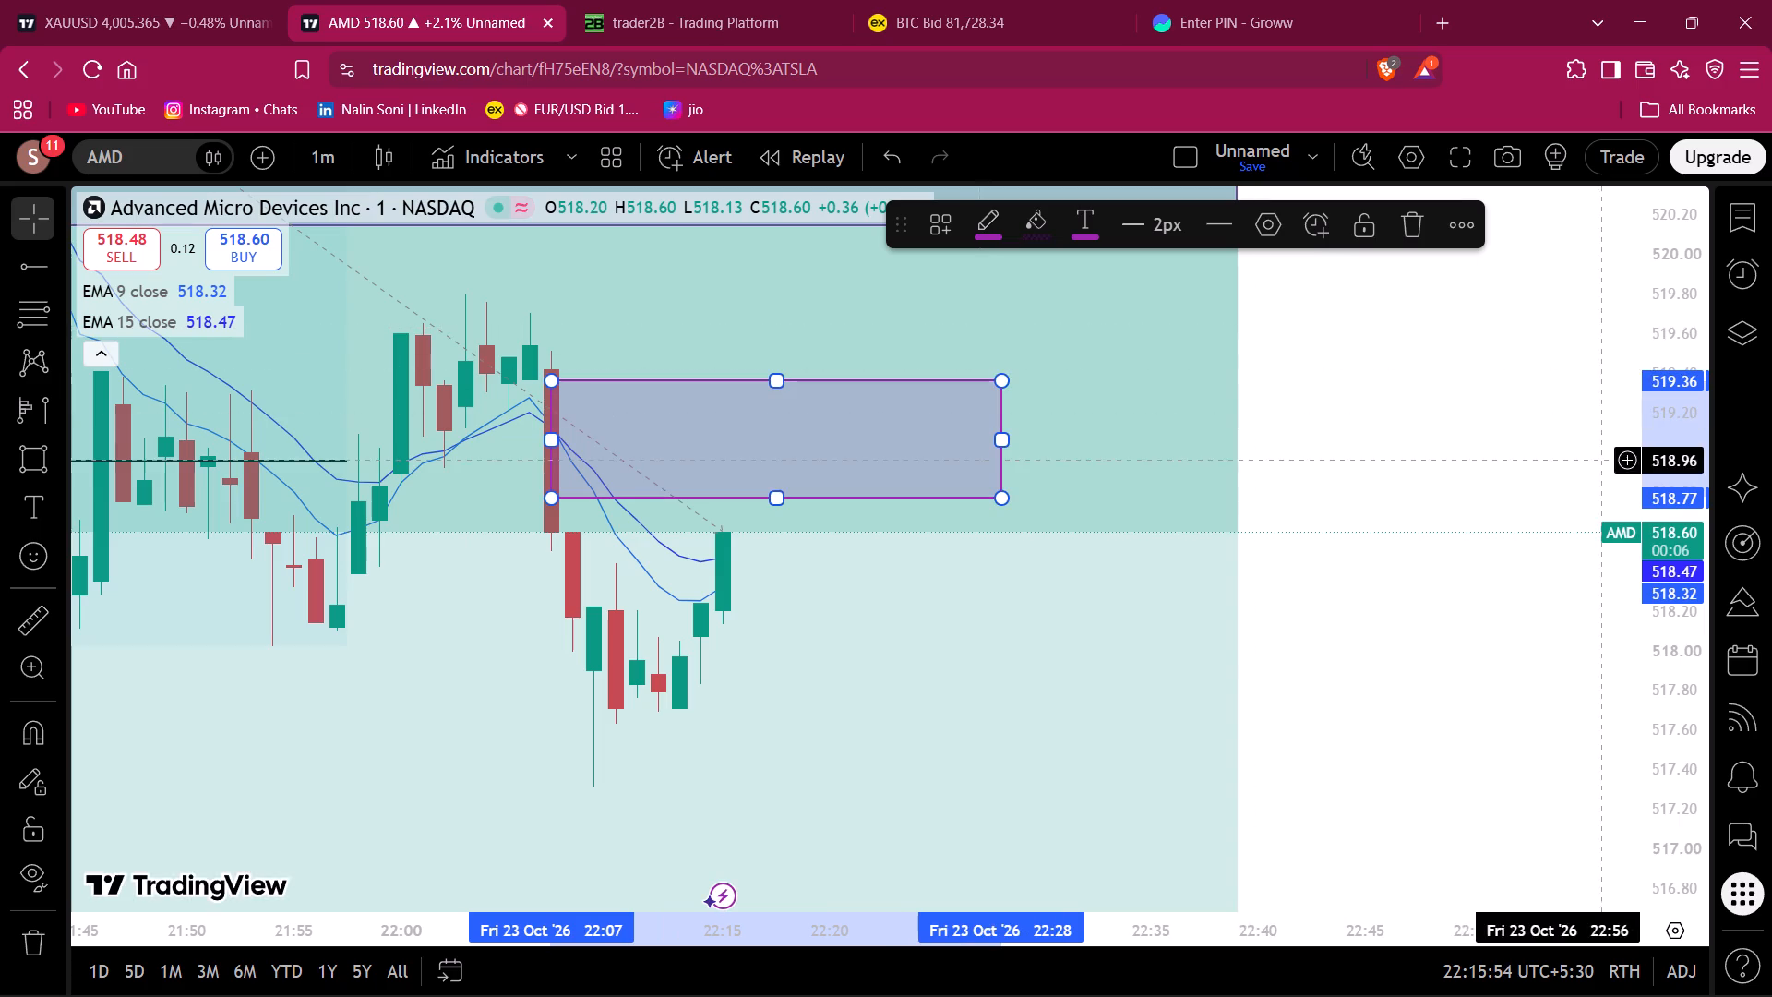
Shift the AMD short position slightly forward in time so its end reaches about 22:40.
drag(871, 907, 916, 903)
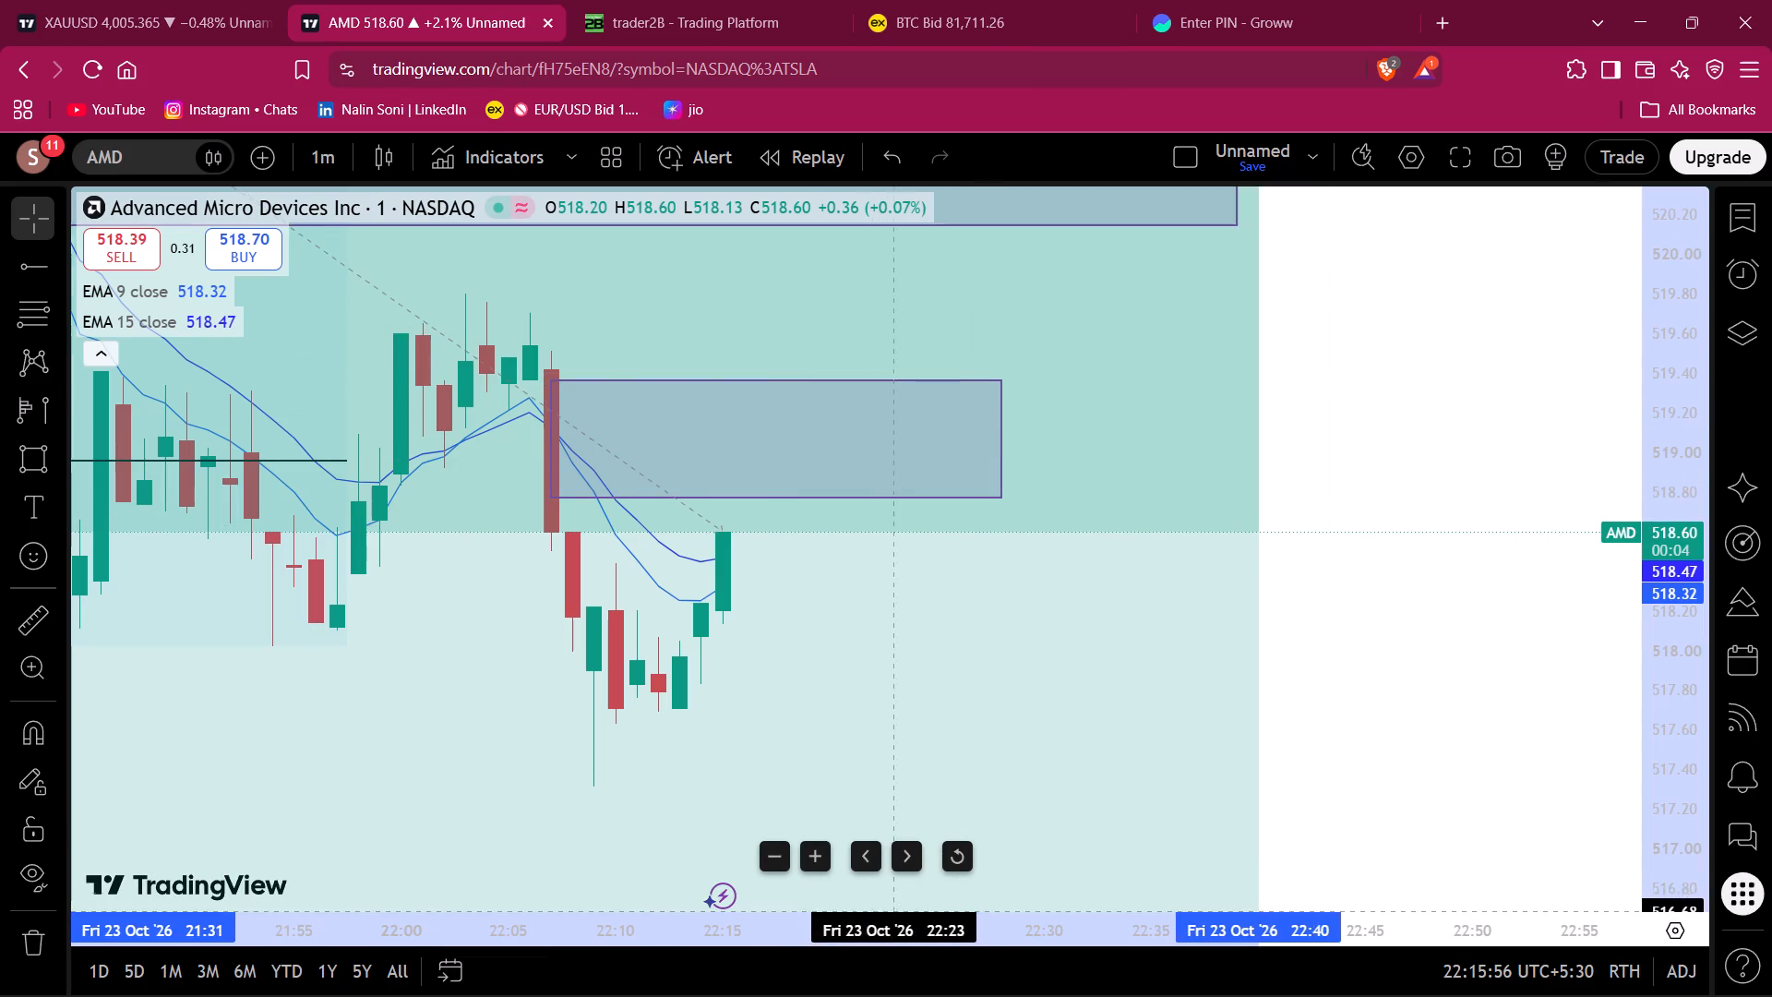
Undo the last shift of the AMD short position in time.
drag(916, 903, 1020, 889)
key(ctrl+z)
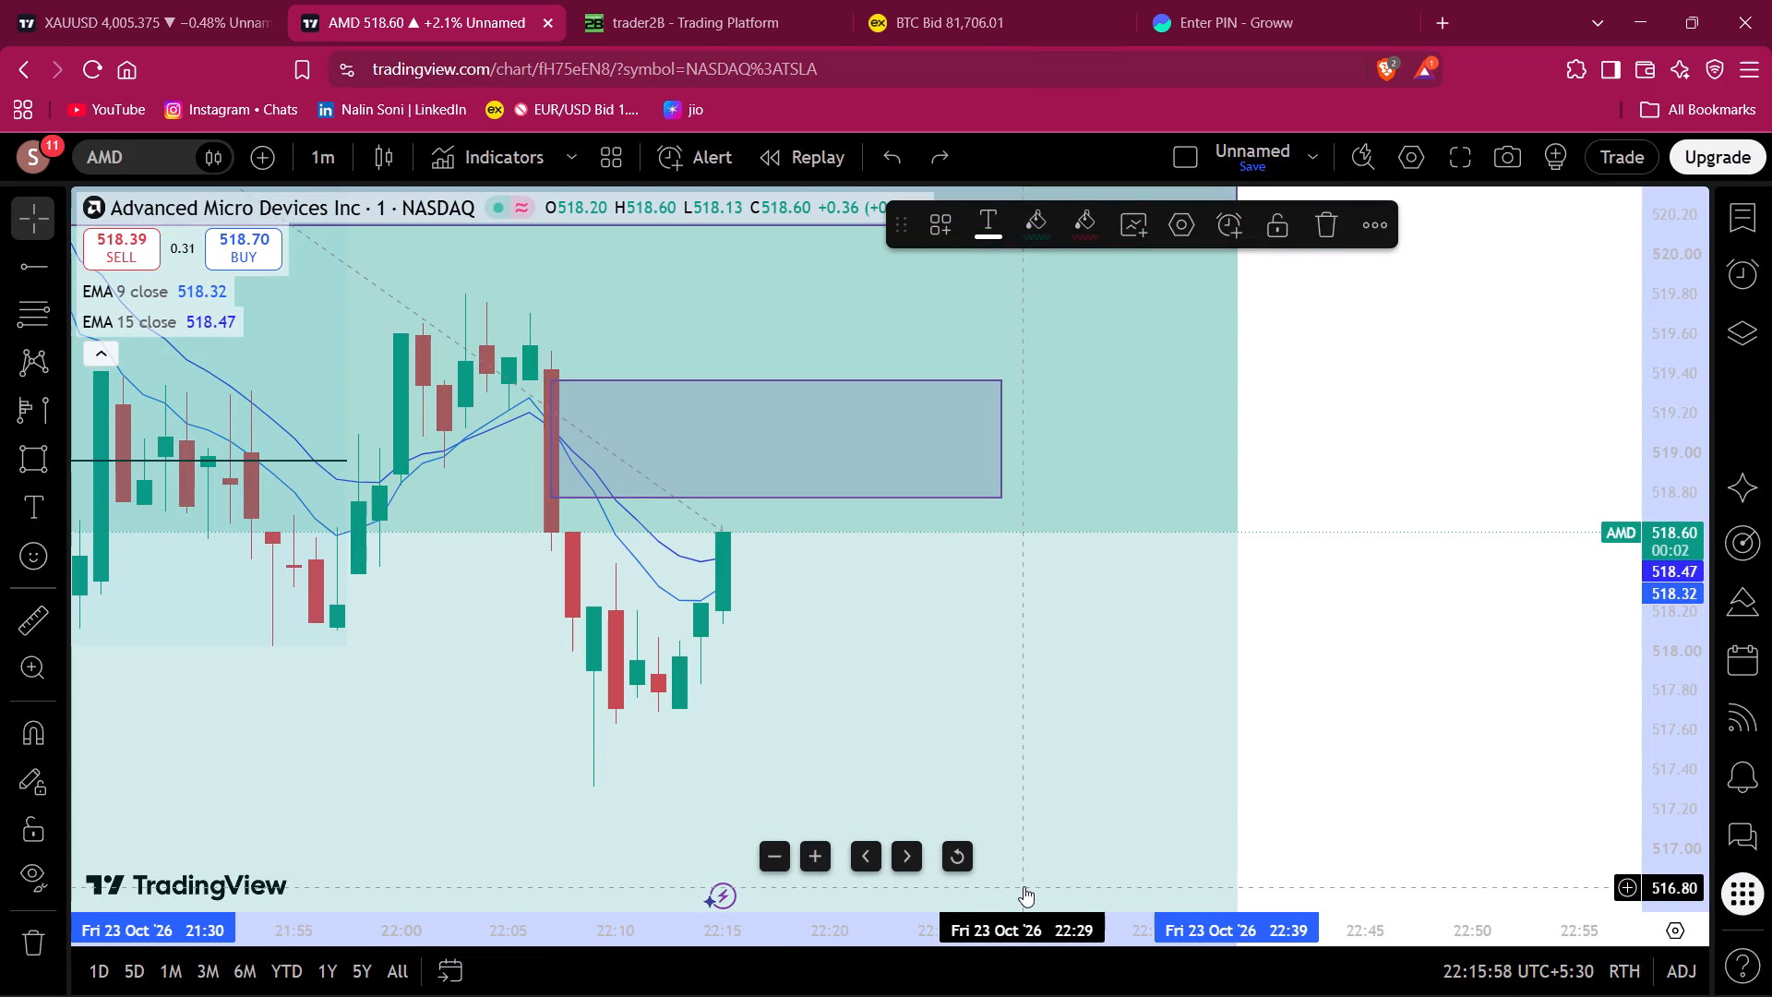
Extend the end of AMD's volume profile from about 21:57 to the latest candle at about 22:16.
drag(1460, 664, 1503, 637)
drag(969, 923, 1350, 927)
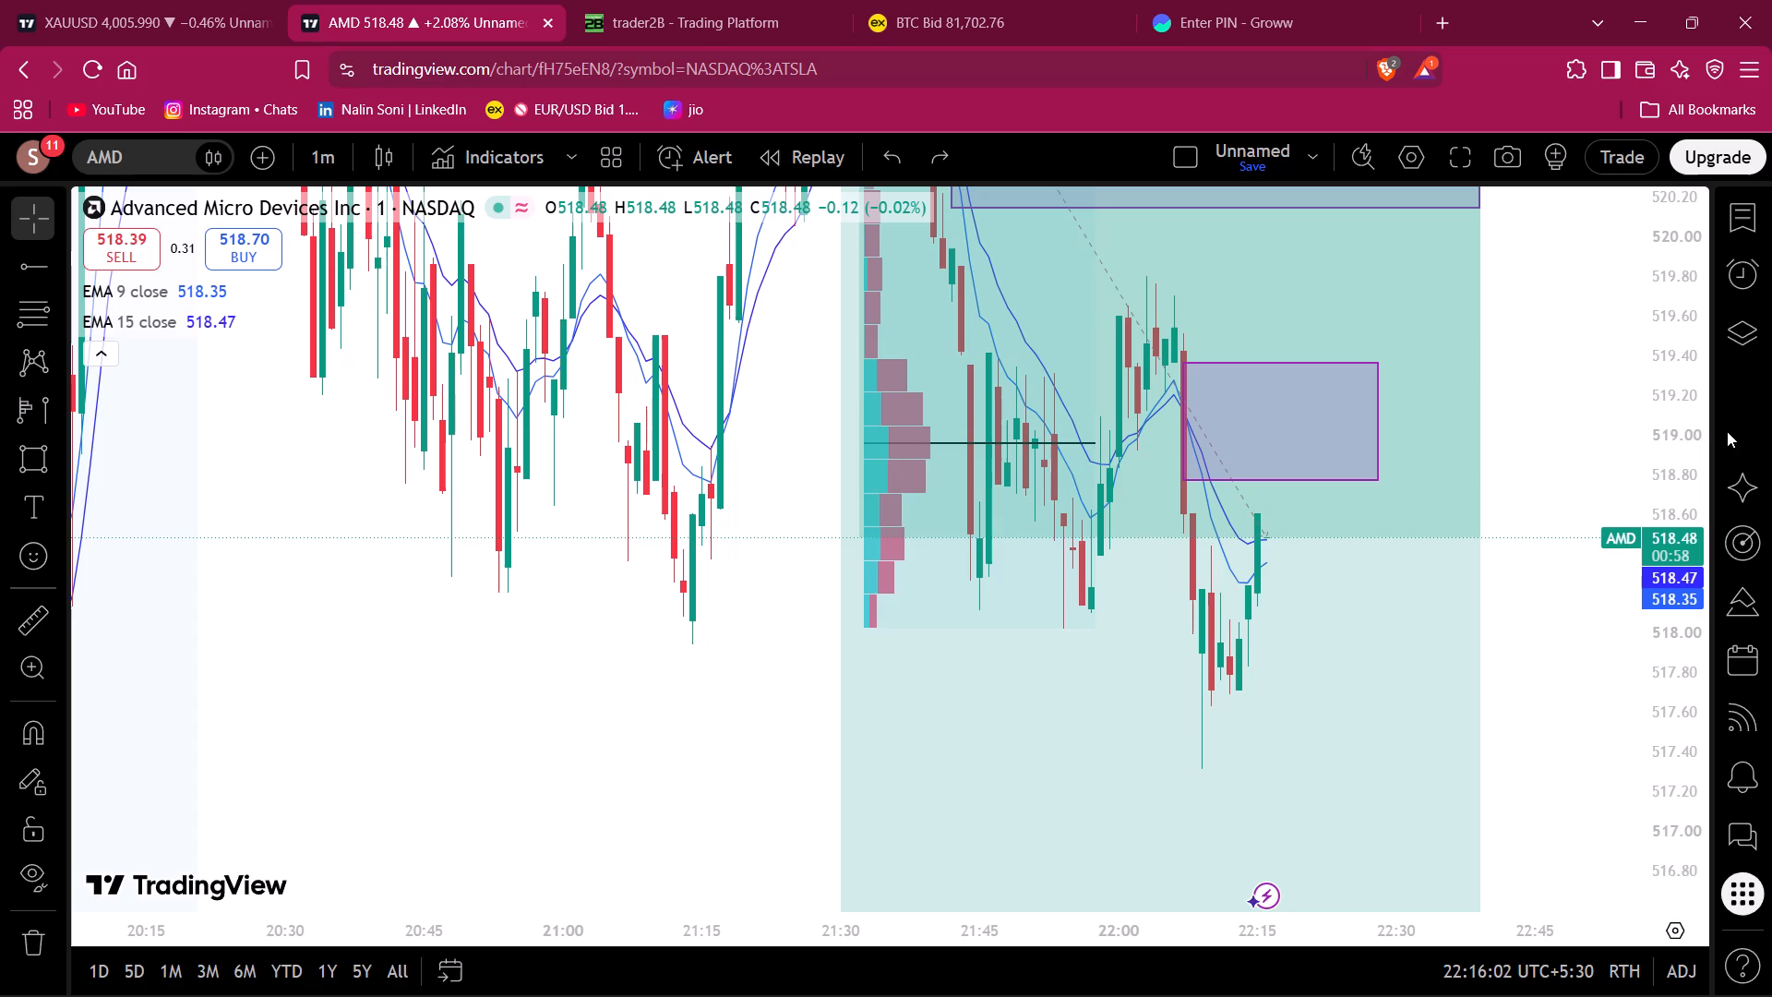
drag(1650, 424, 1654, 487)
drag(1556, 378, 1381, 463)
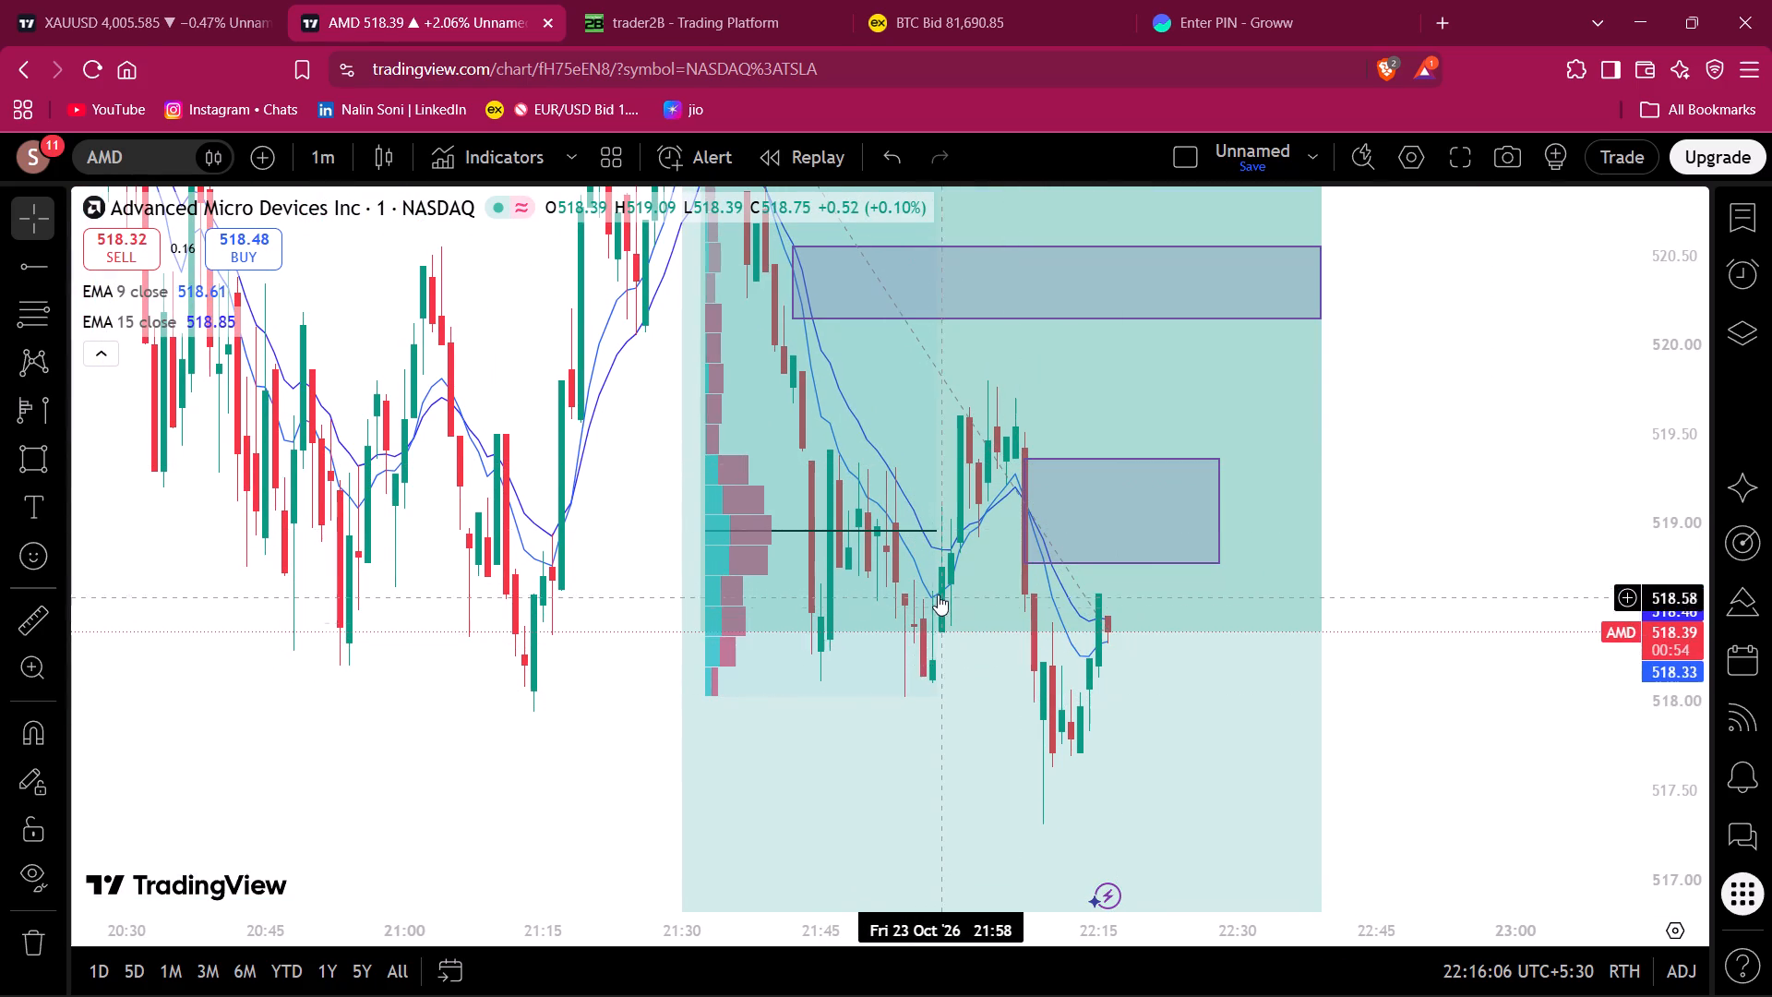
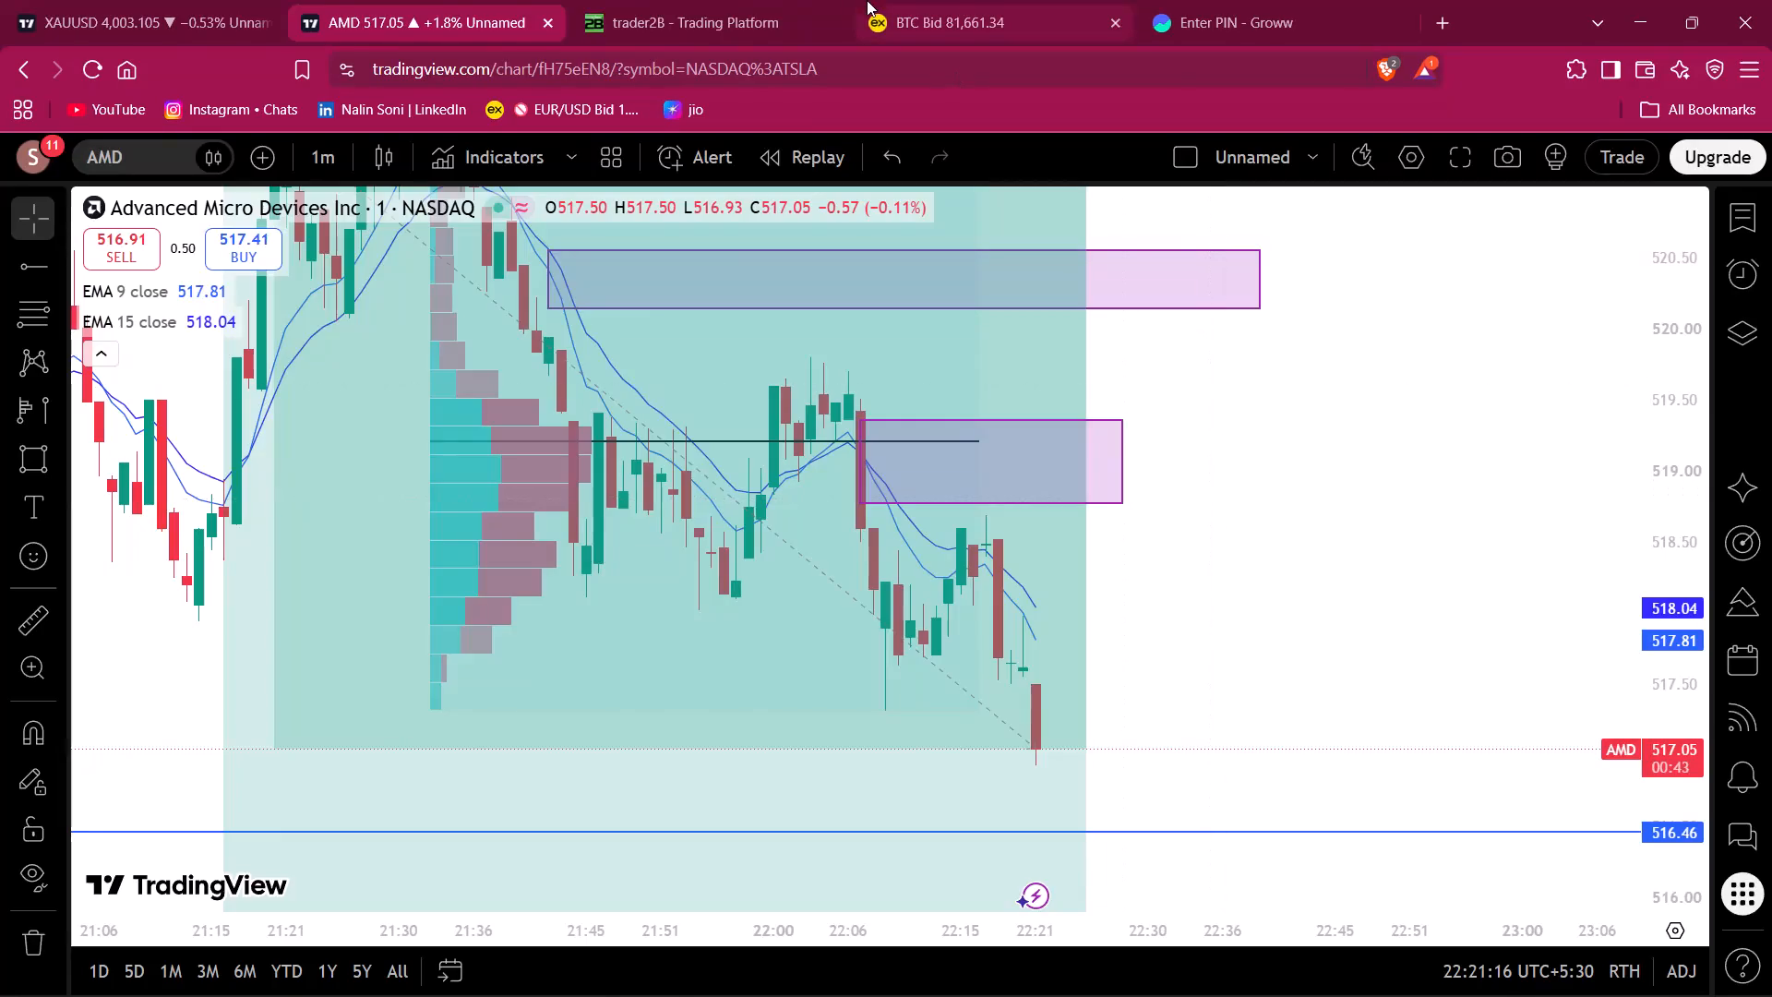
click(700, 0)
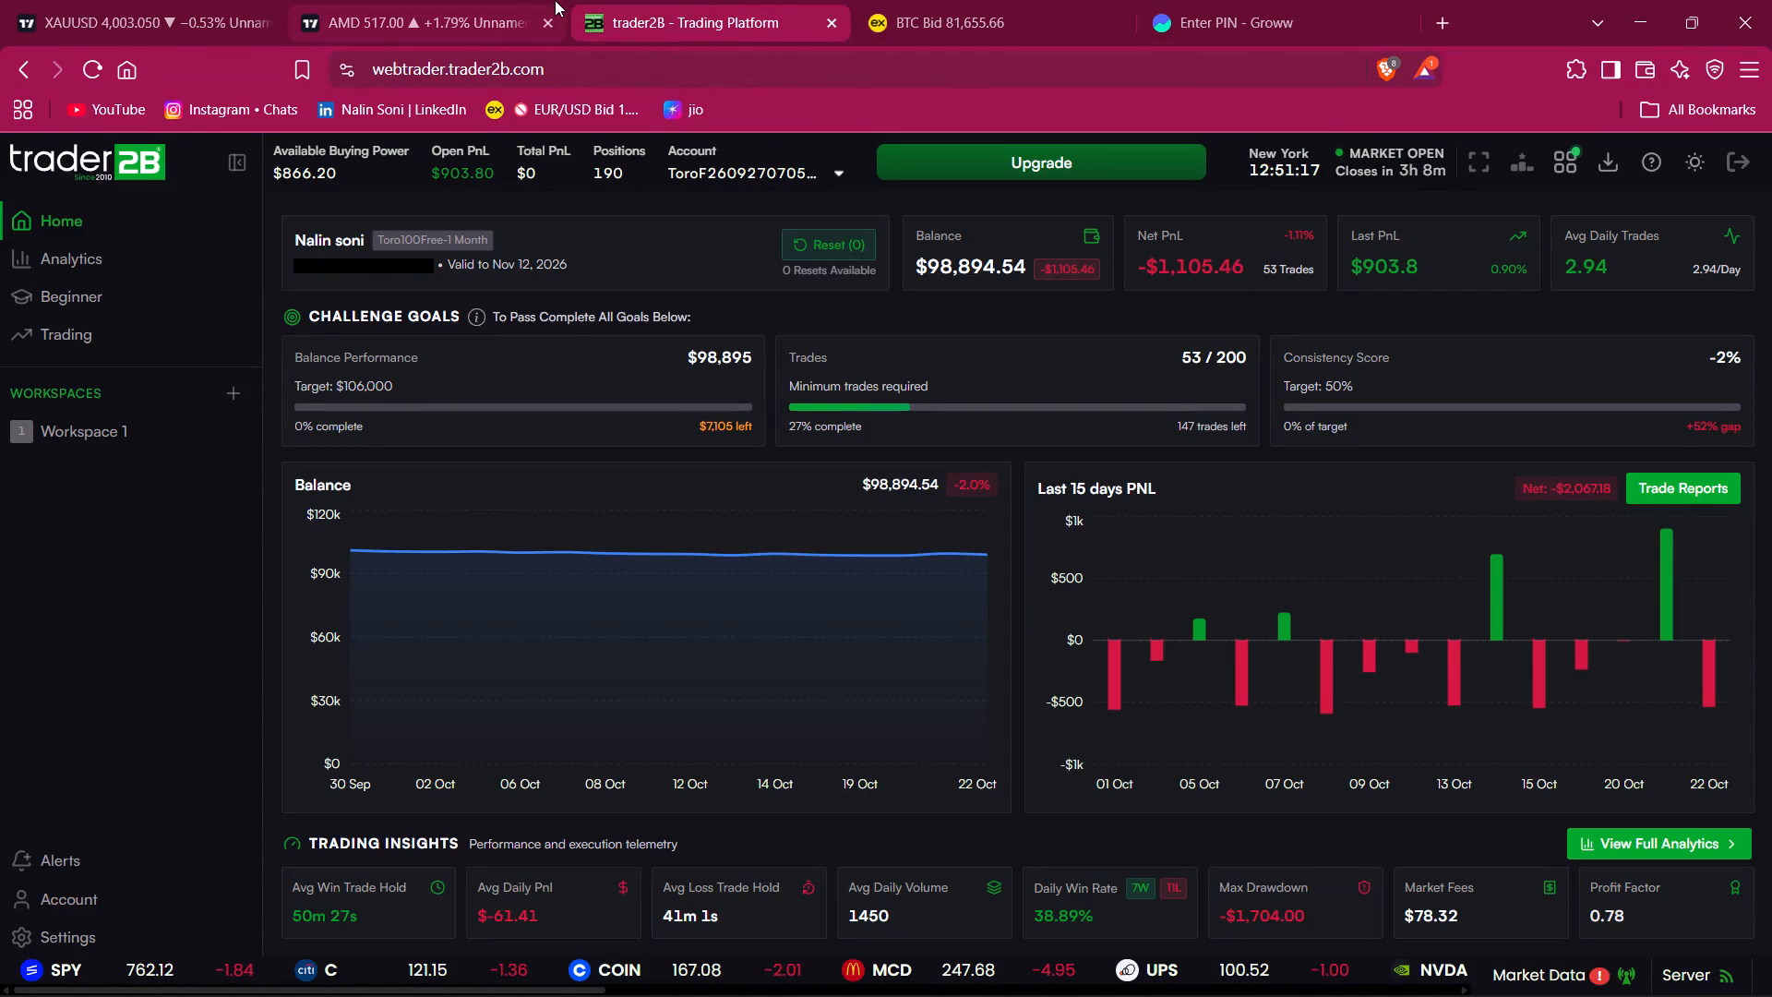
Return to TradingView and examine AMD's latest 1-minute candle against the 516.46 ray and the lower ray beneath it.
click(507, 0)
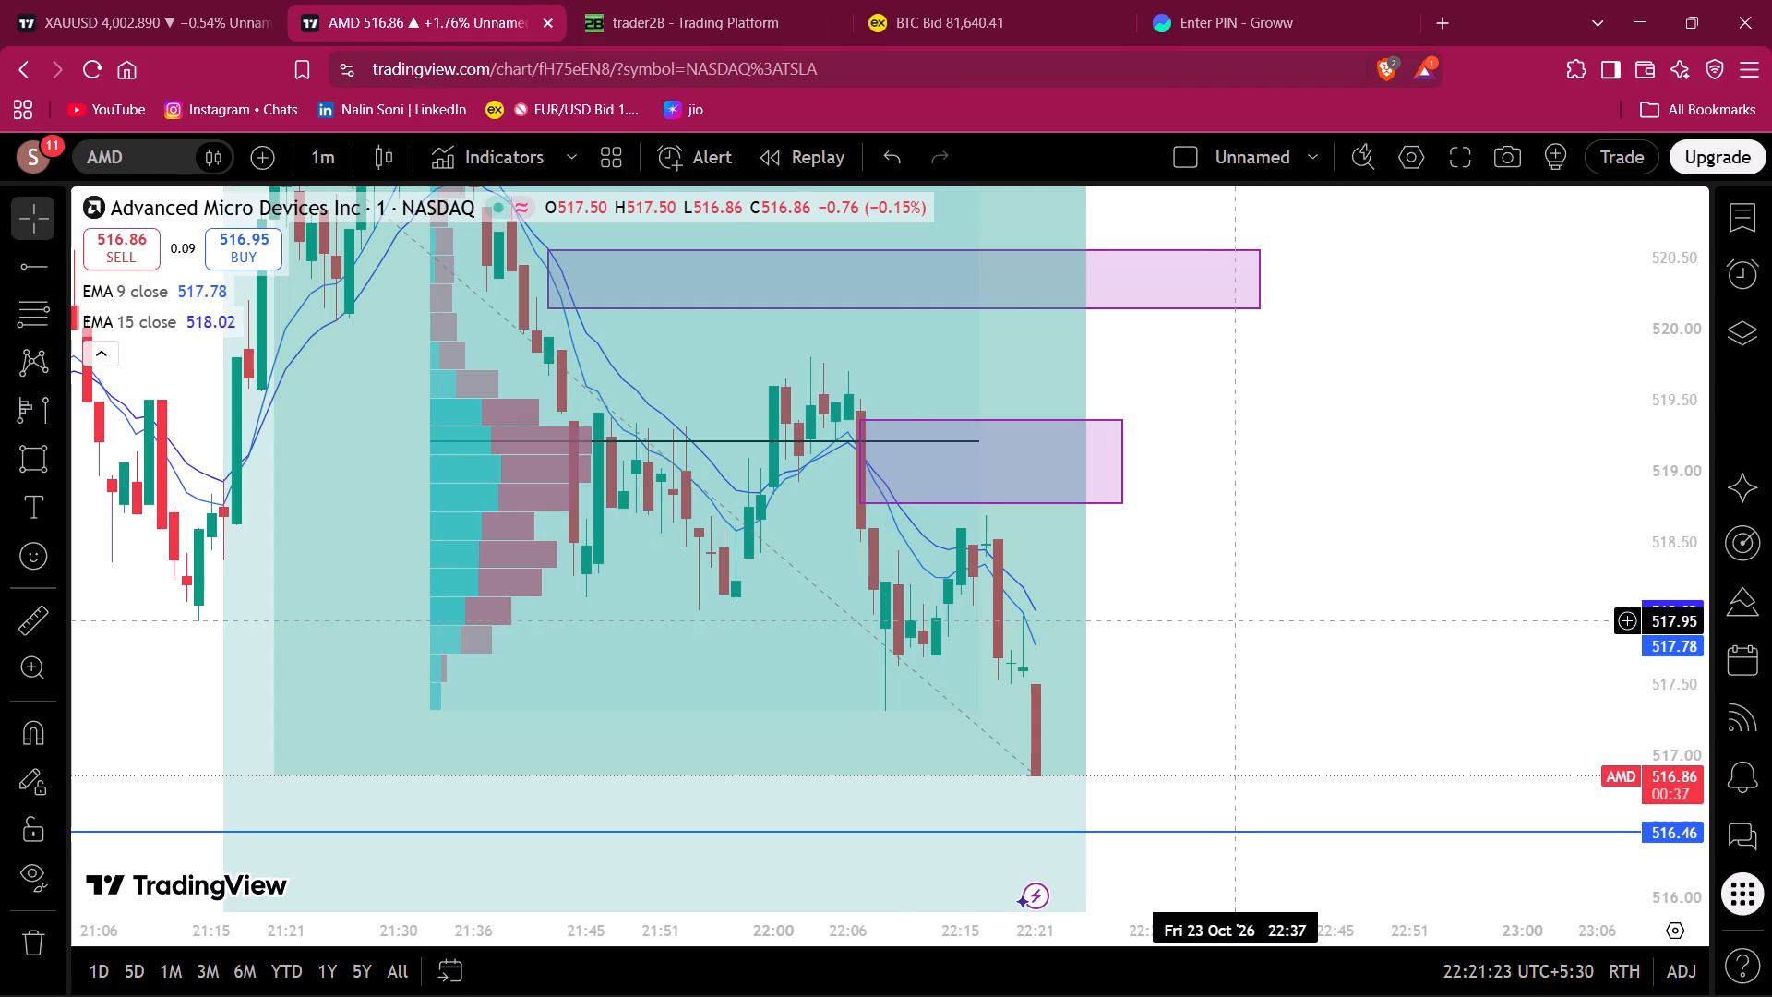
drag(1241, 620, 1073, 322)
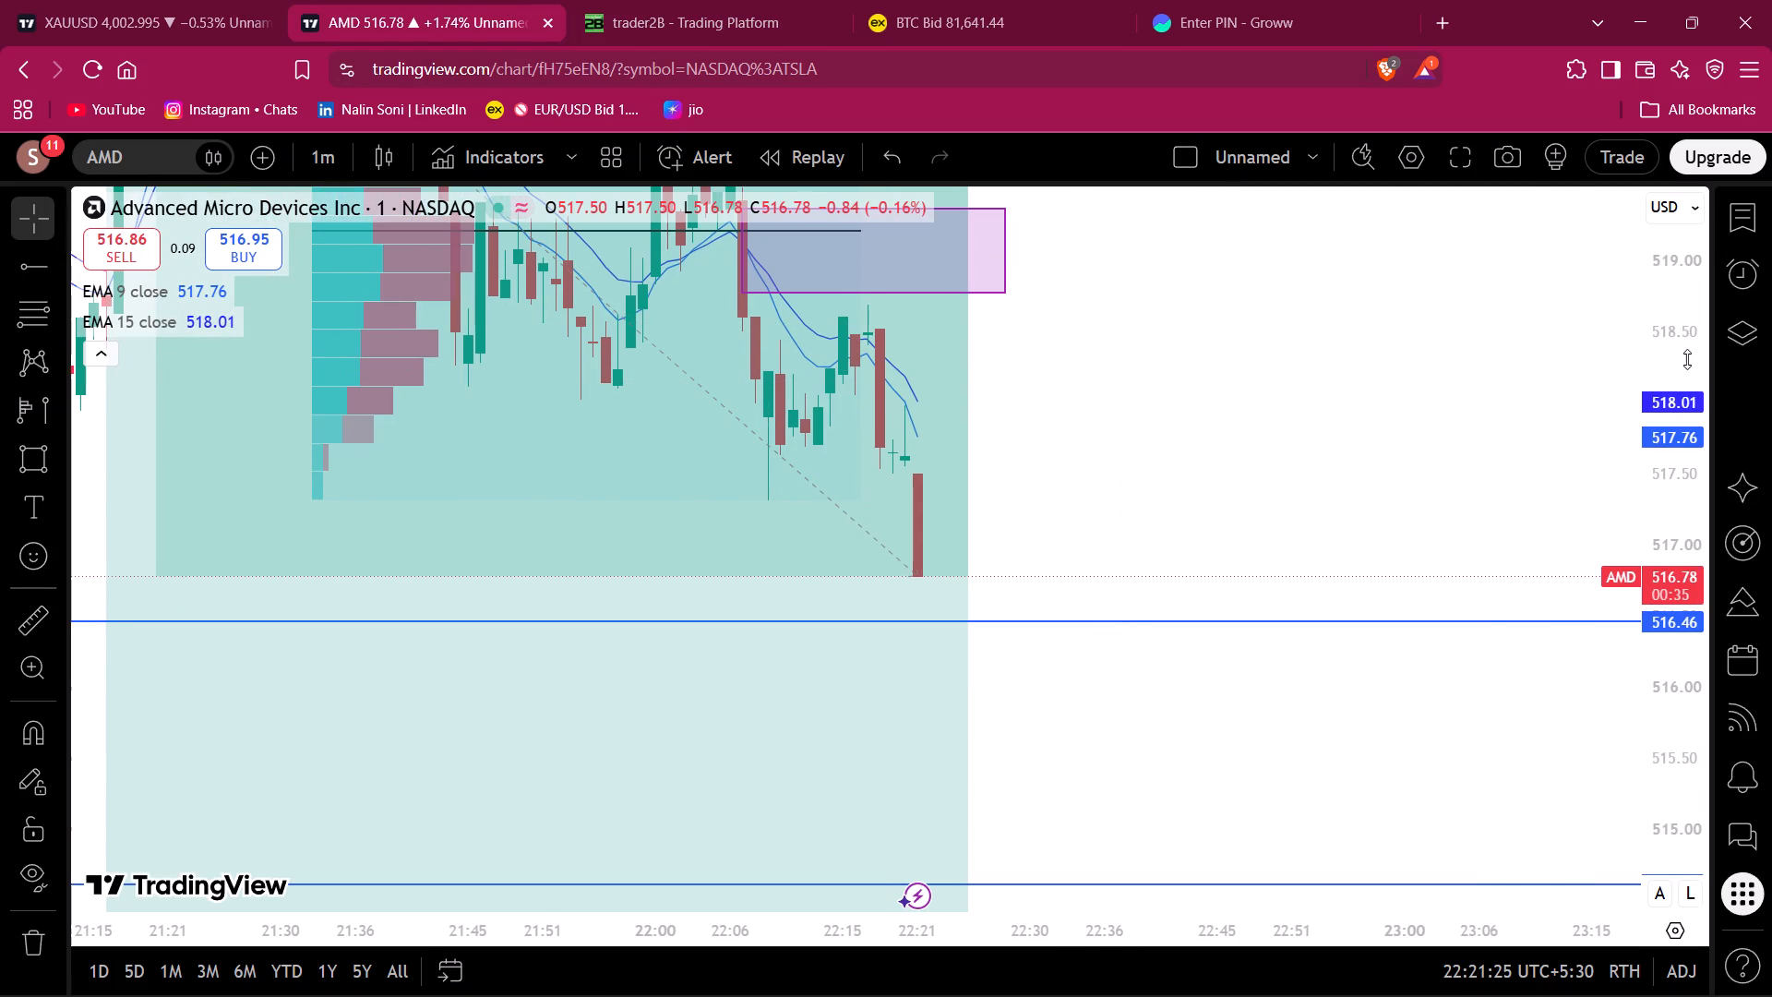
drag(1686, 359, 1609, 635)
drag(1340, 481, 1305, 389)
Switch back to trader2B to recheck the open PnL of the AMD trade.
click(616, 0)
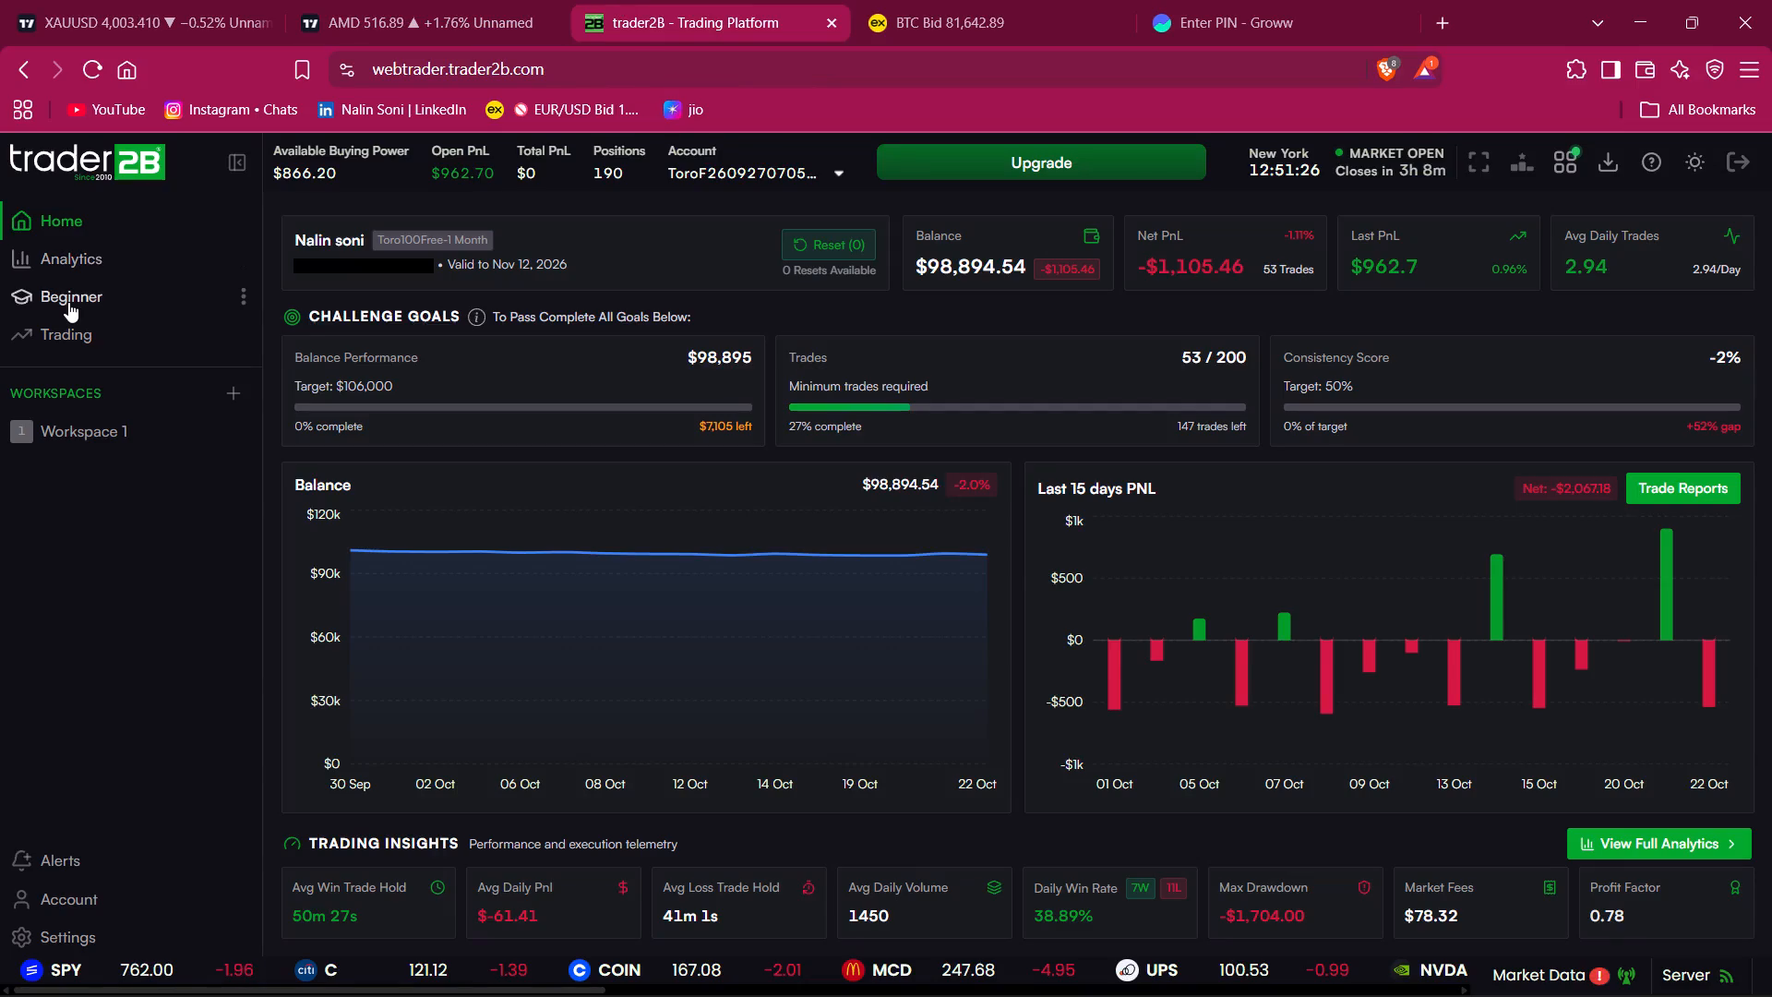
Check the open AMD short on trader2B's Beginner trading view, and return to AMD's 1-minute chart on TradingView.
click(68, 302)
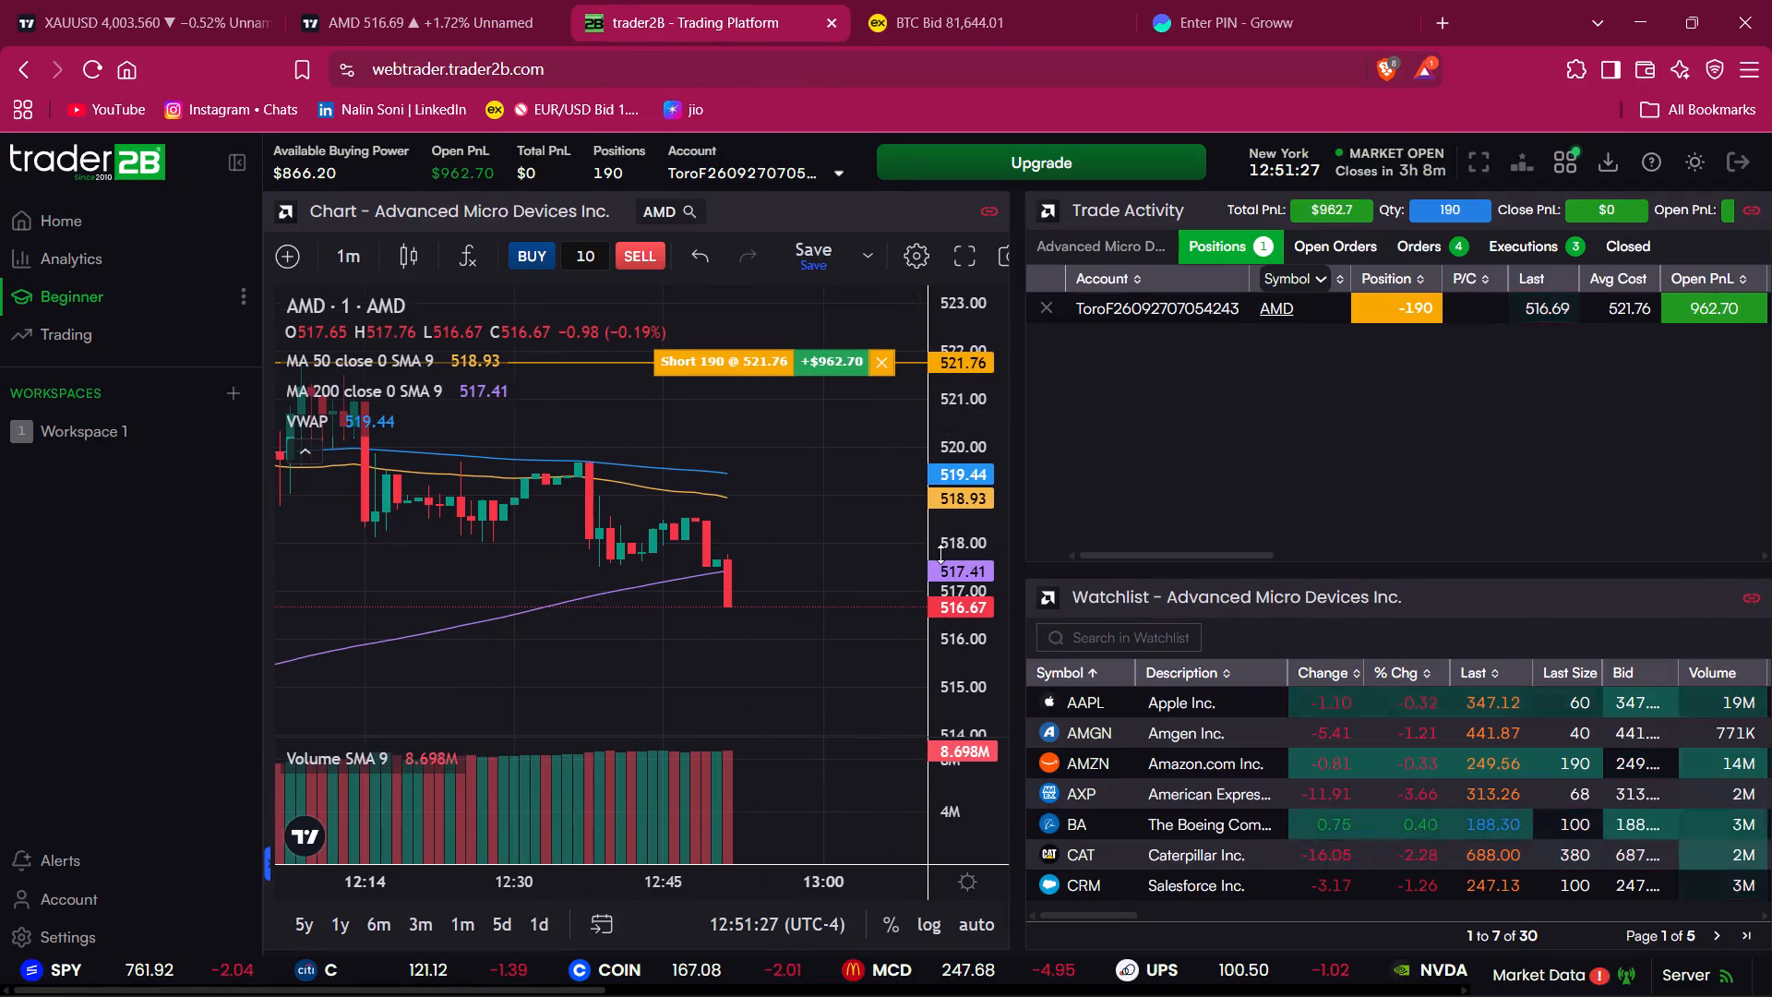
drag(862, 552, 844, 468)
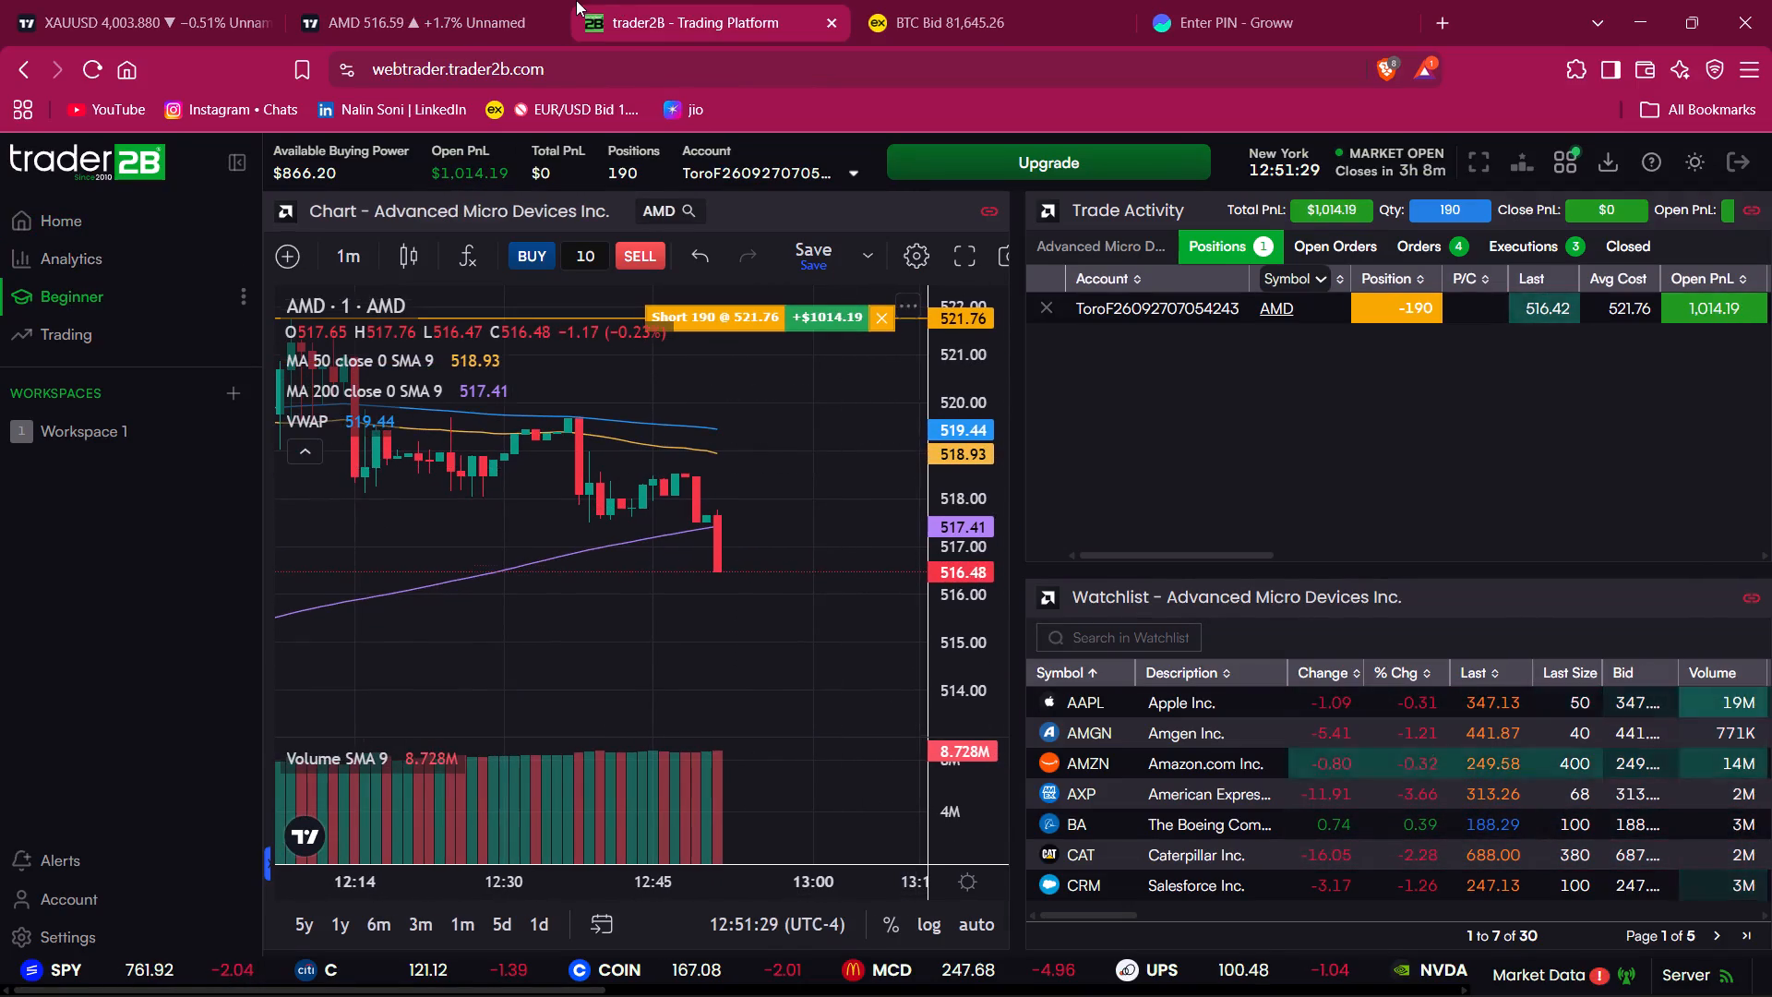
click(469, 0)
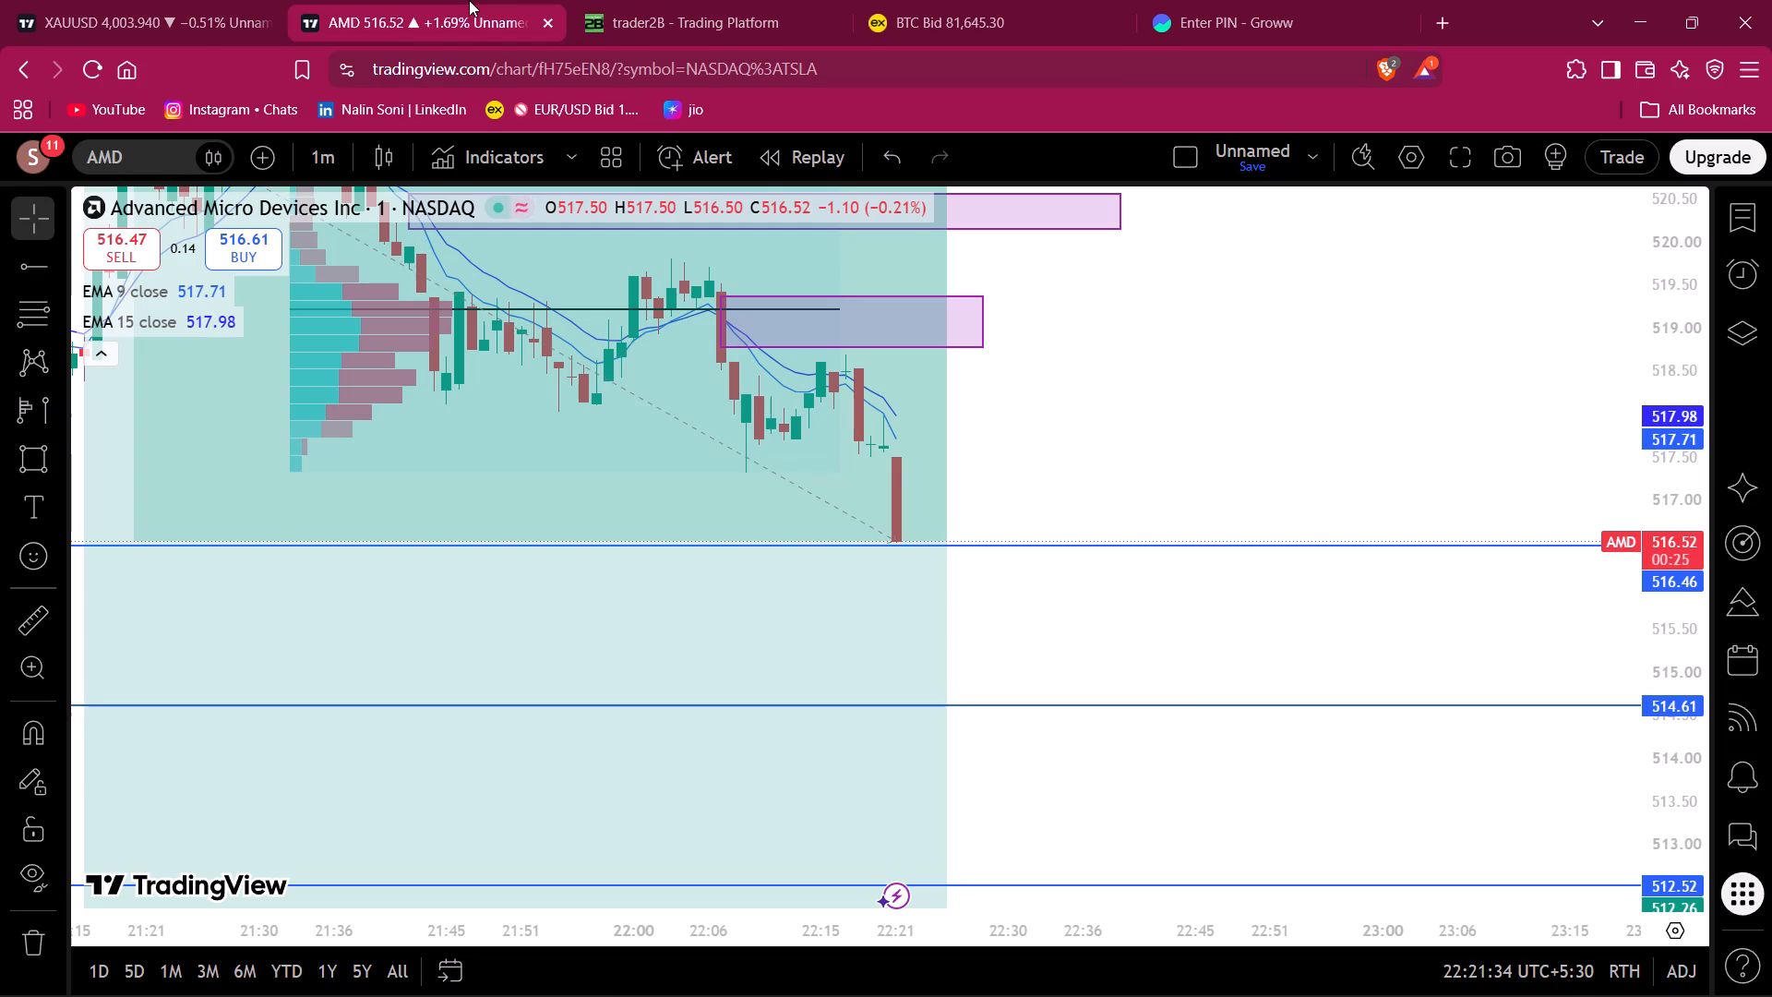
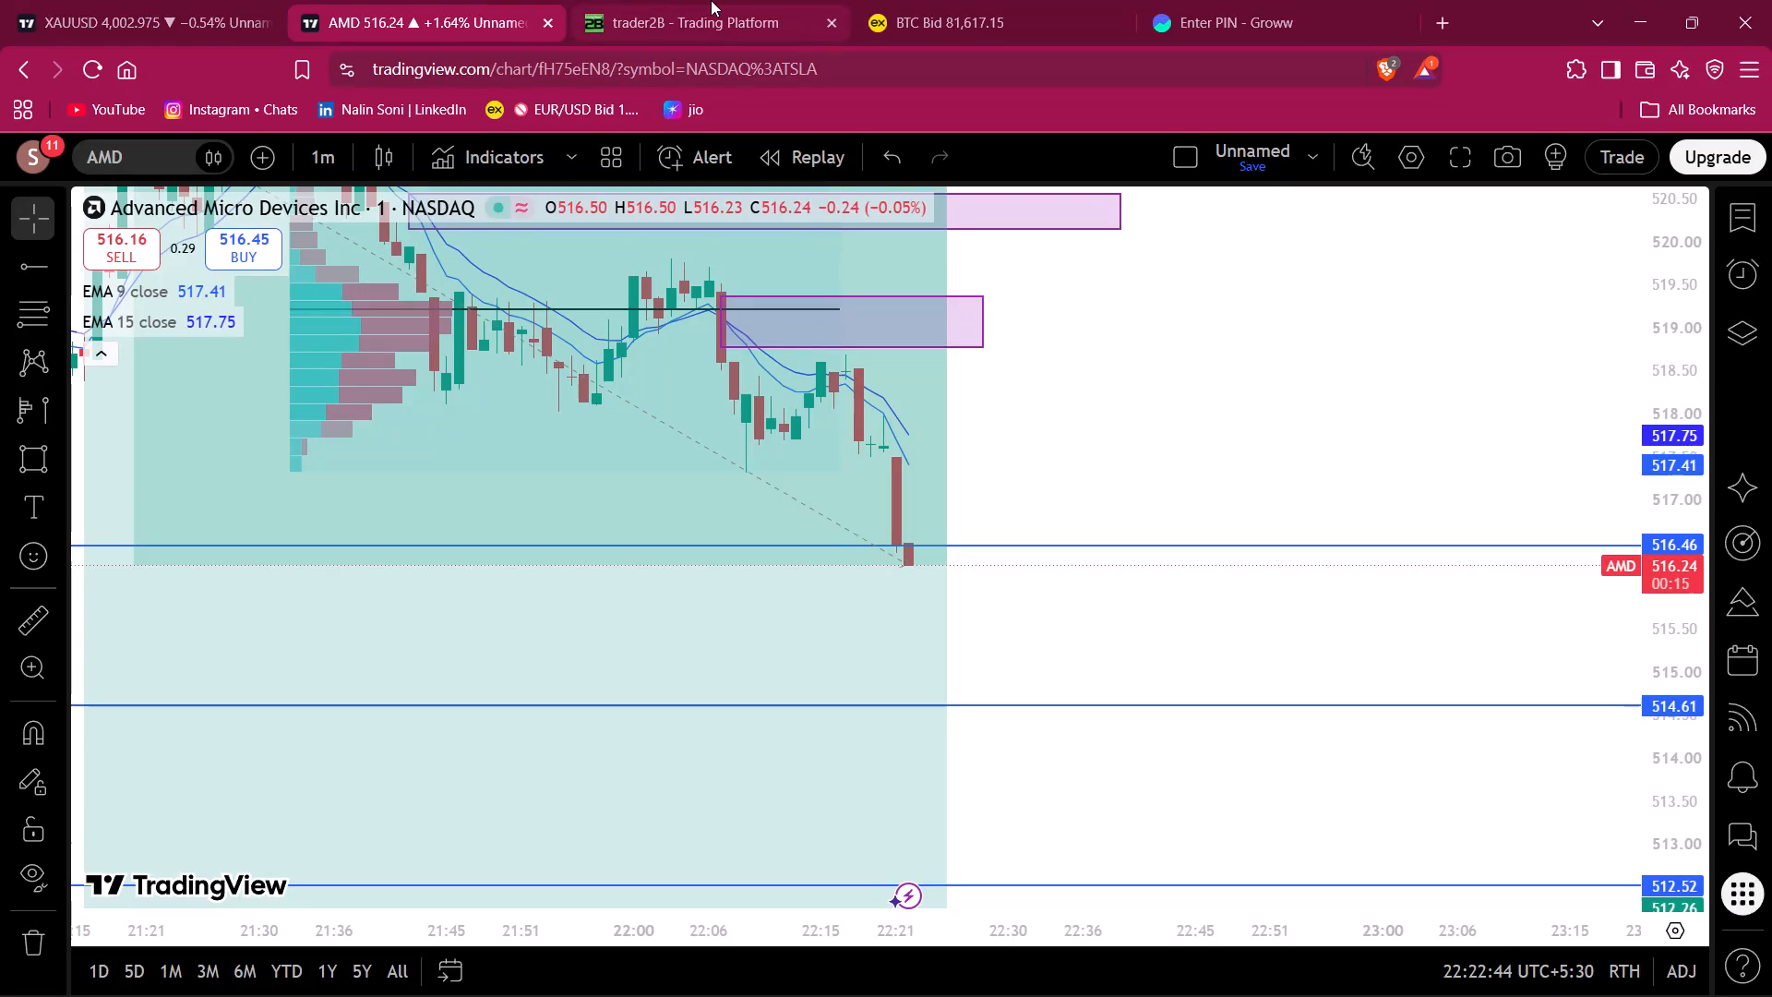
Check the open AMD short and its chart on trader2B, and examine AMD's latest price action on TradingView's 1-minute chart.
click(712, 0)
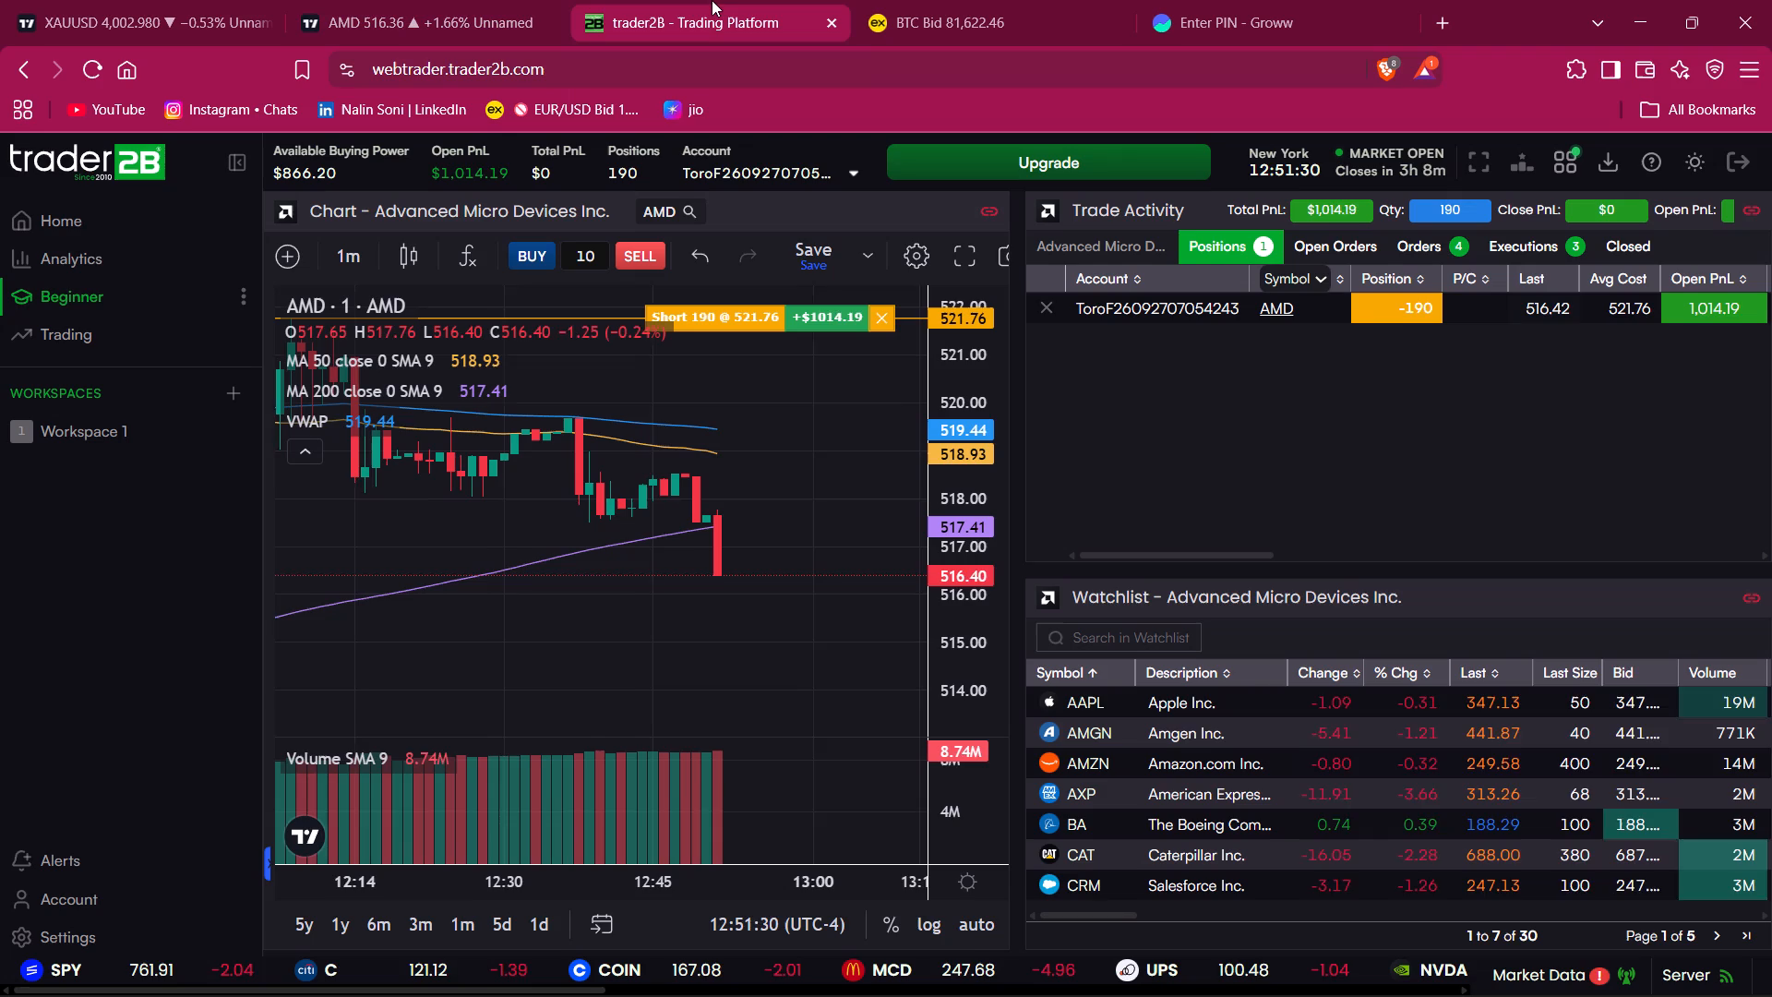
drag(935, 550, 931, 383)
drag(791, 472, 781, 294)
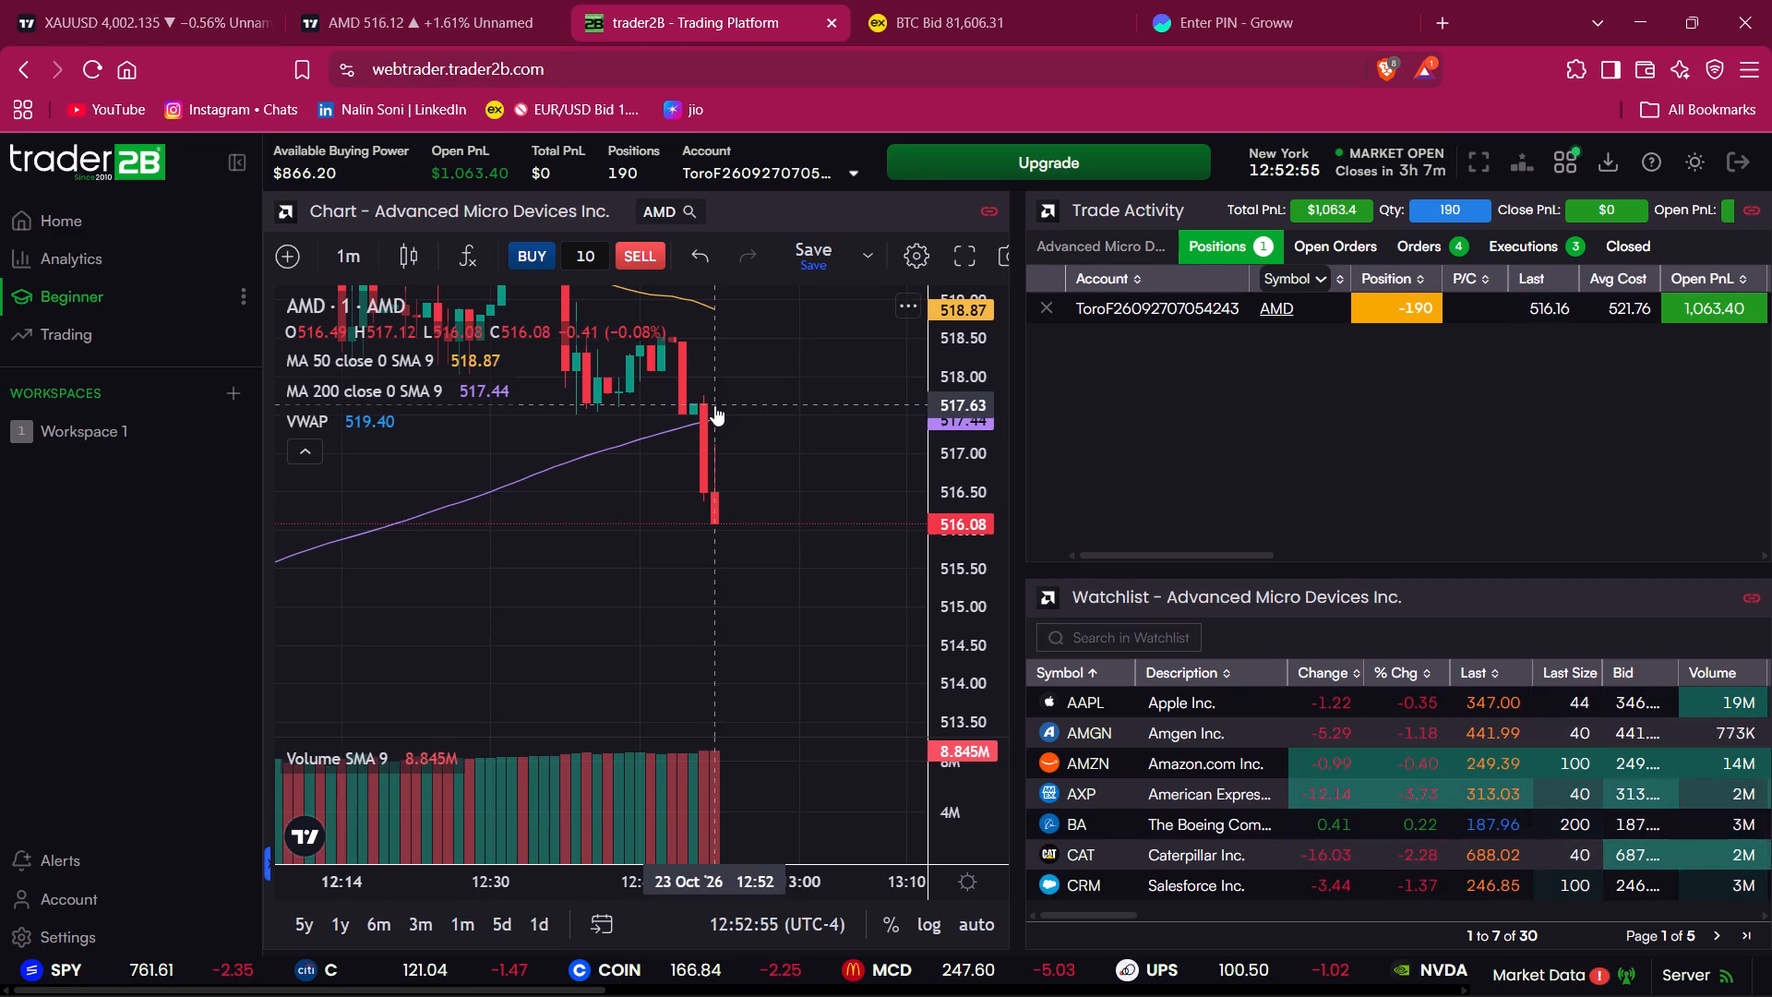
click(486, 0)
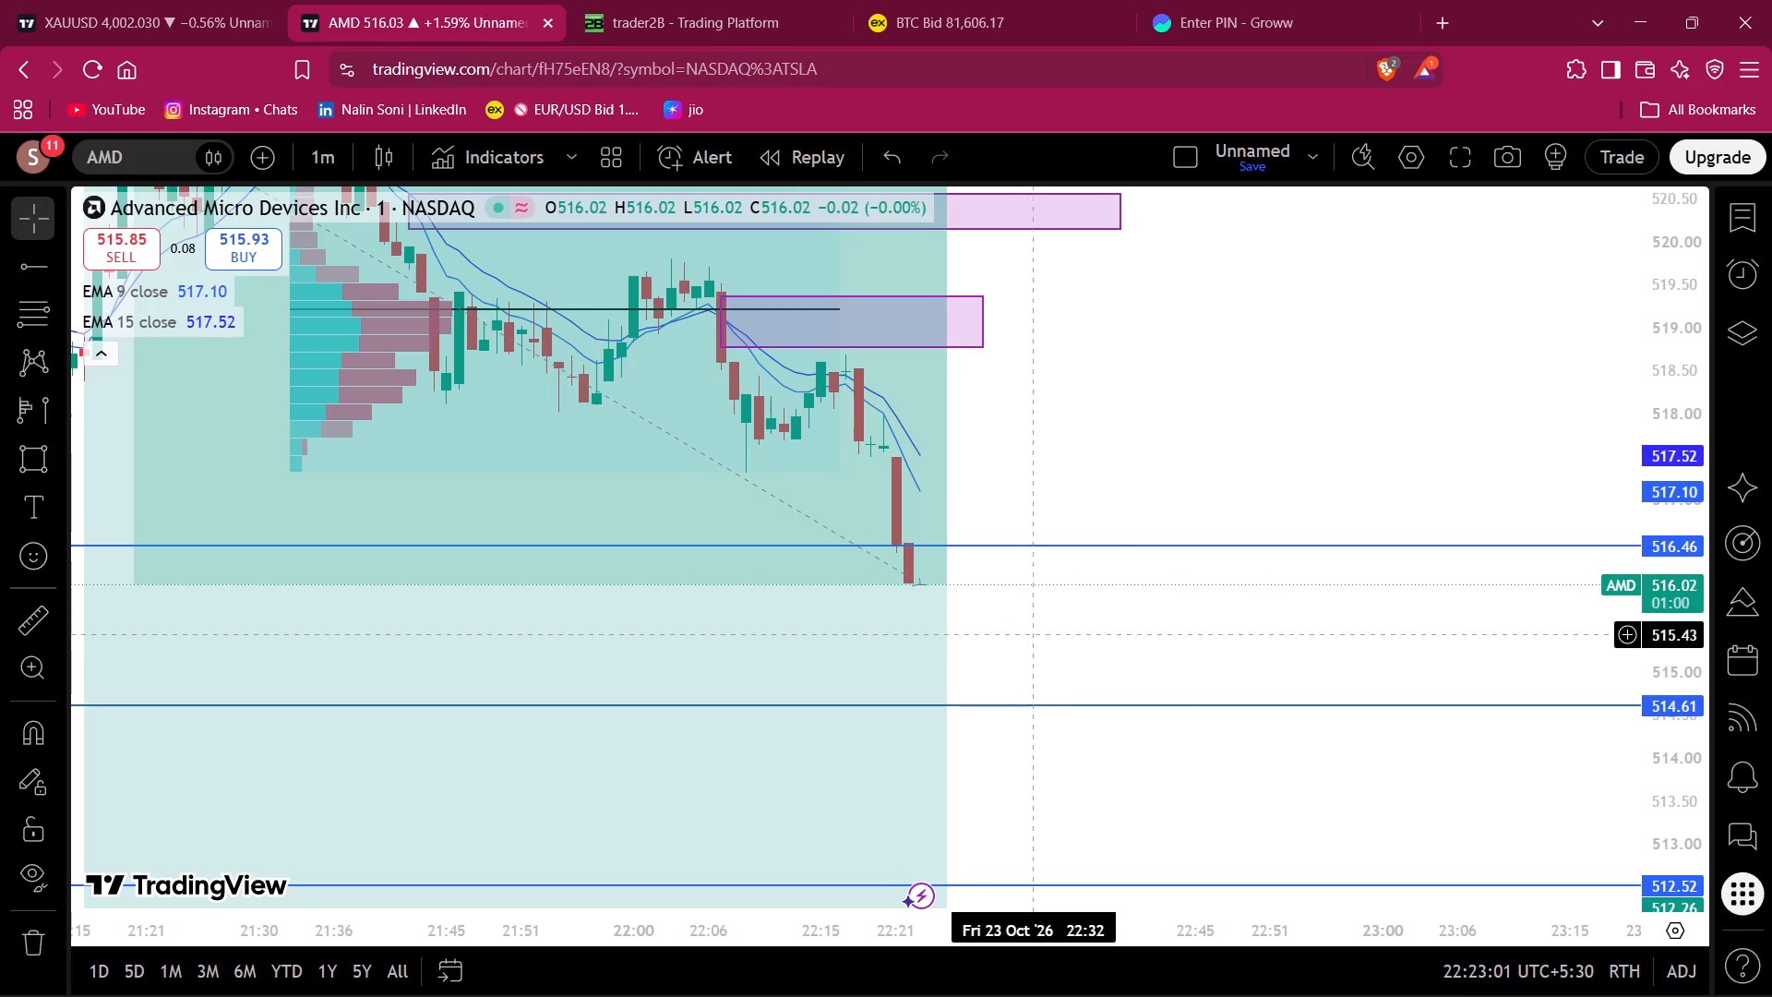
drag(1119, 646, 1029, 510)
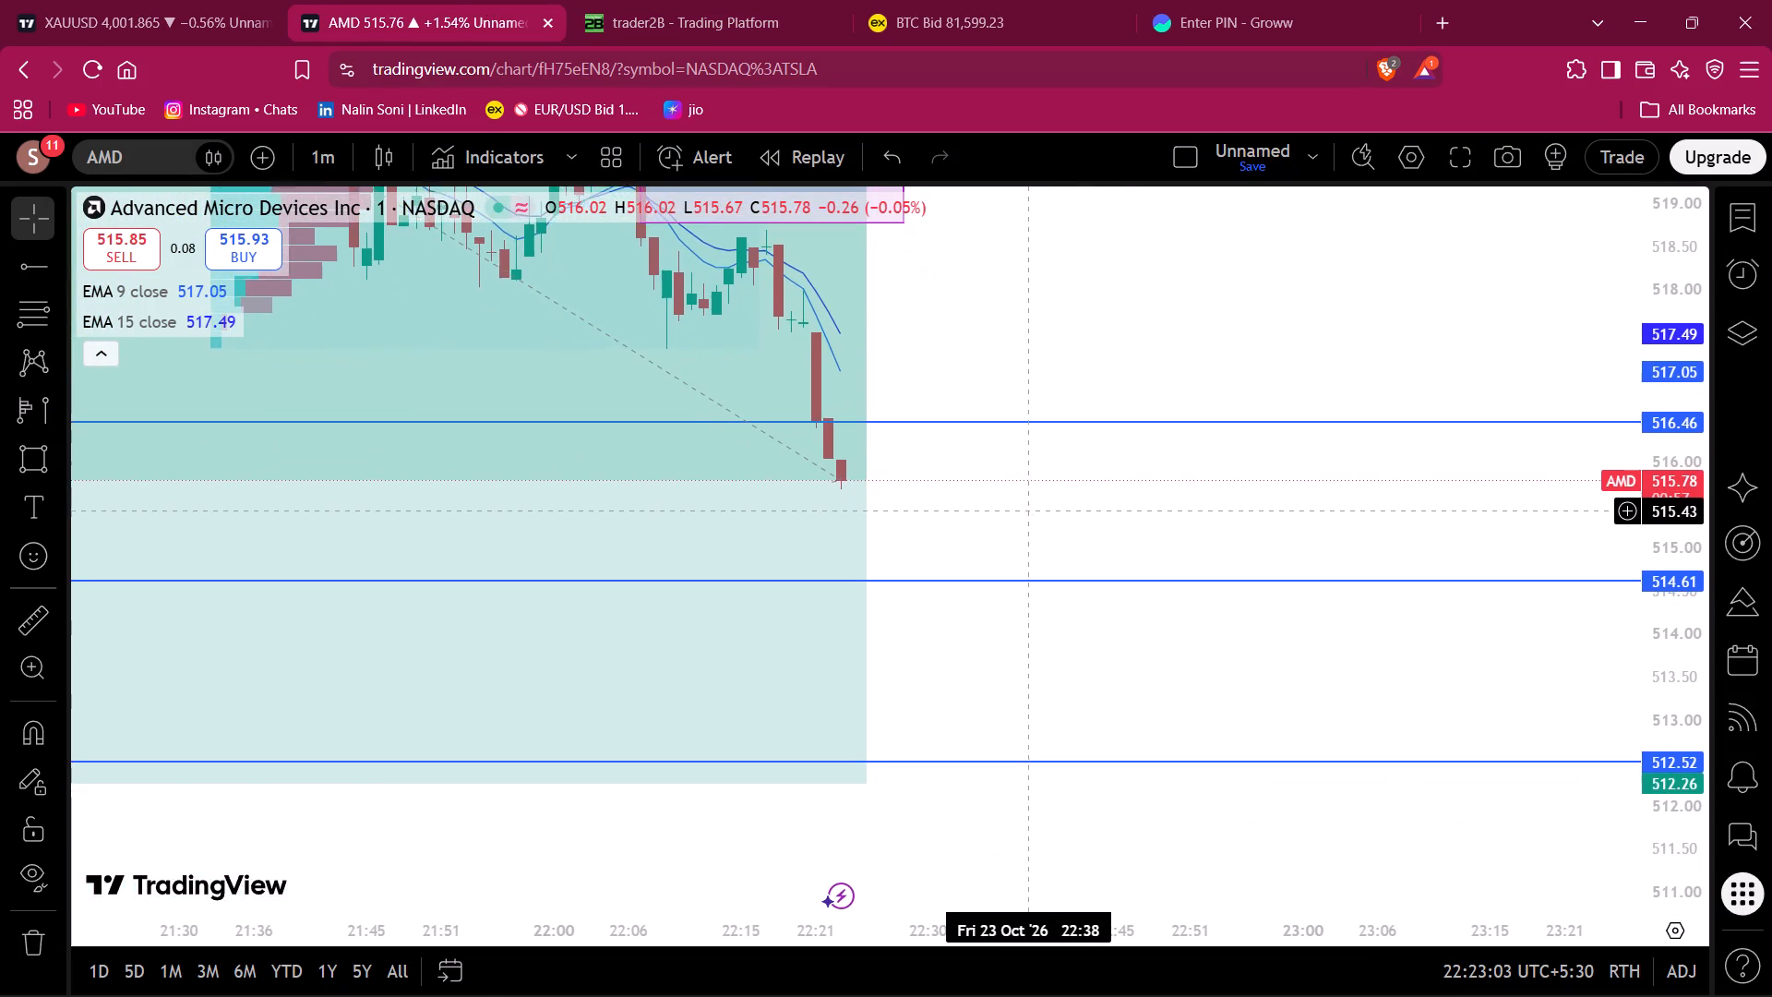
drag(1029, 510, 1025, 504)
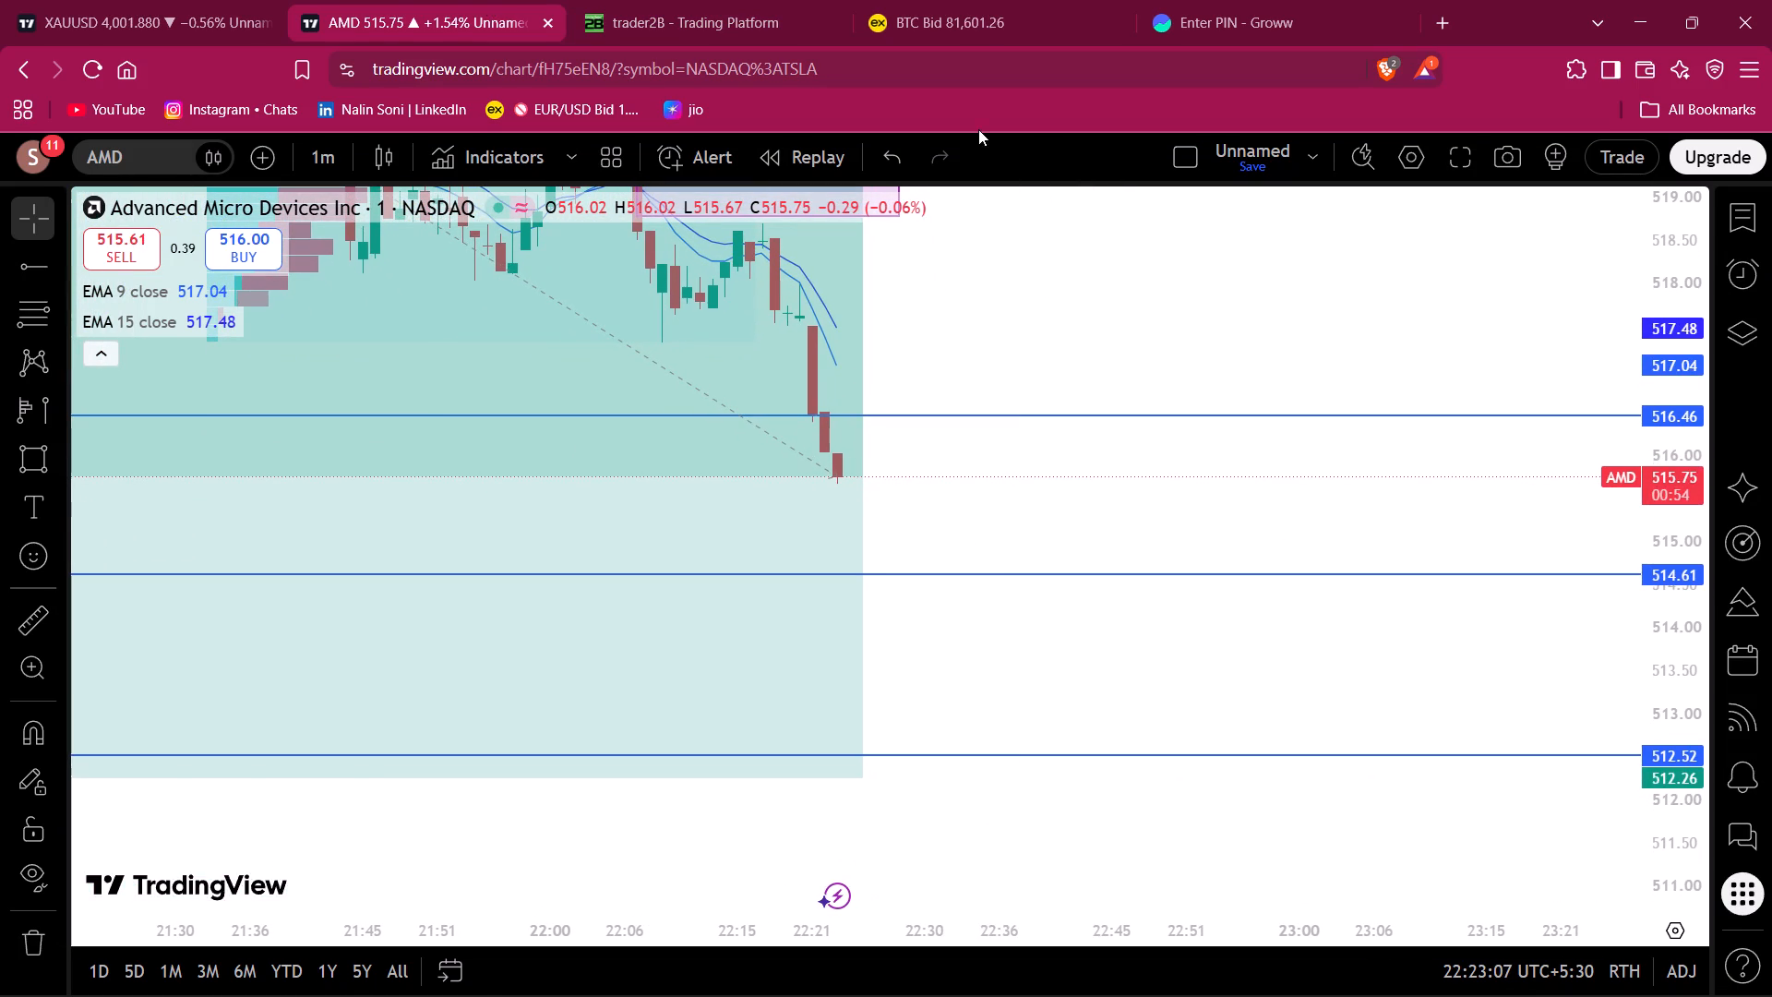
Review the AMD short and the account's Home dashboard on trader2B, and return to the Beginner trading view.
click(710, 0)
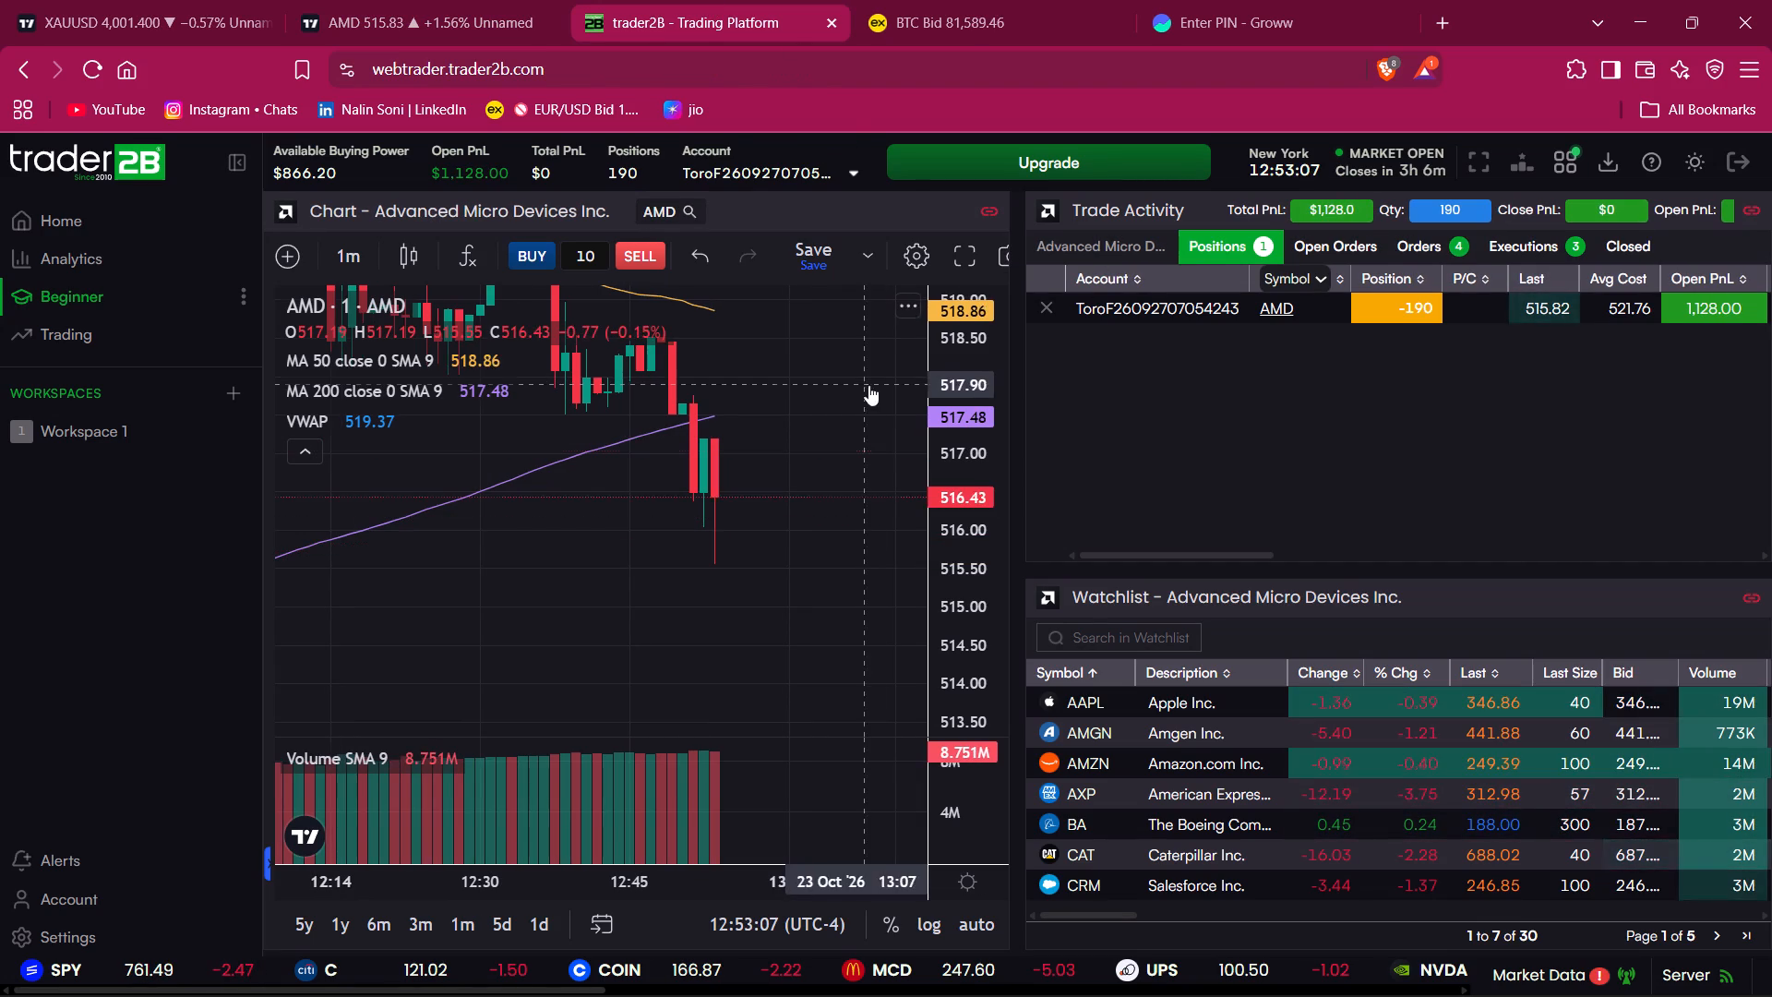
drag(967, 371, 940, 595)
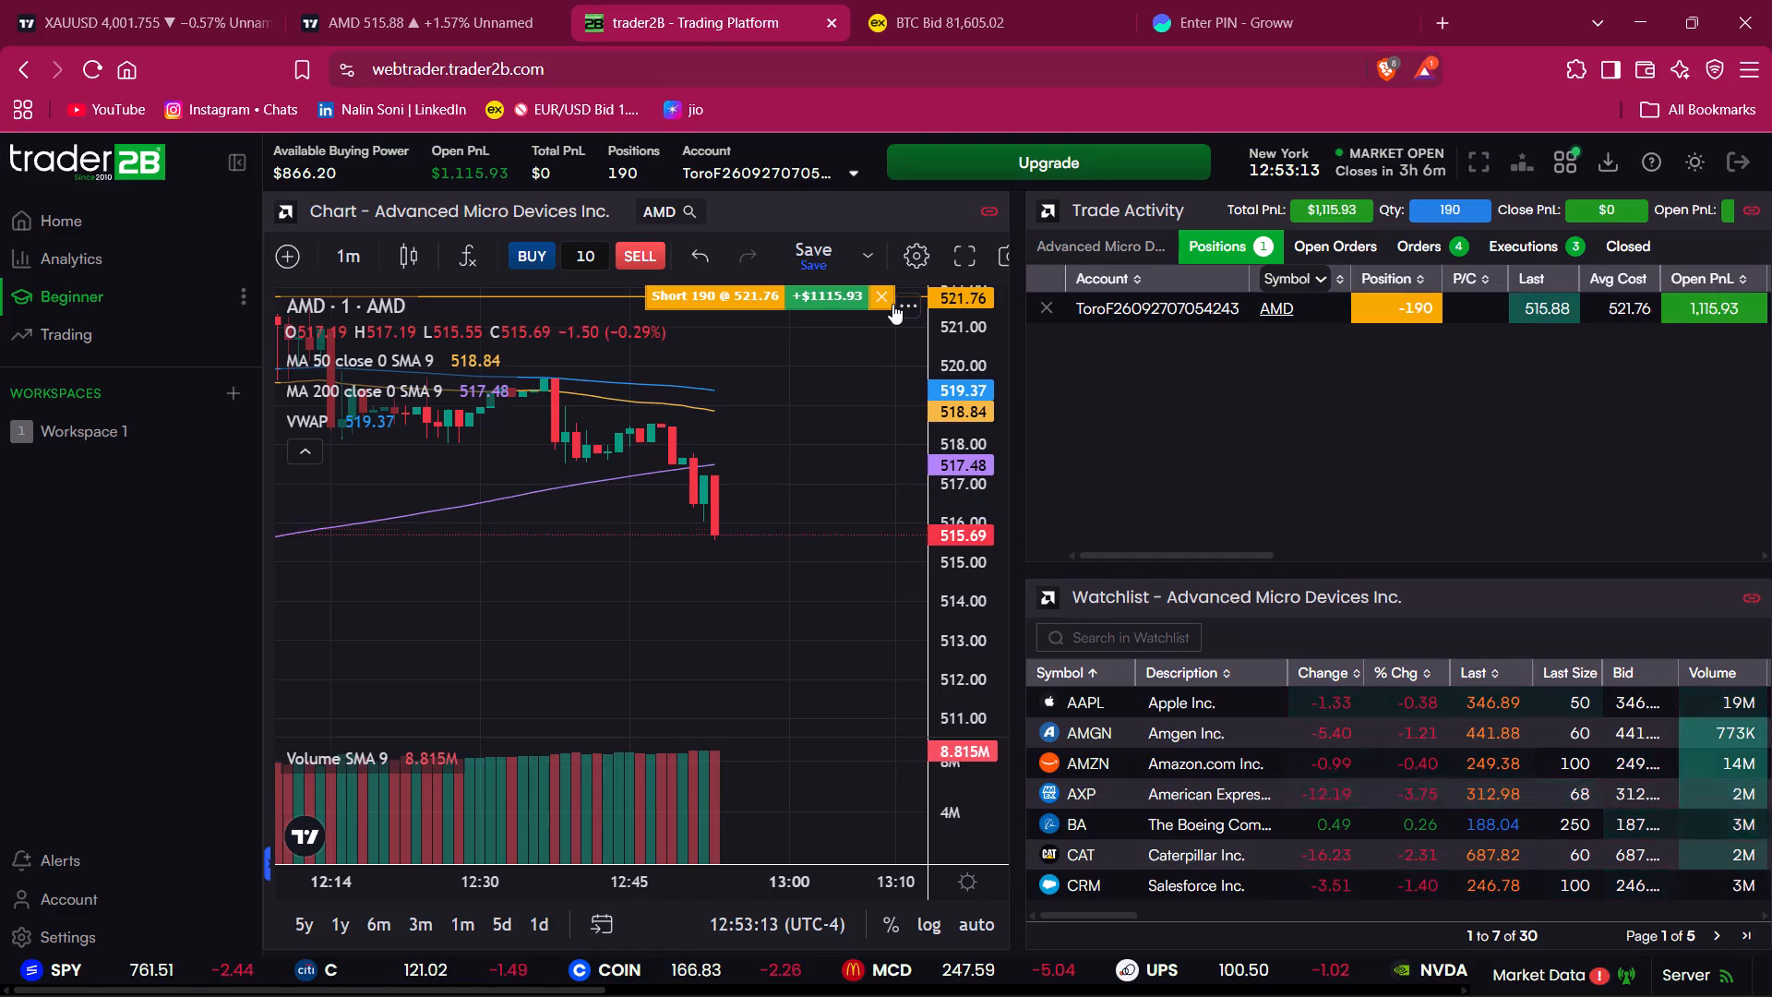
click(90, 231)
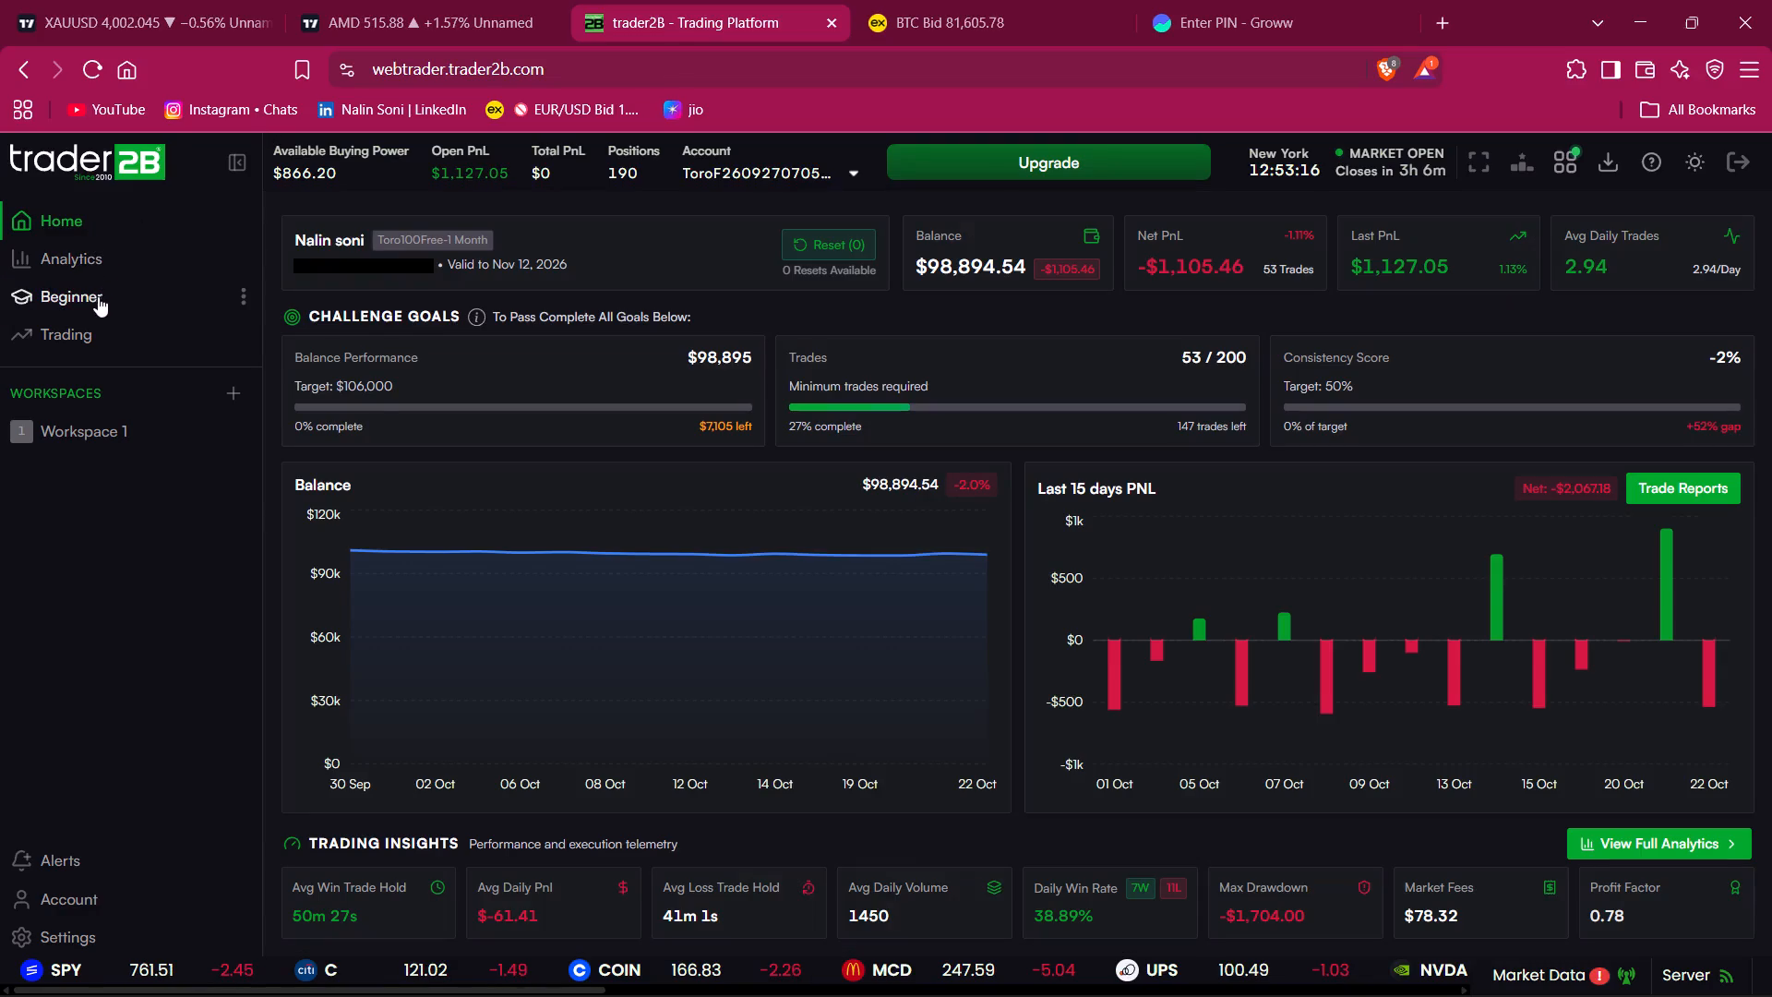
click(89, 301)
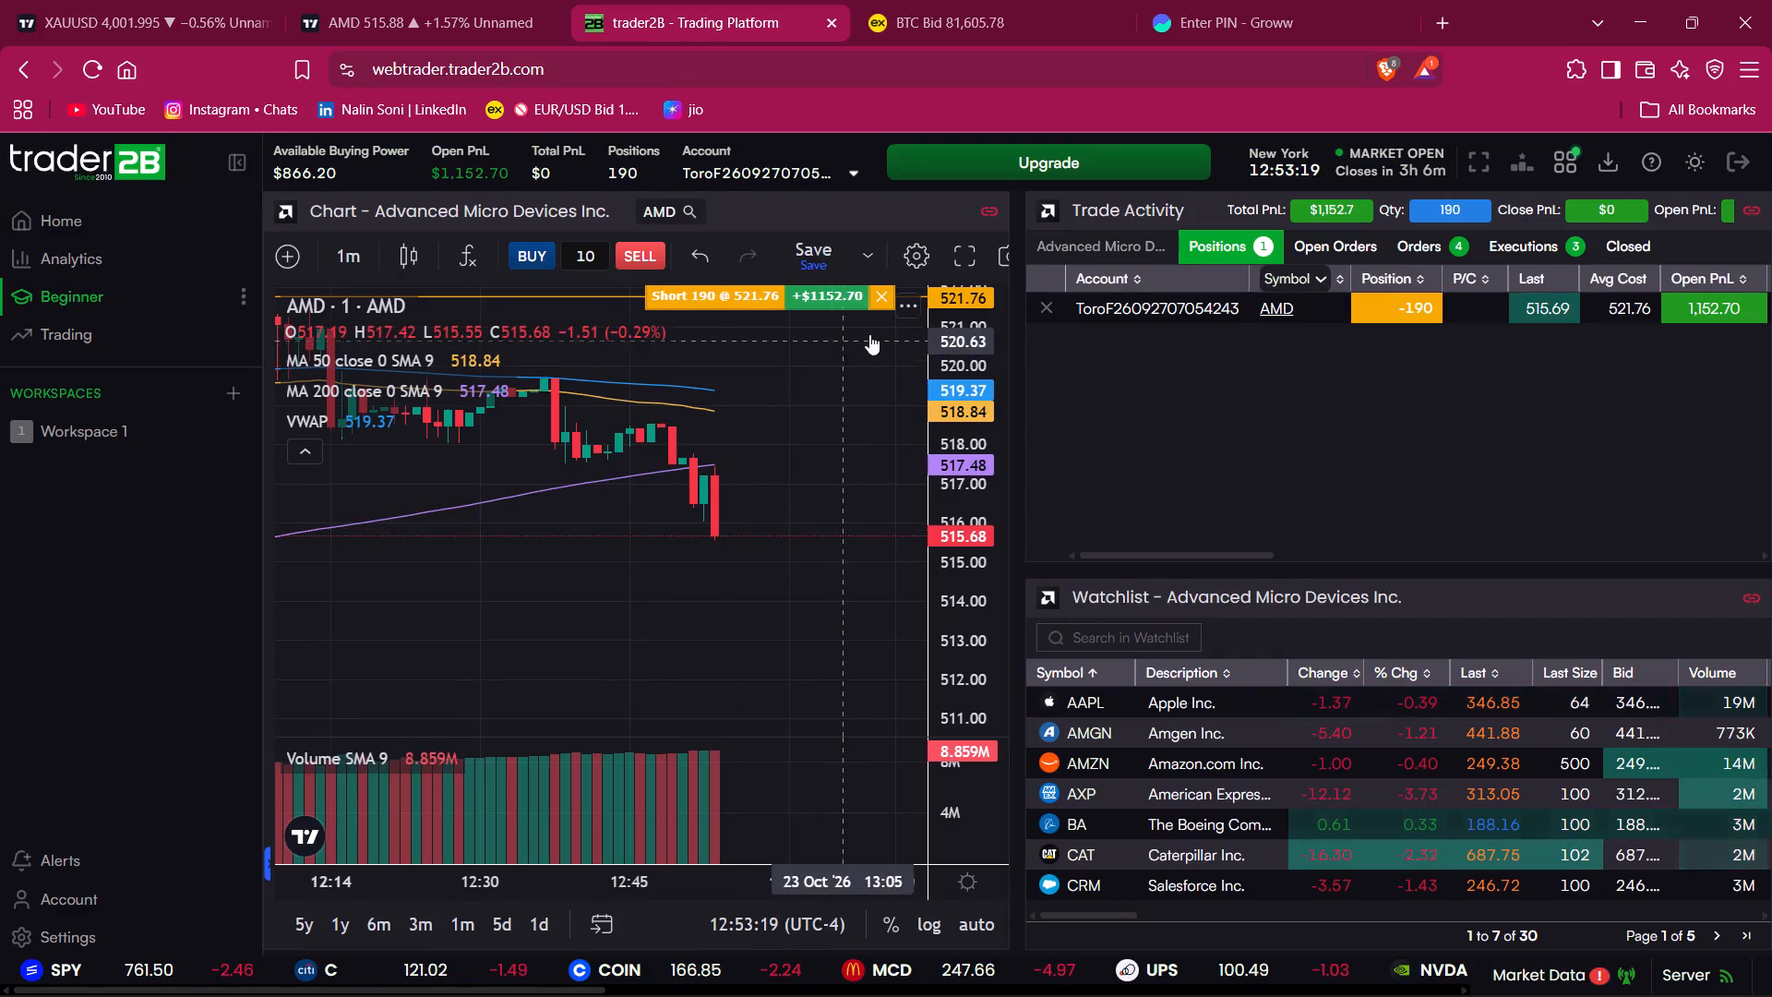
Close the 190-share AMD short with a market buy-to-close order, rechecking AMD's TradingView chart before sending it.
click(885, 300)
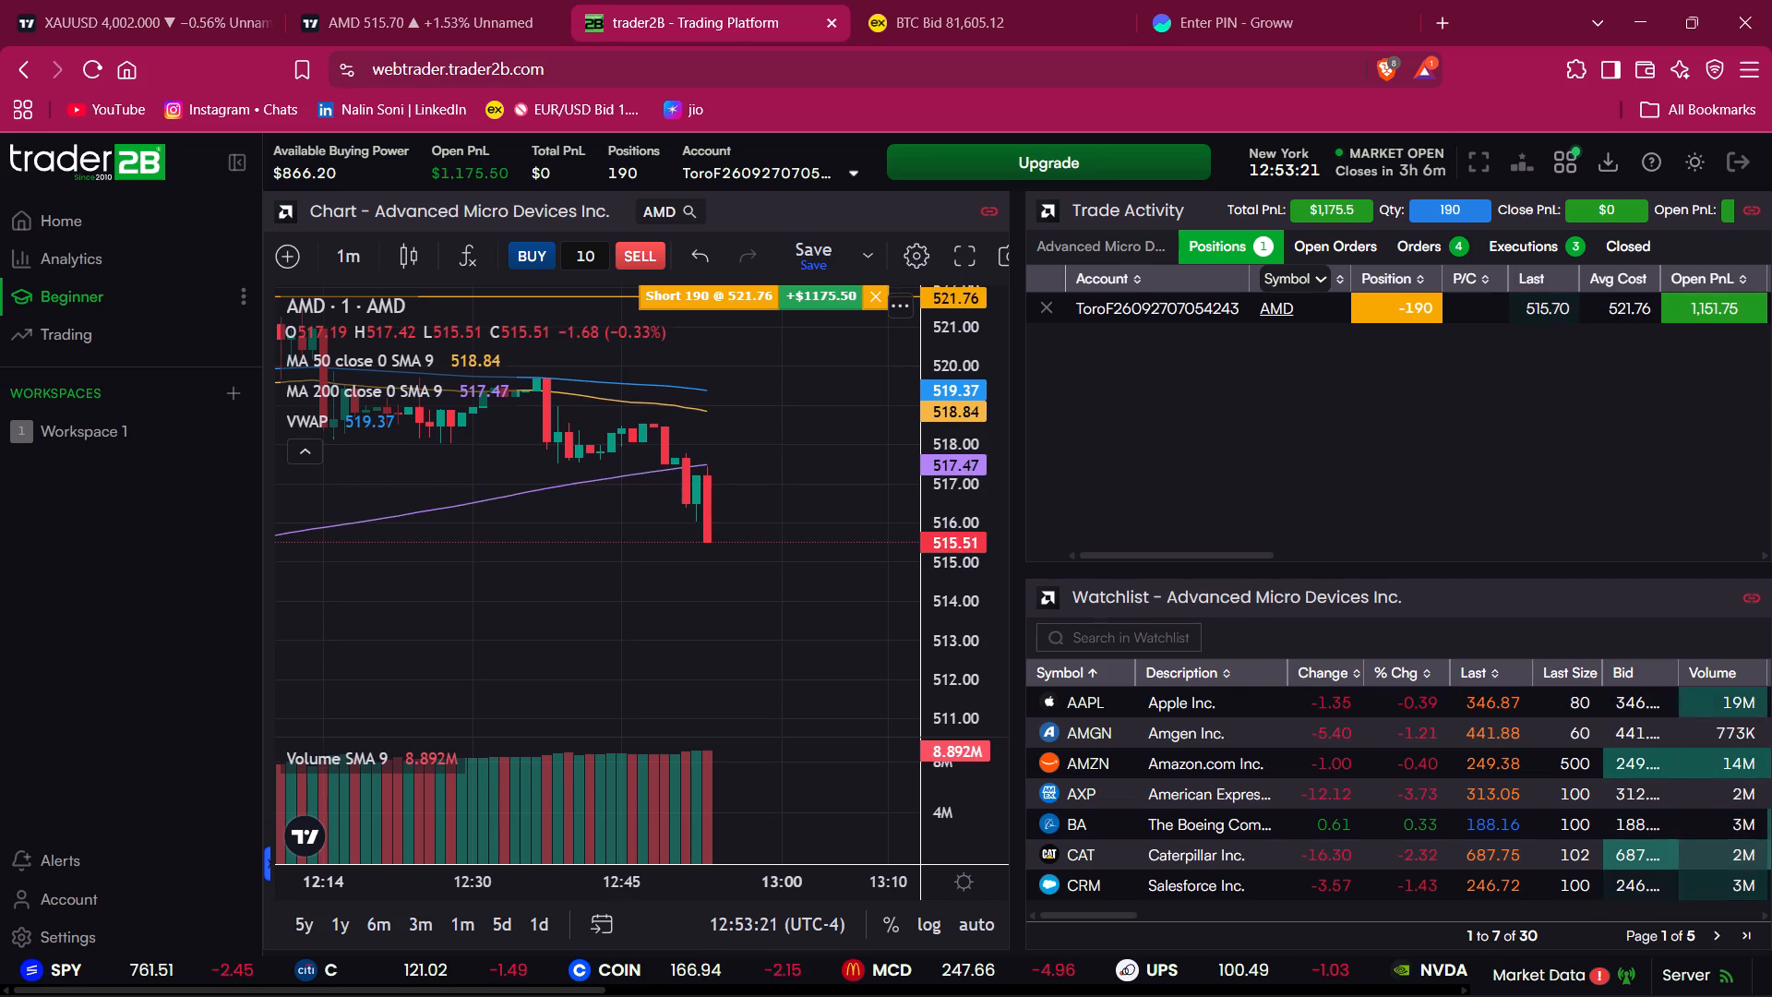
click(872, 297)
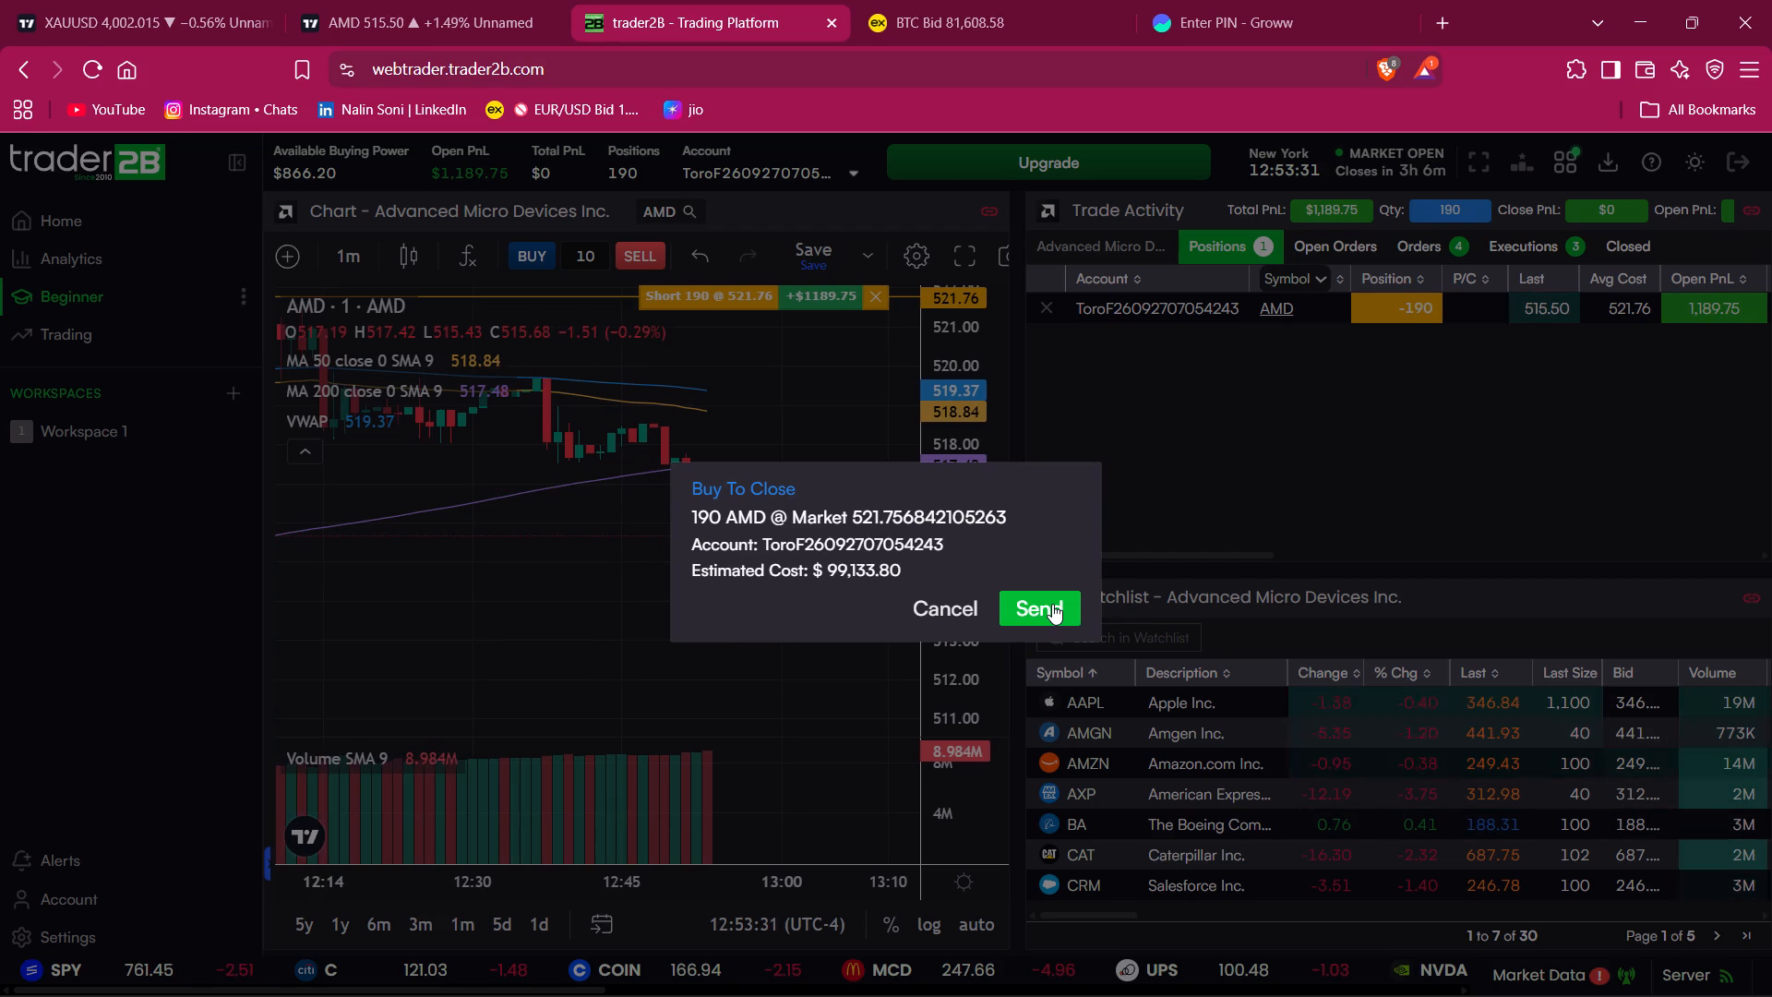
click(462, 0)
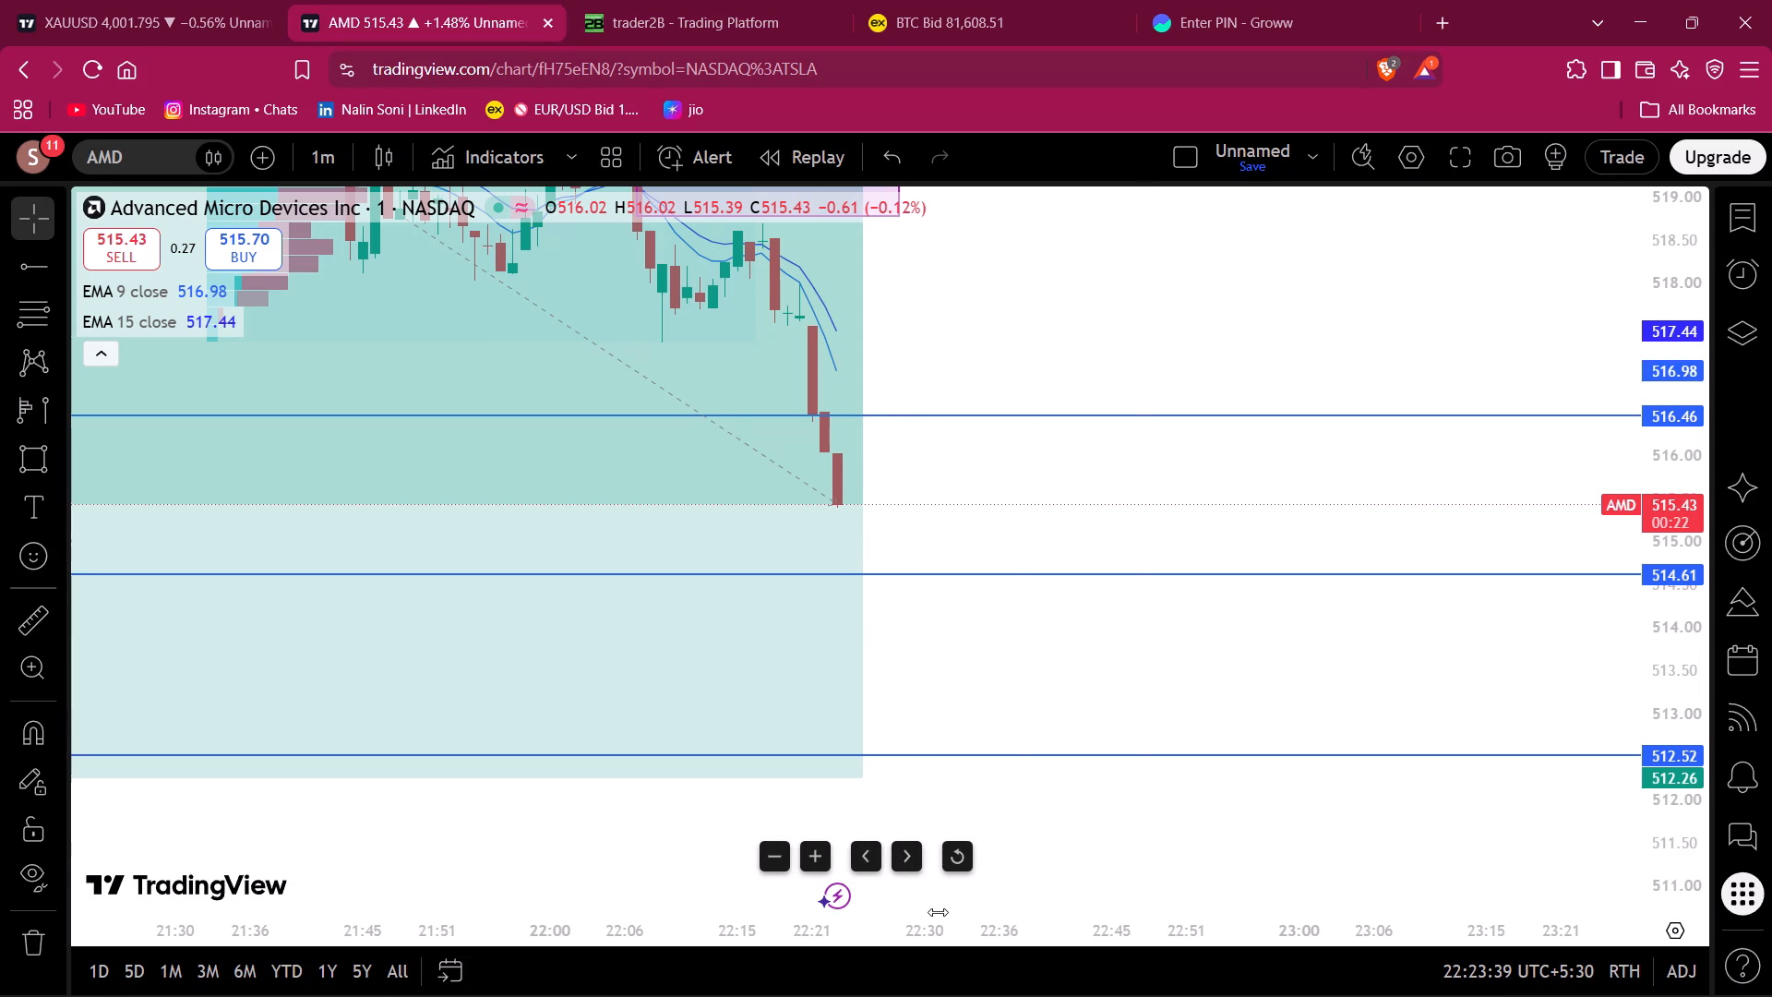
drag(941, 924, 1048, 936)
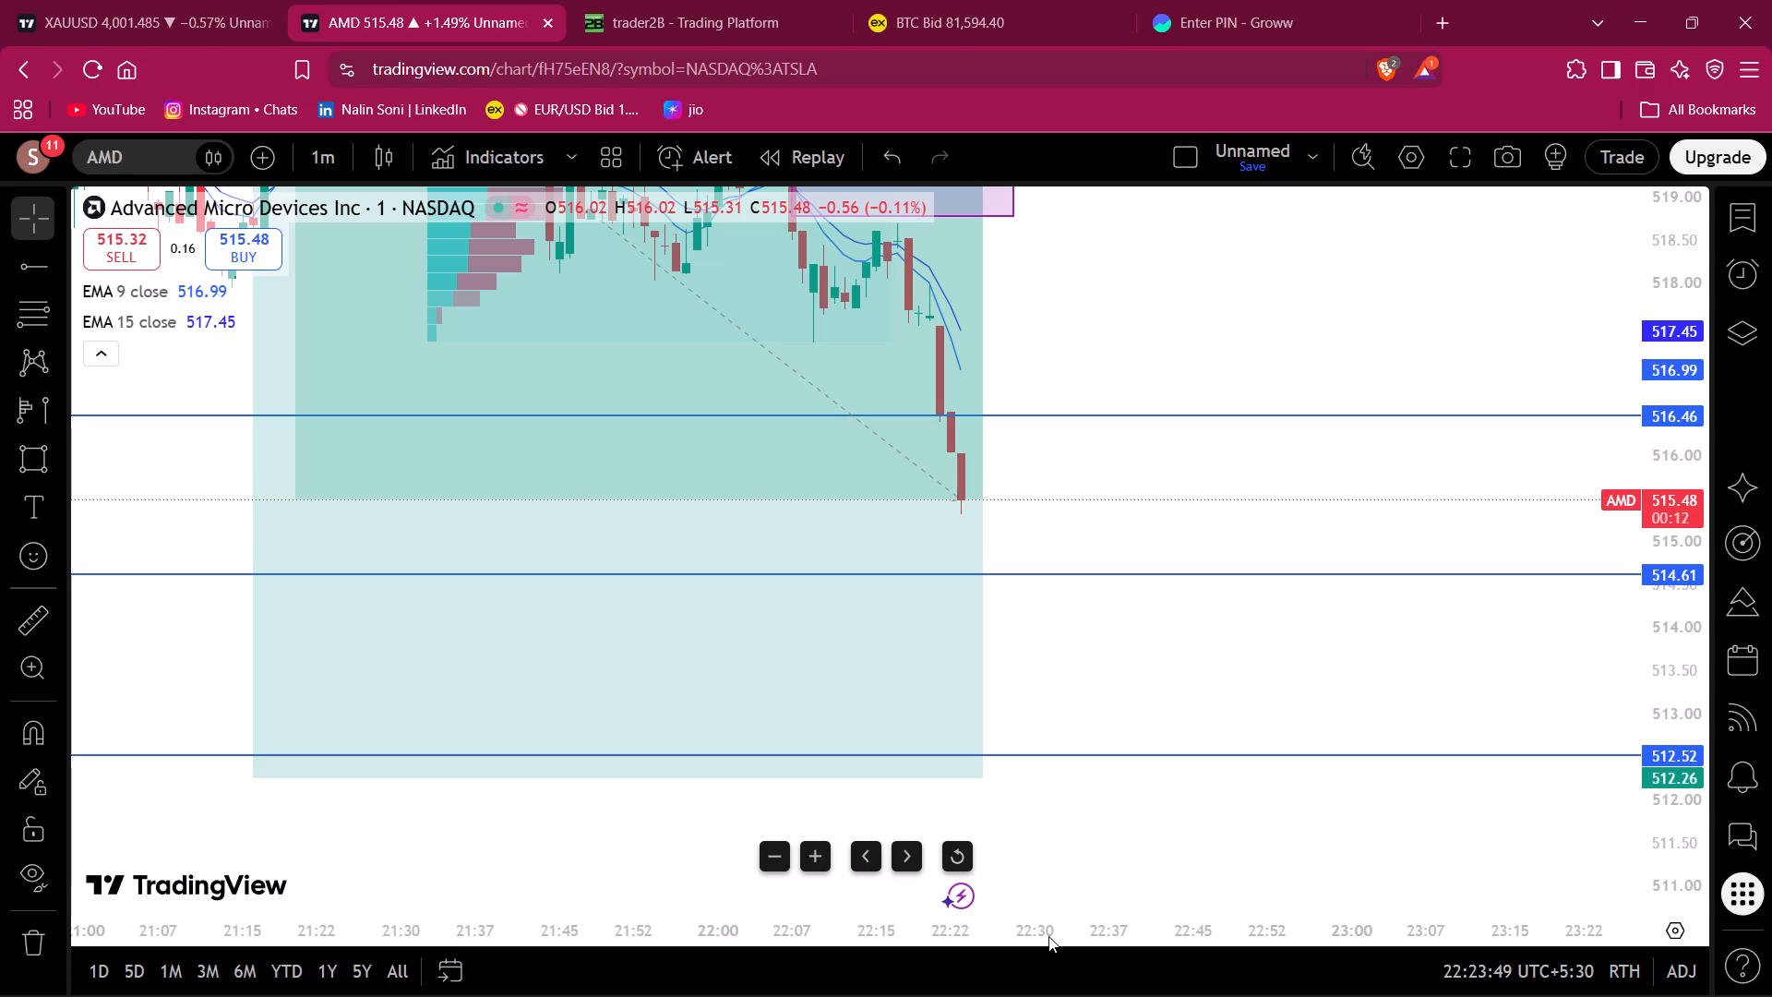
click(632, 0)
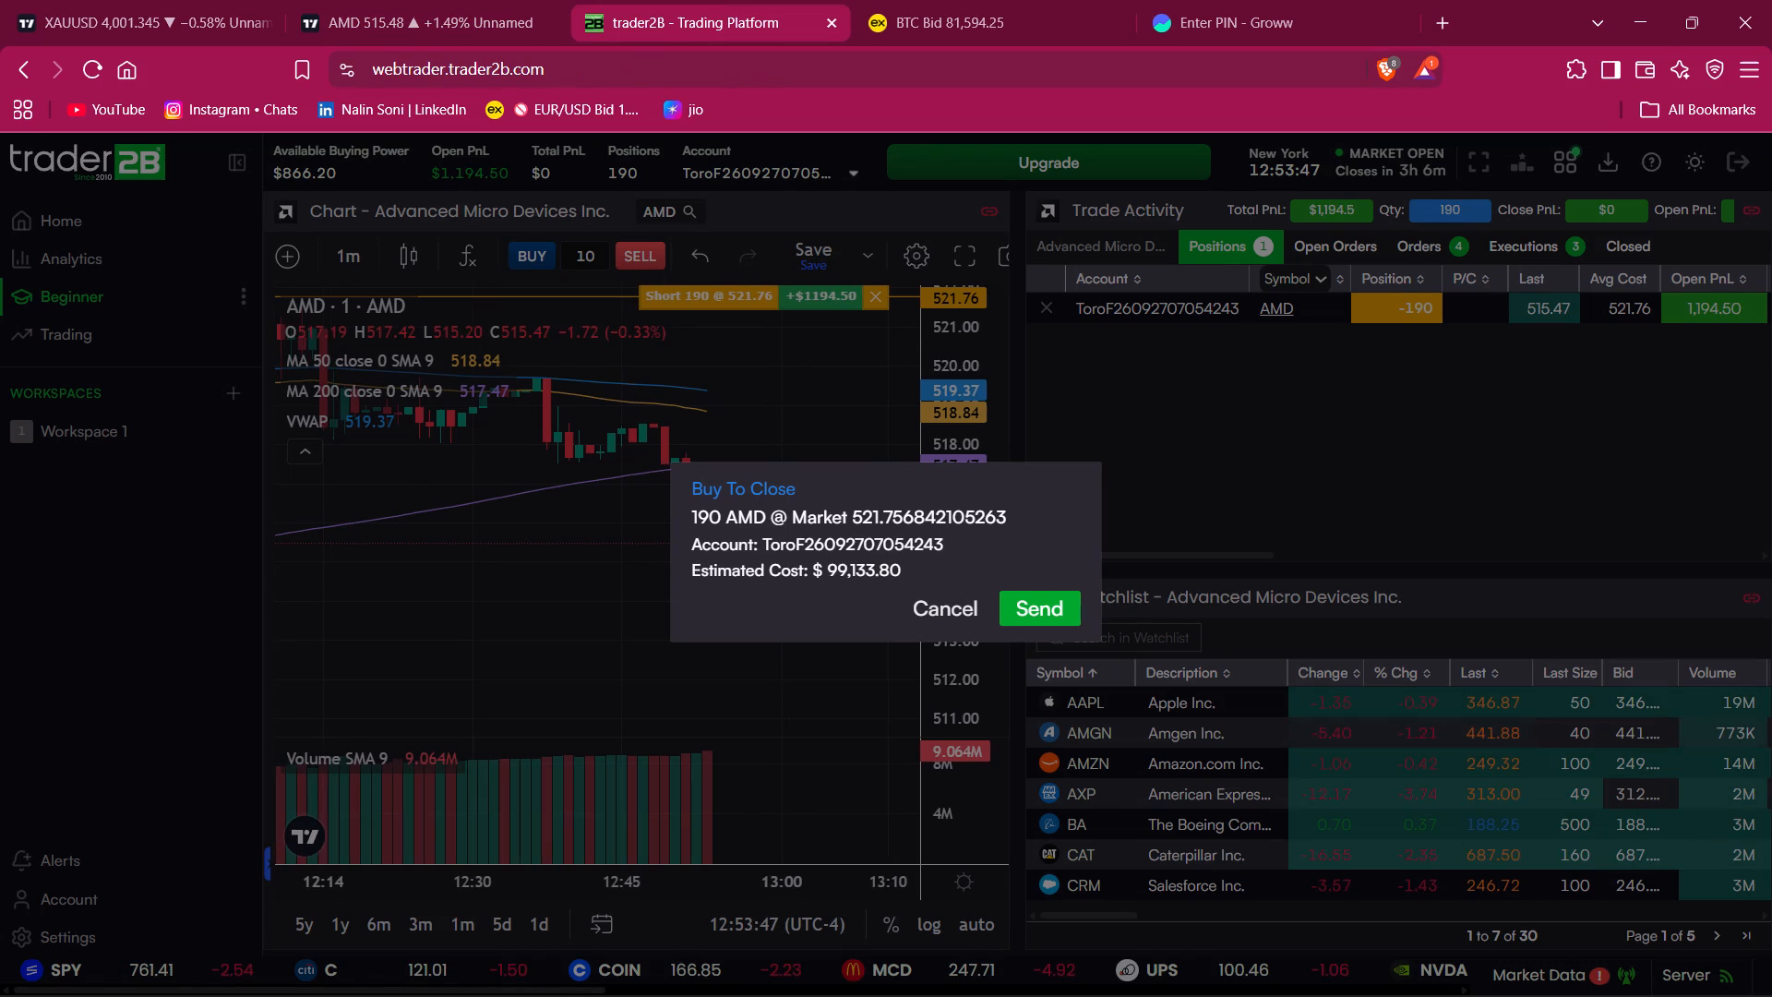
click(1048, 607)
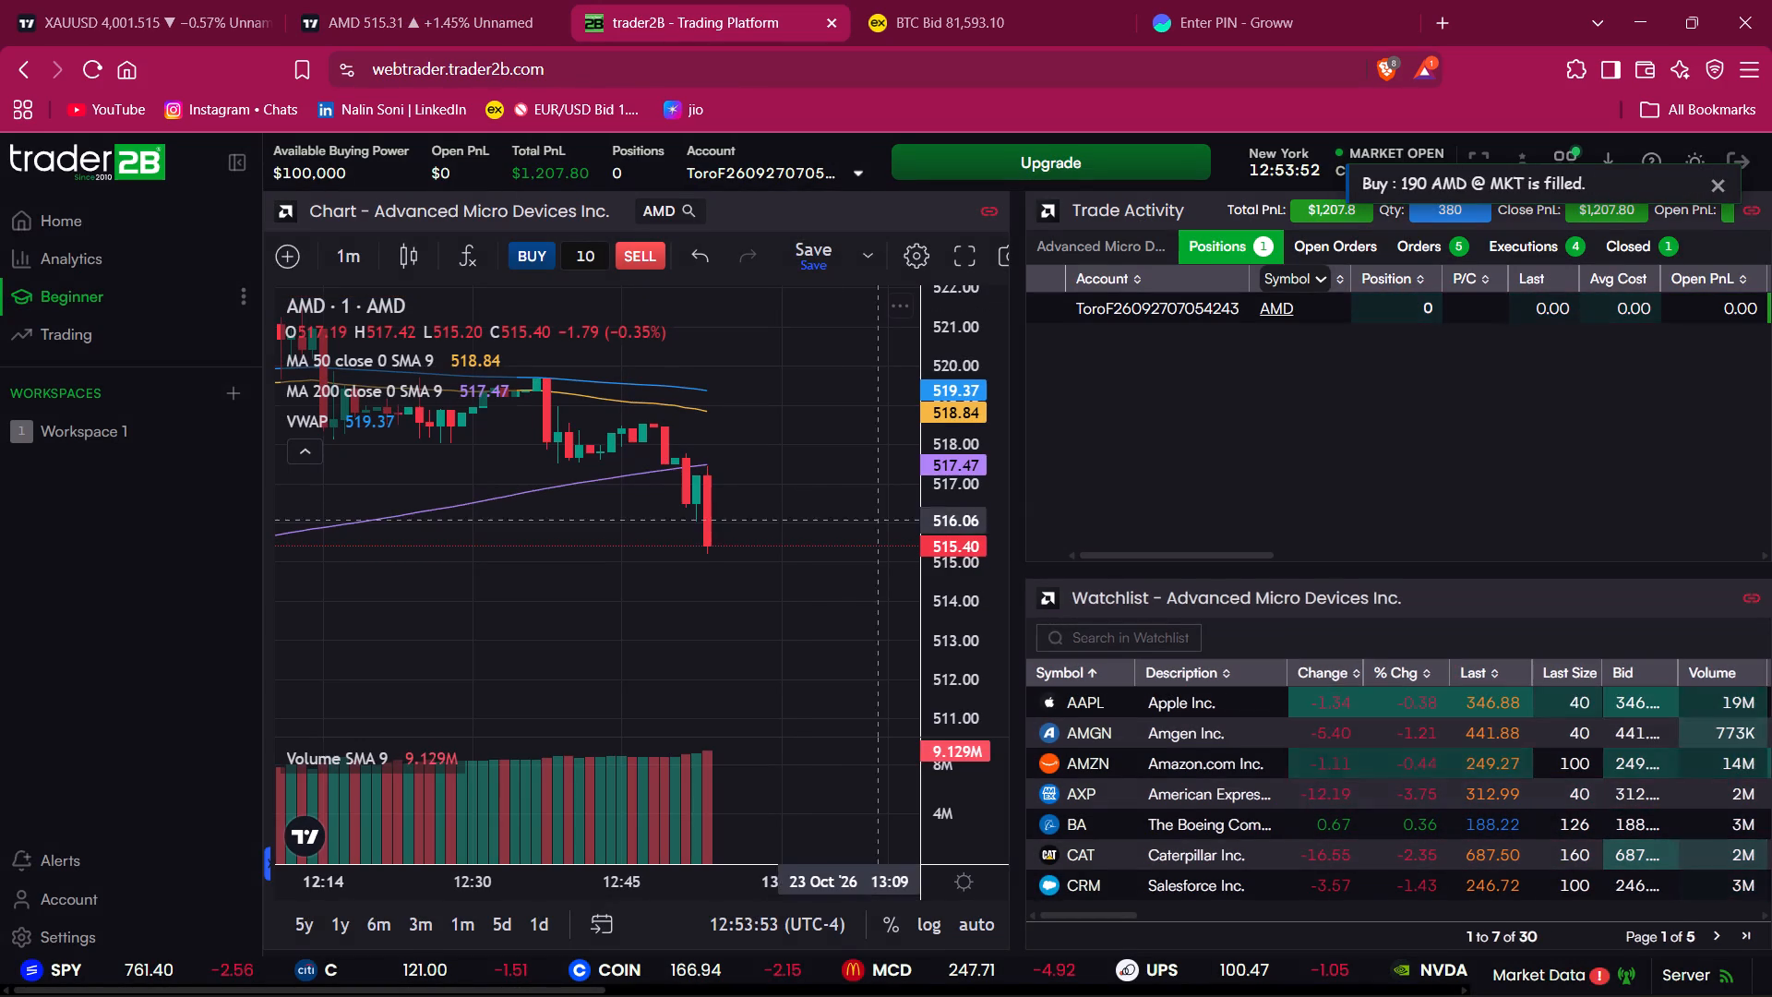
Check the account results on trader2B's Home dashboard, and return to AMD's 1-minute chart on TradingView.
click(90, 226)
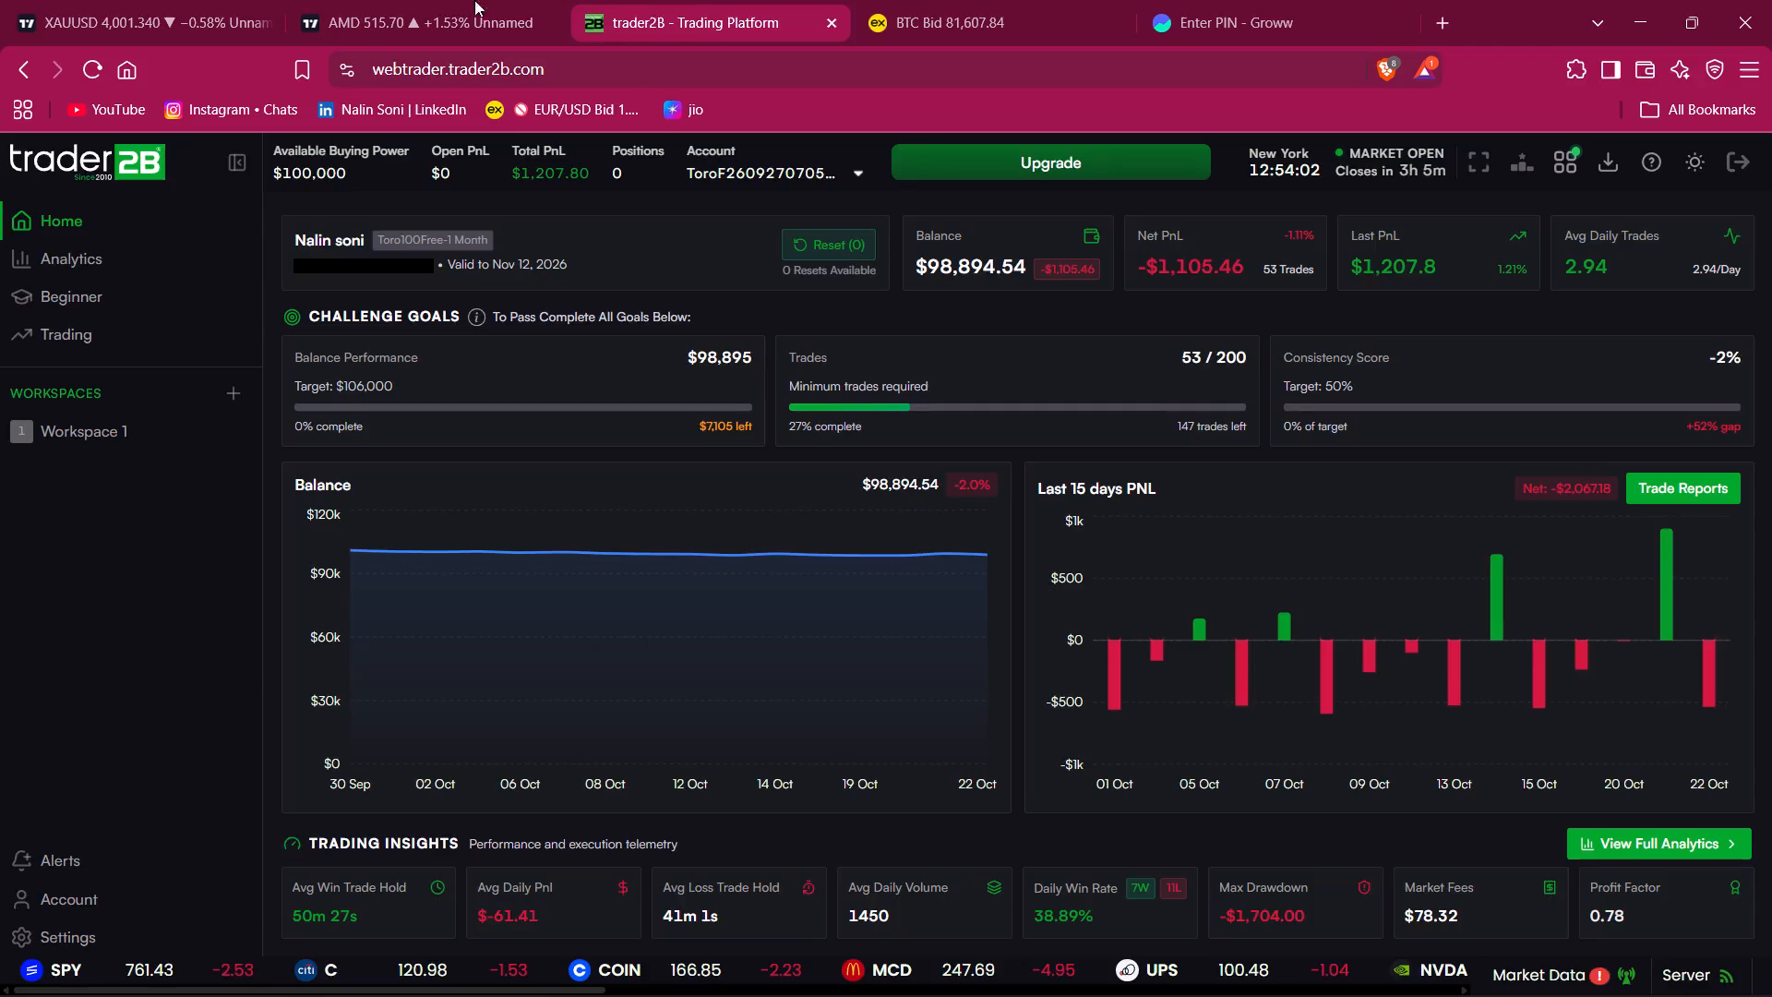
click(430, 0)
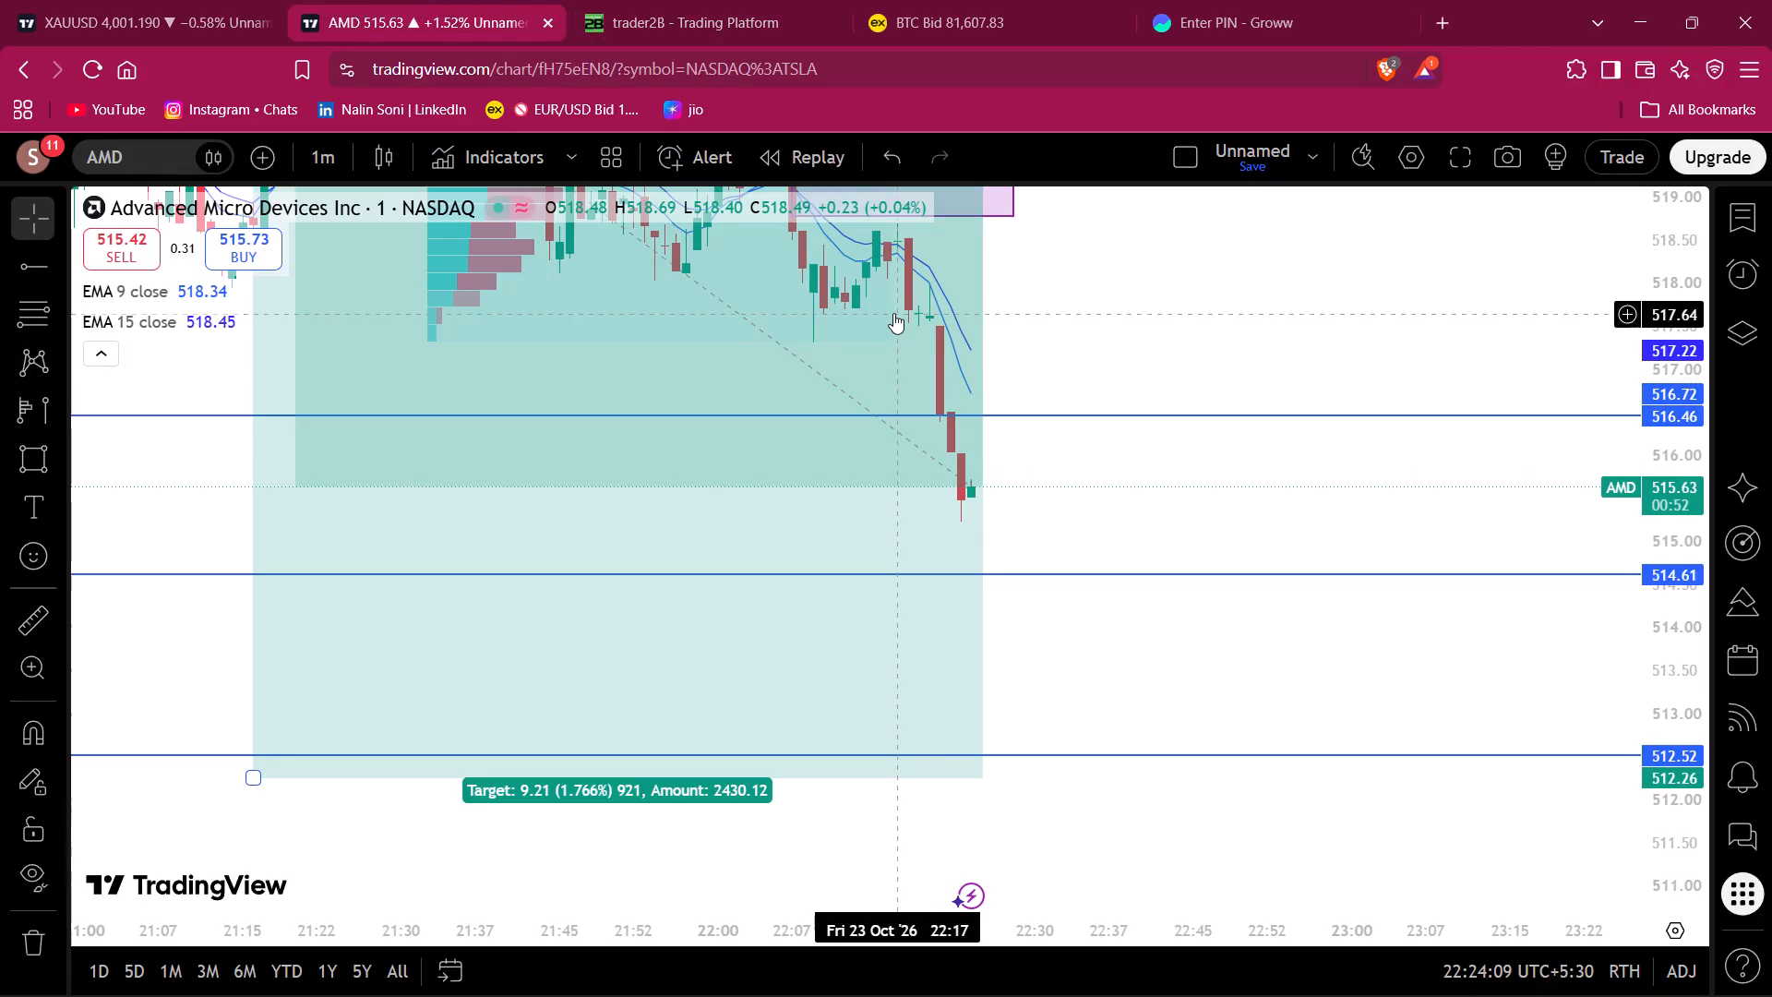
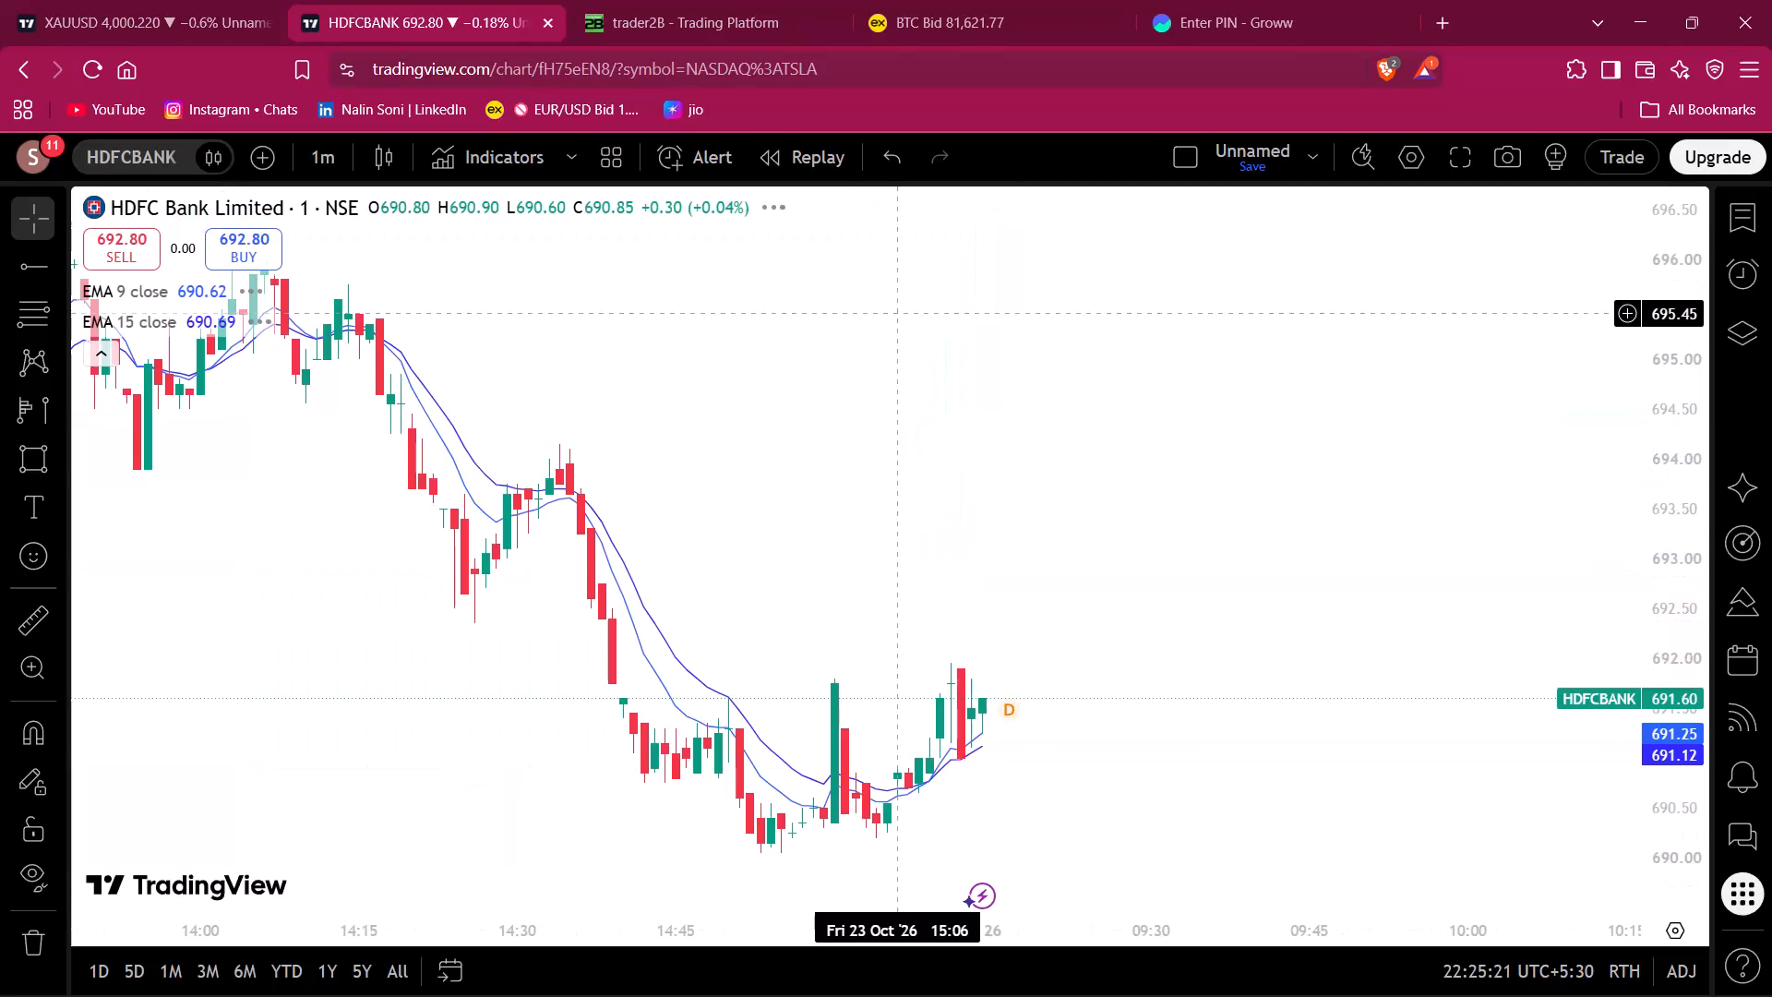
Undo the symbol change to HDFC Bank to bring back AMD's 1-minute chart.
key(ctrl+z)
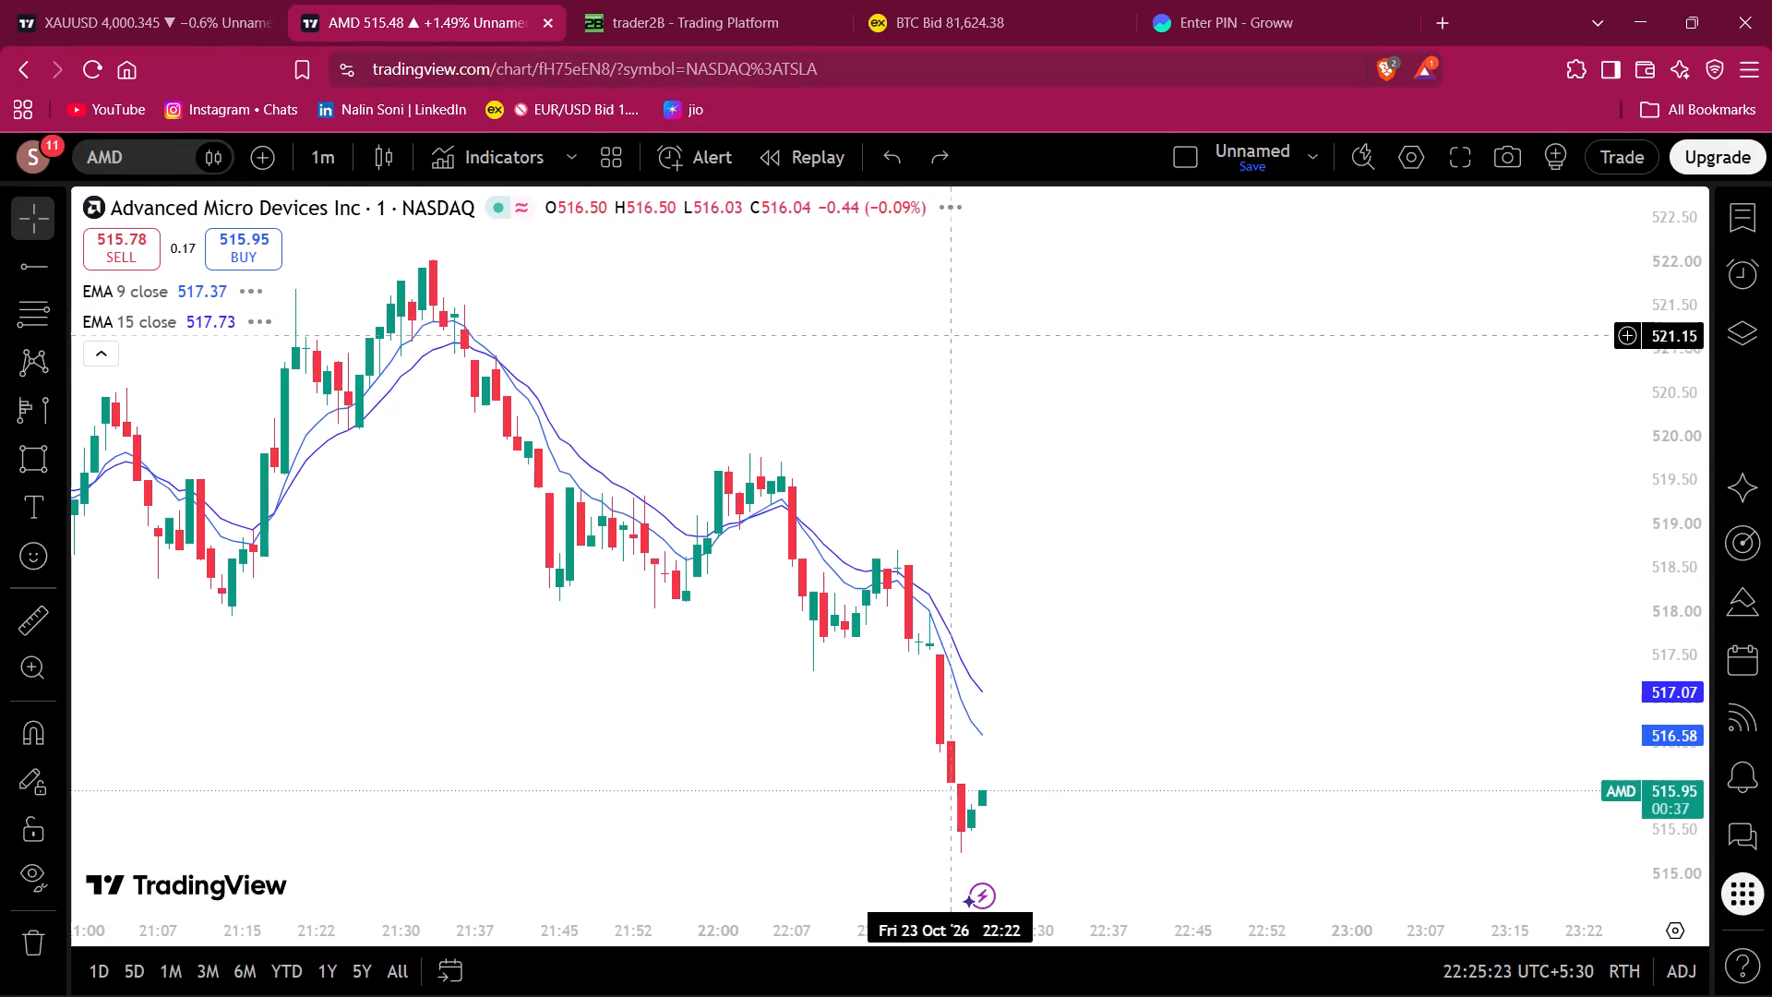
Move the lower purple zone rectangle onto the latest drop, starting at 22:22 and spanning about 516.9 to 517.5.
drag(1134, 538, 1120, 482)
drag(1215, 583, 1107, 386)
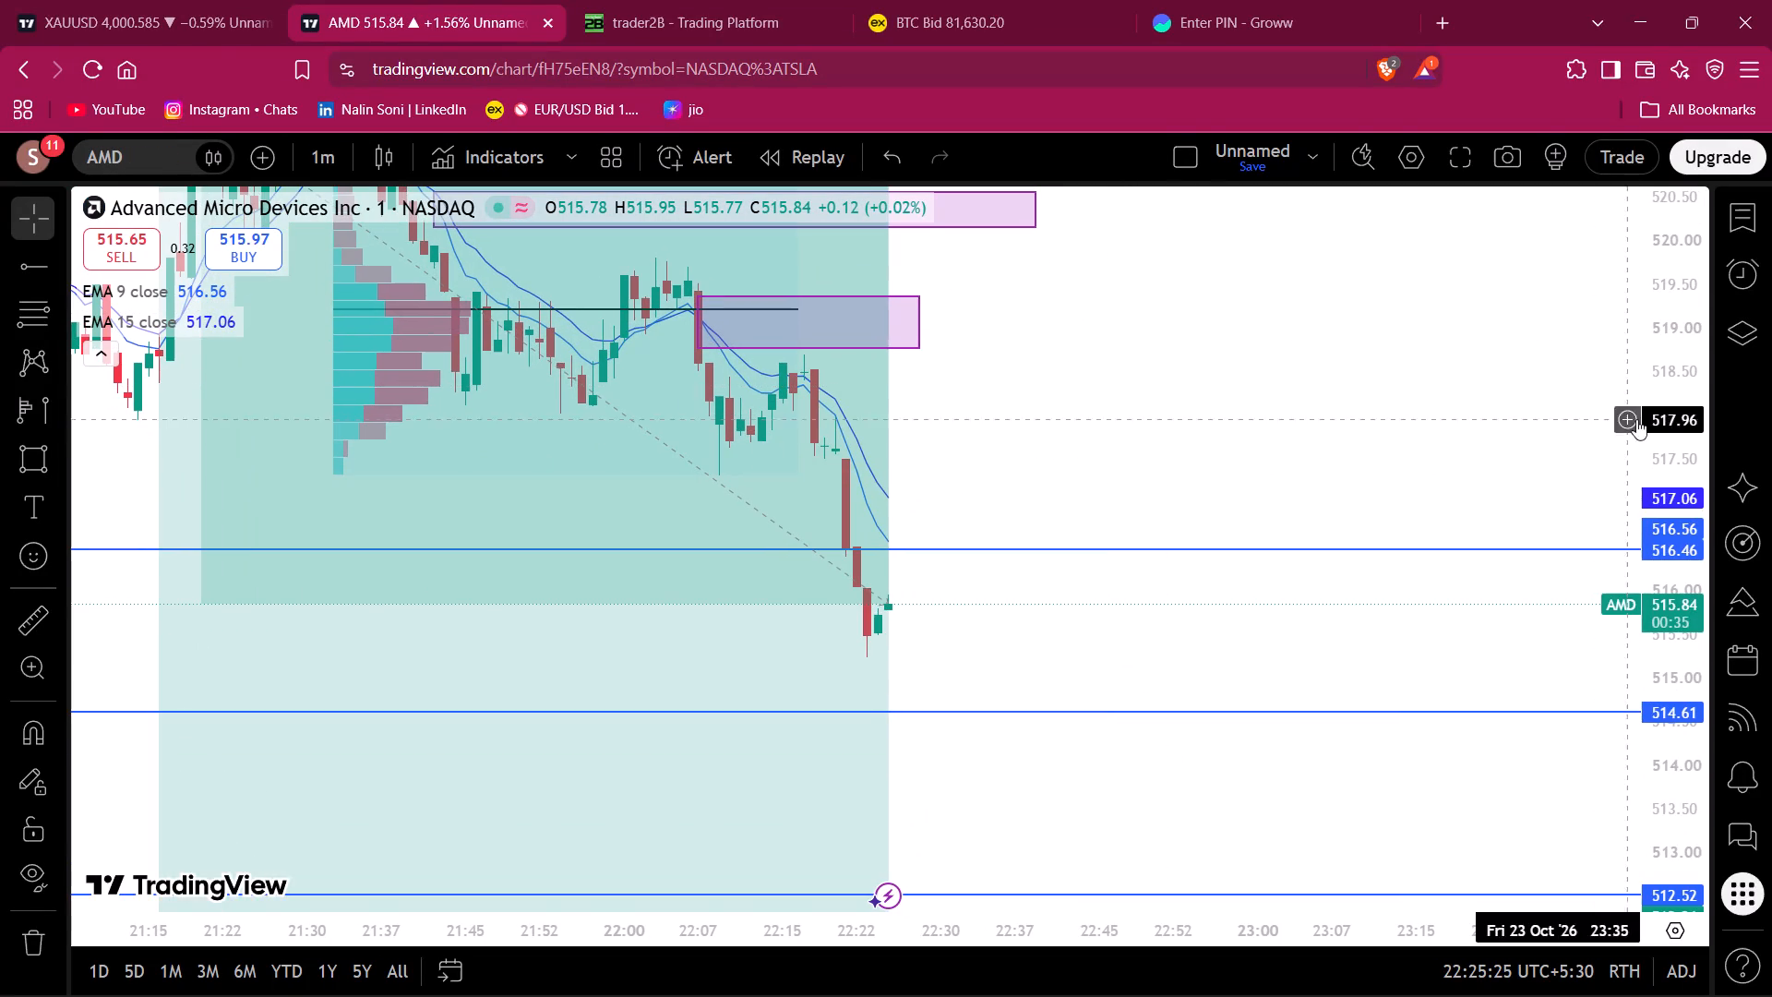
drag(1688, 411, 1671, 529)
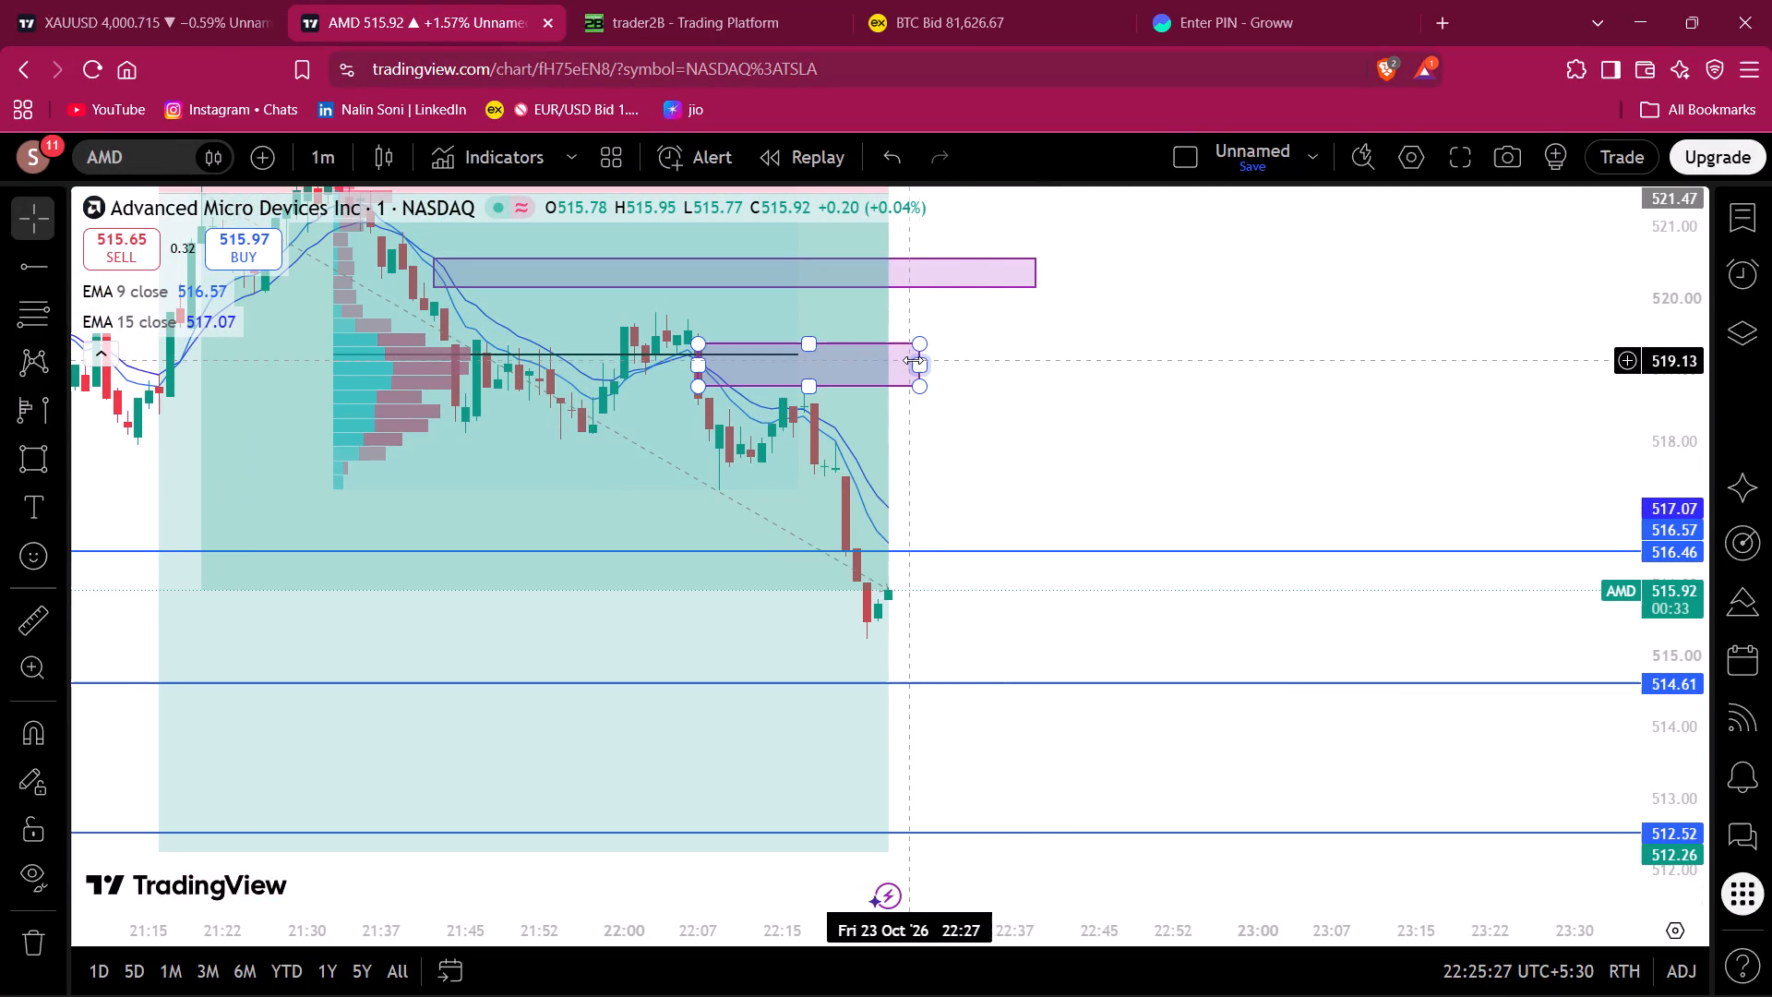
click(913, 360)
drag(902, 358, 1062, 502)
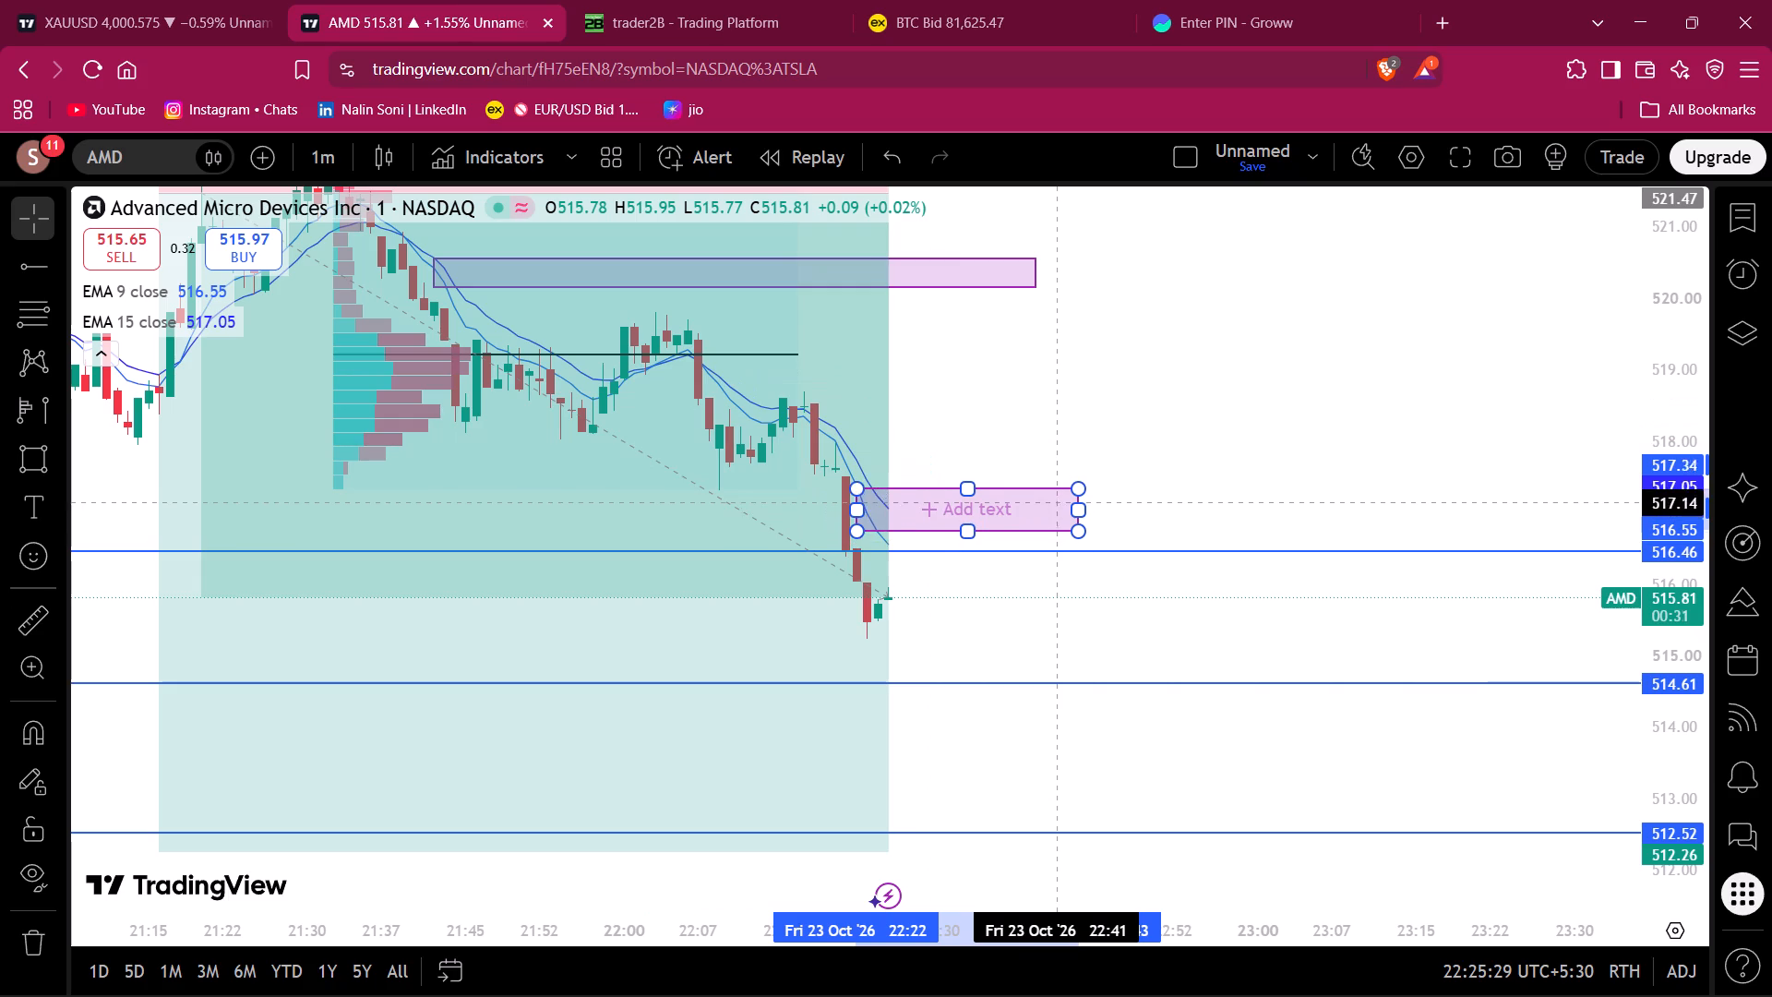
drag(1062, 502, 1061, 494)
click(1229, 502)
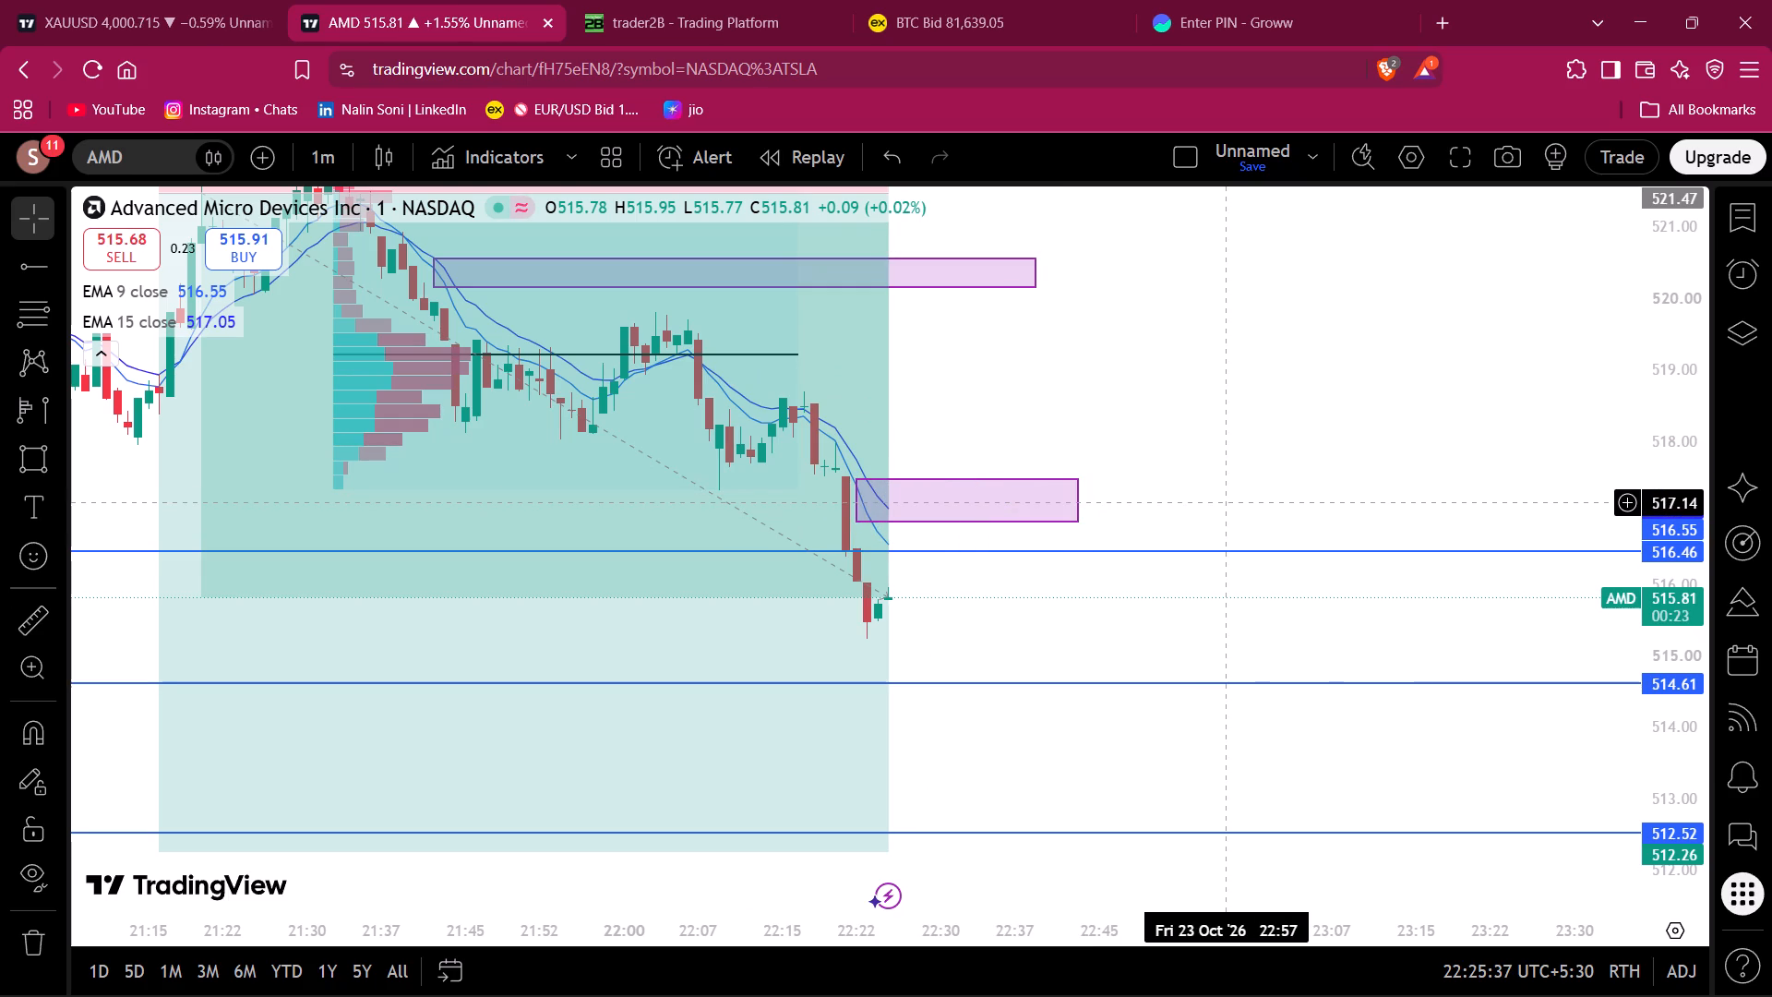
Examine AMD's wider session price action around the marked zones and levels, and check the account's Home dashboard on trader2B.
drag(795, 486, 953, 632)
drag(1010, 624, 1084, 679)
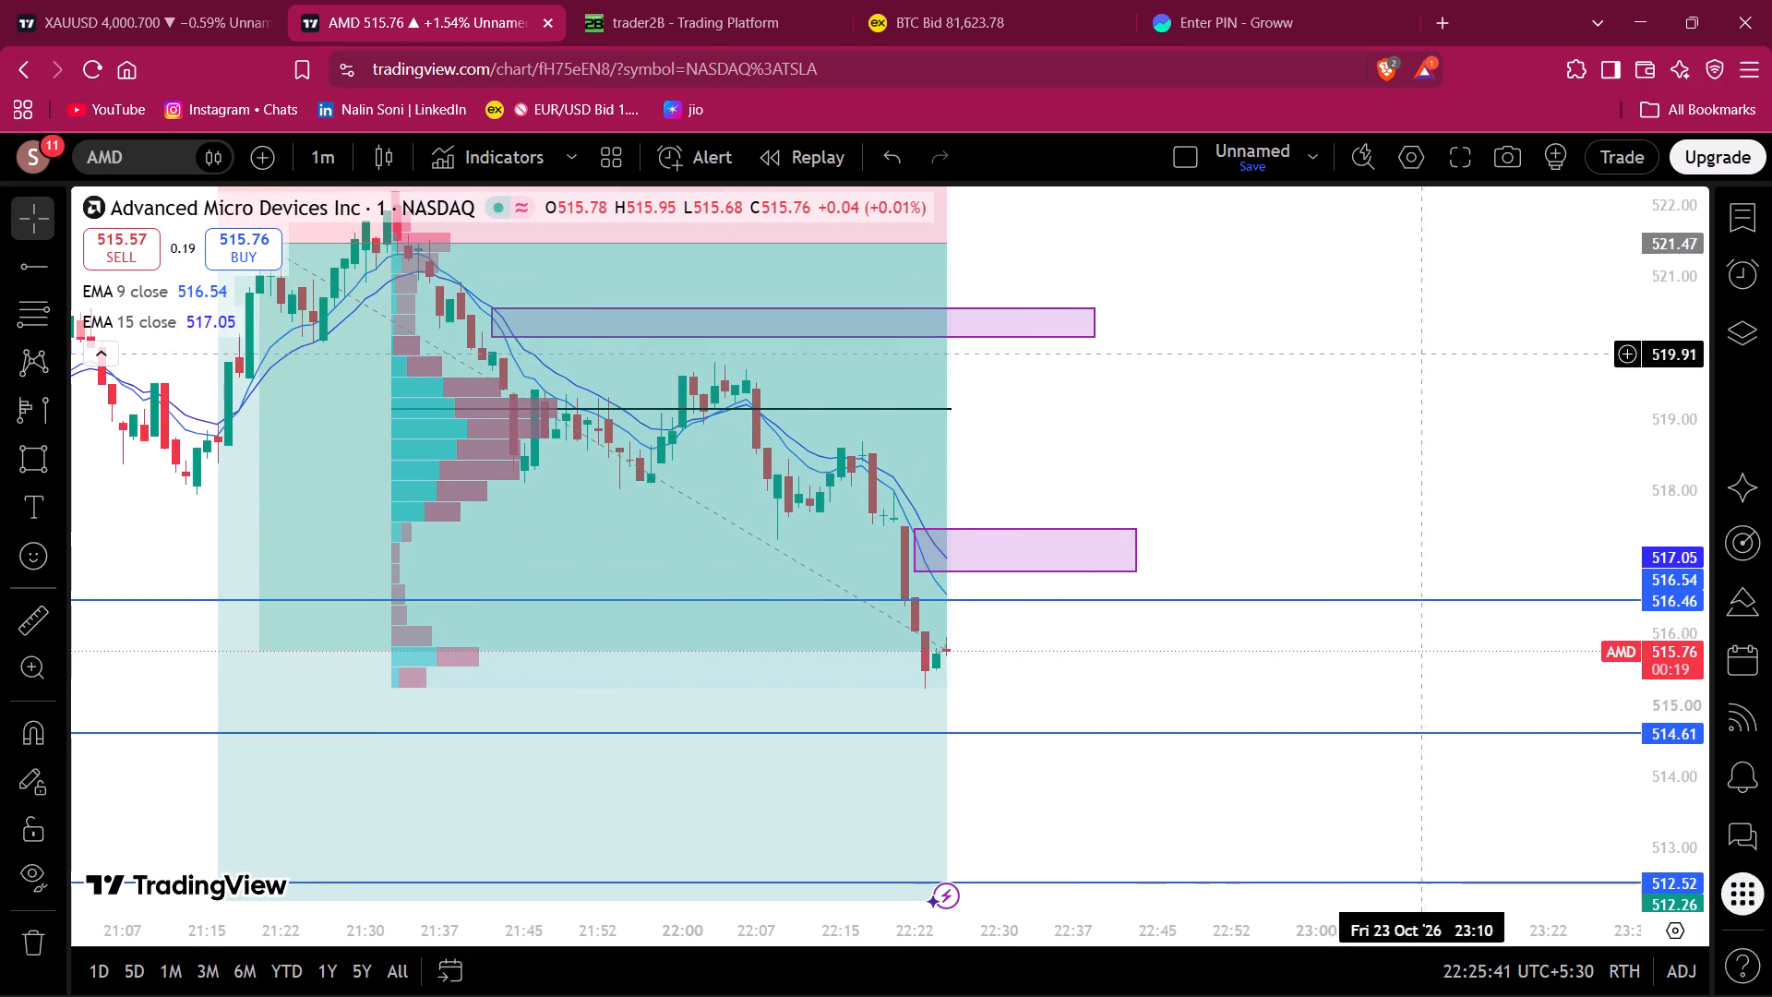
drag(1679, 298, 1682, 390)
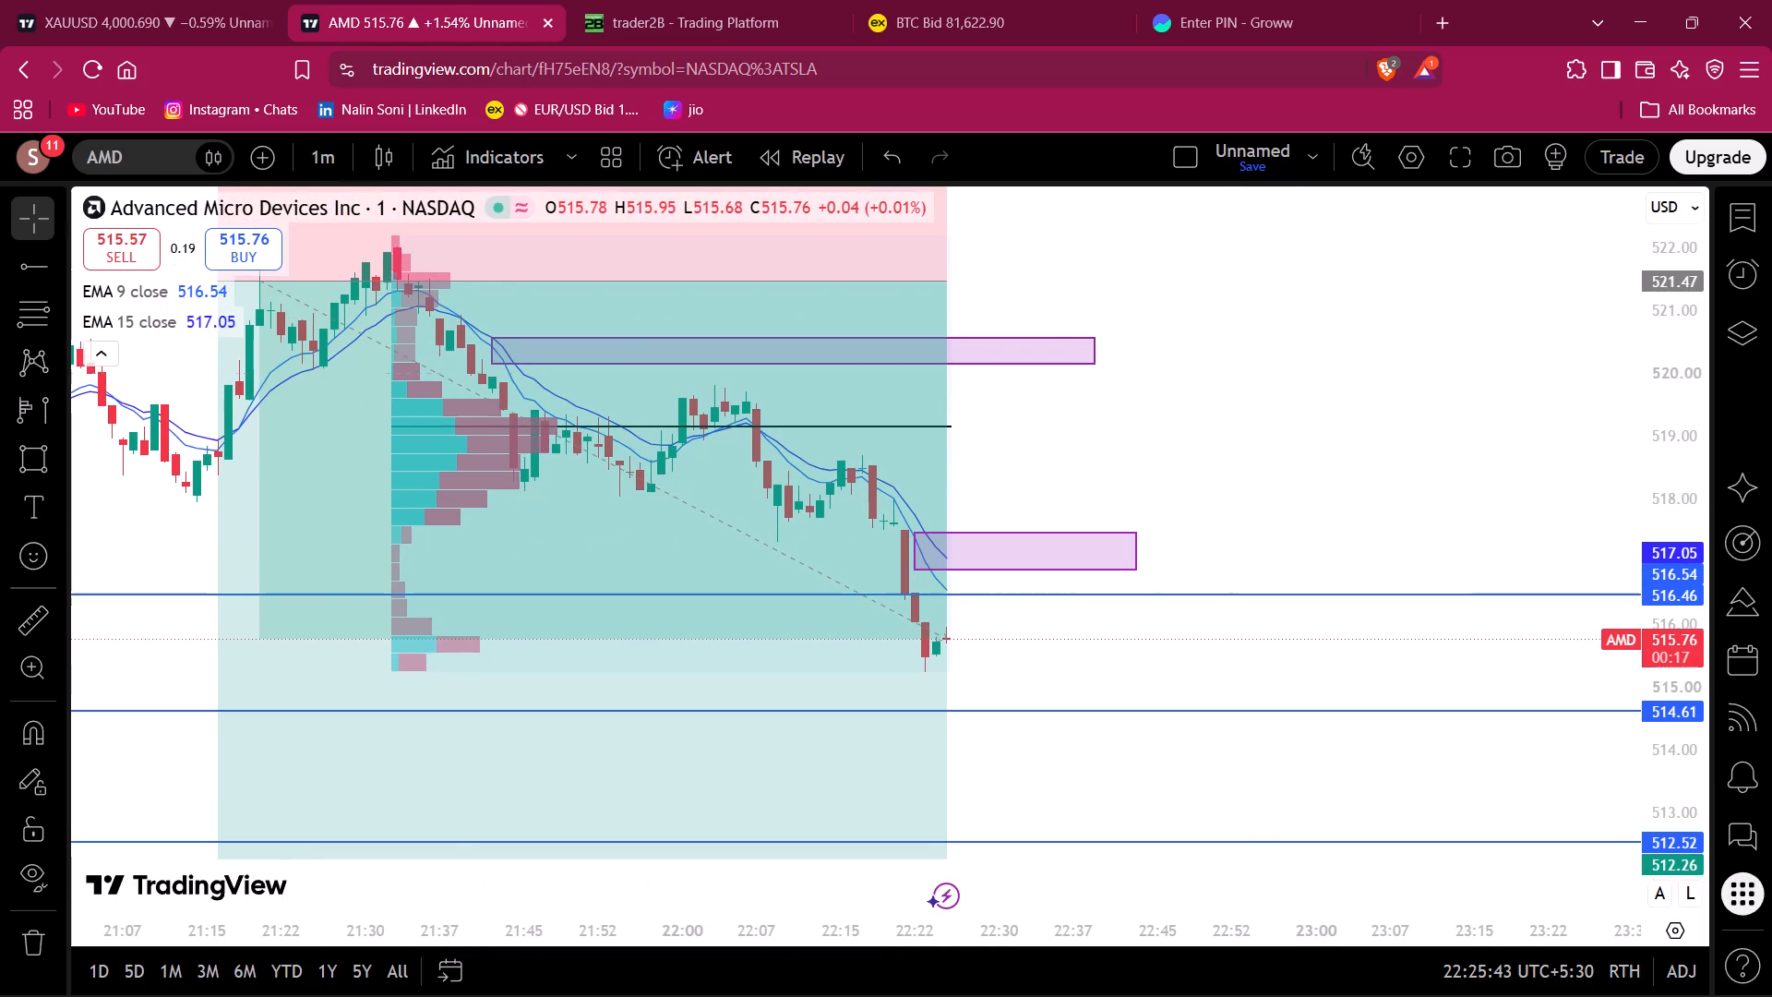
drag(1248, 397, 1385, 370)
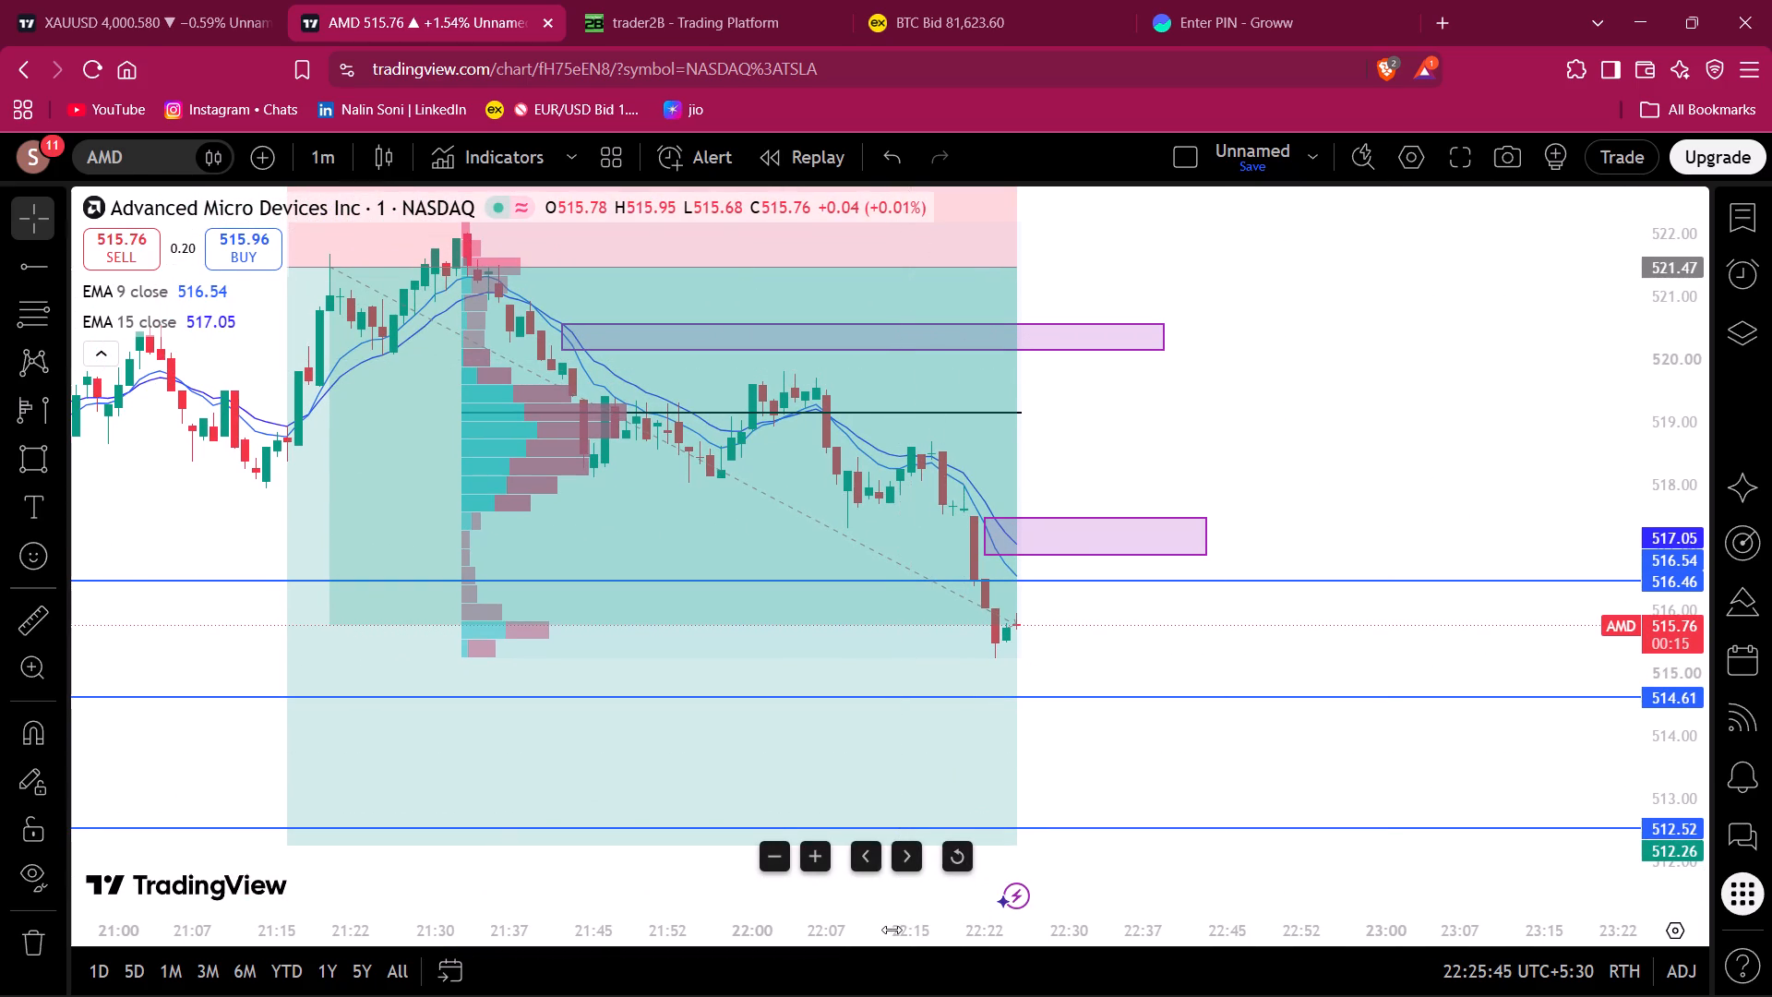
drag(892, 930, 1261, 927)
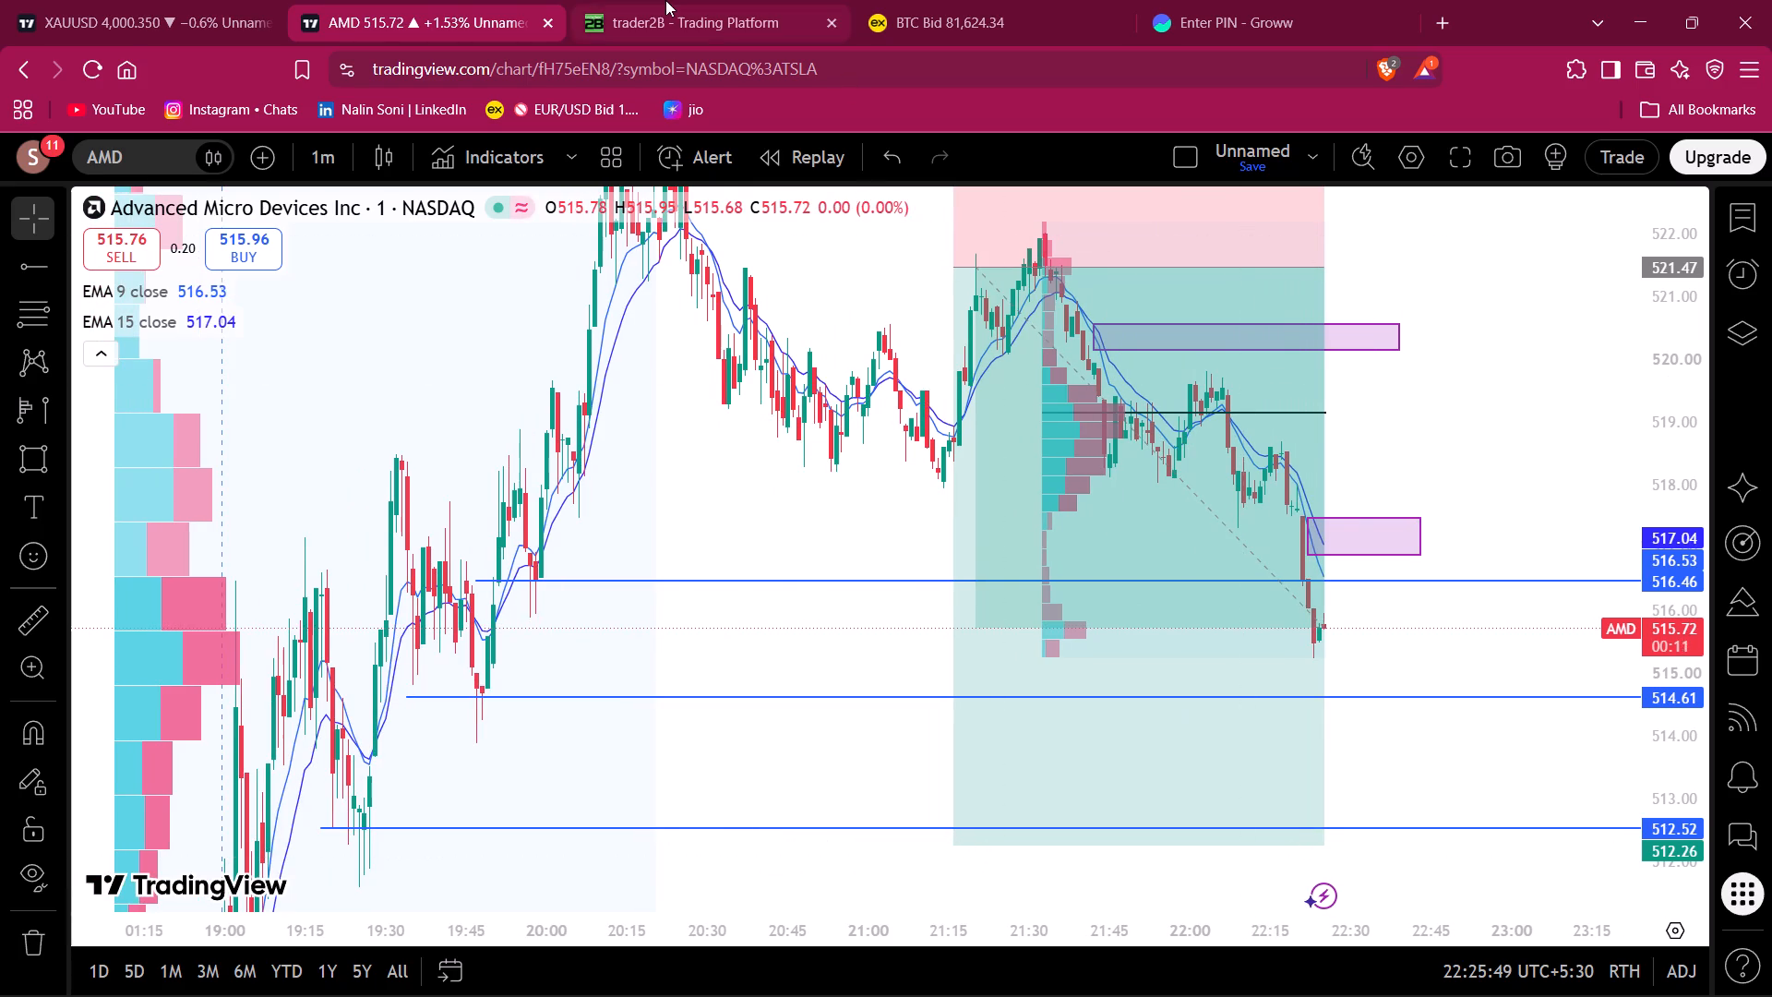
click(665, 0)
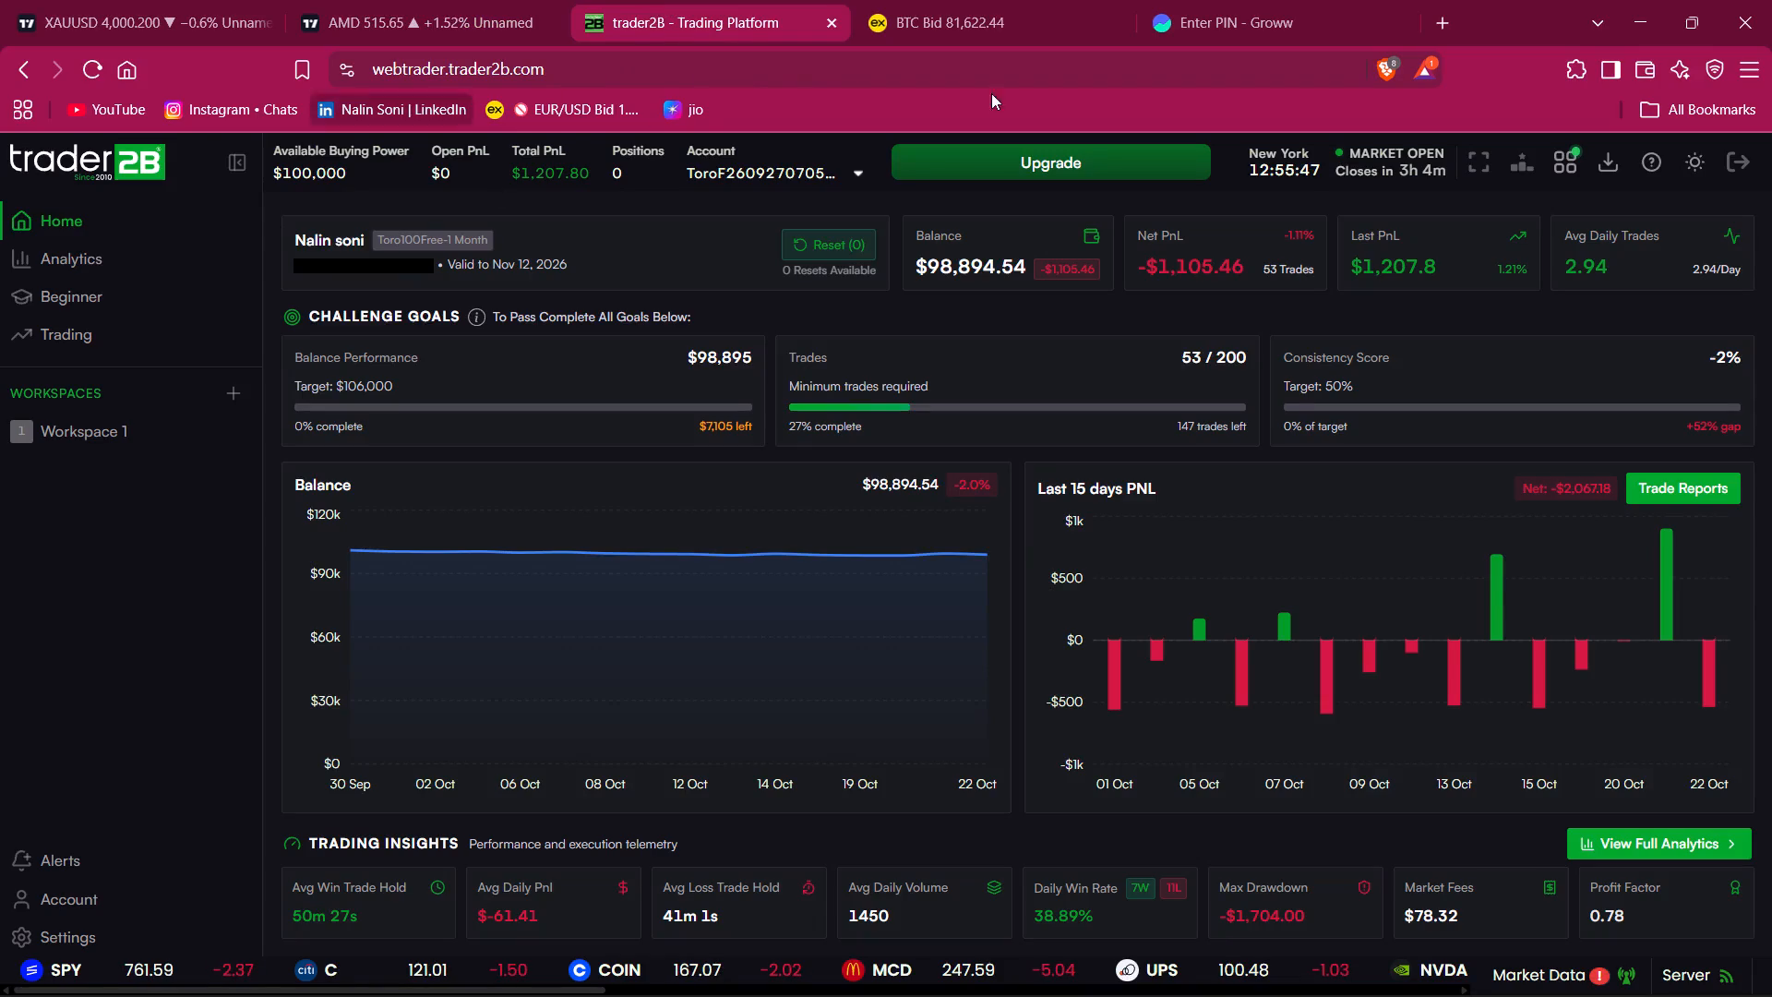
click(1739, 175)
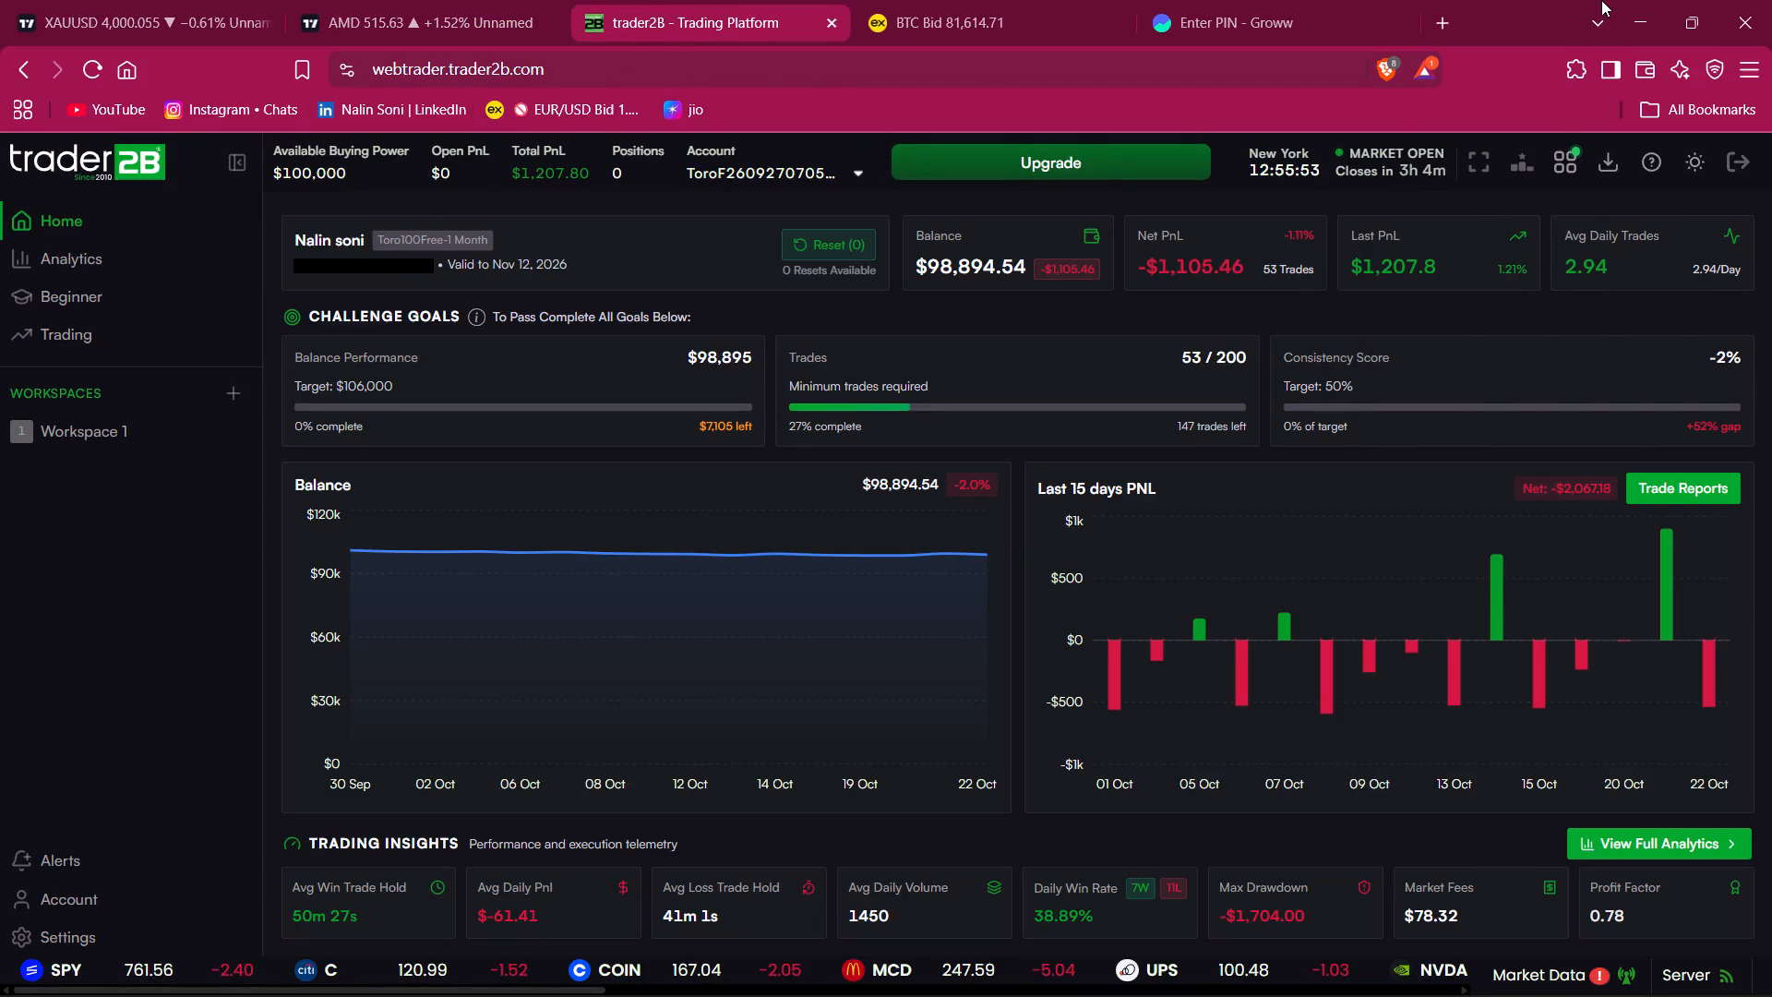
click(431, 0)
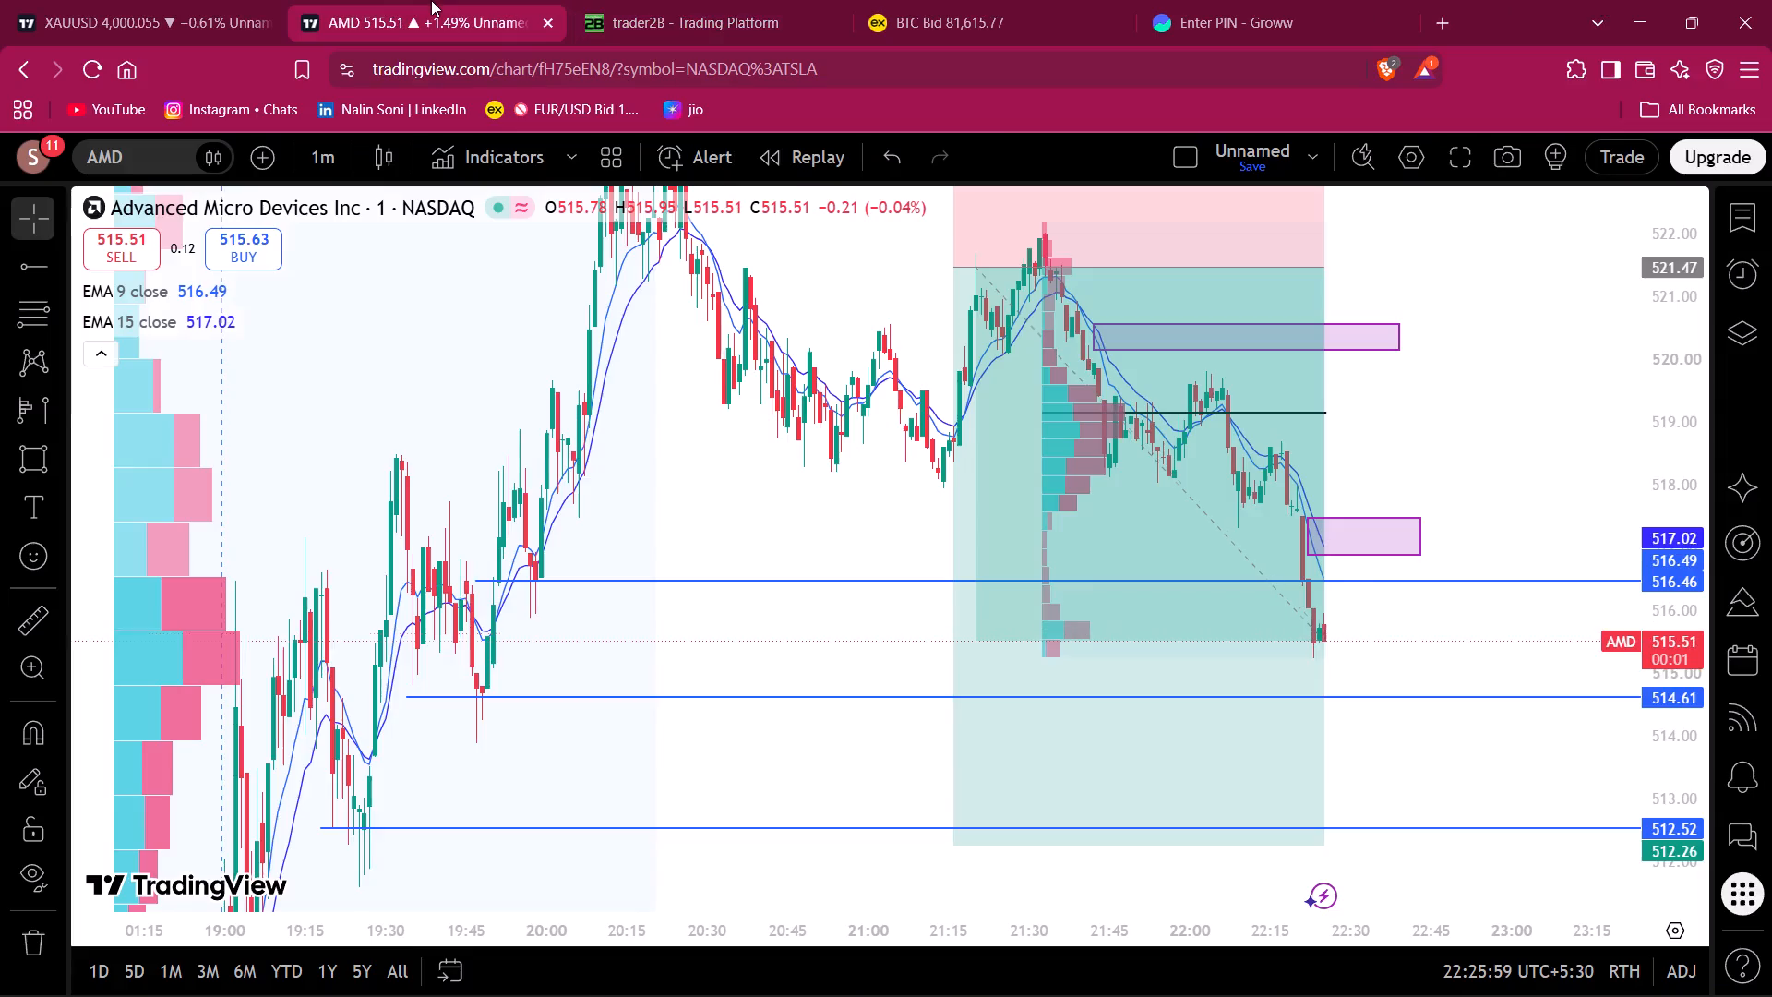
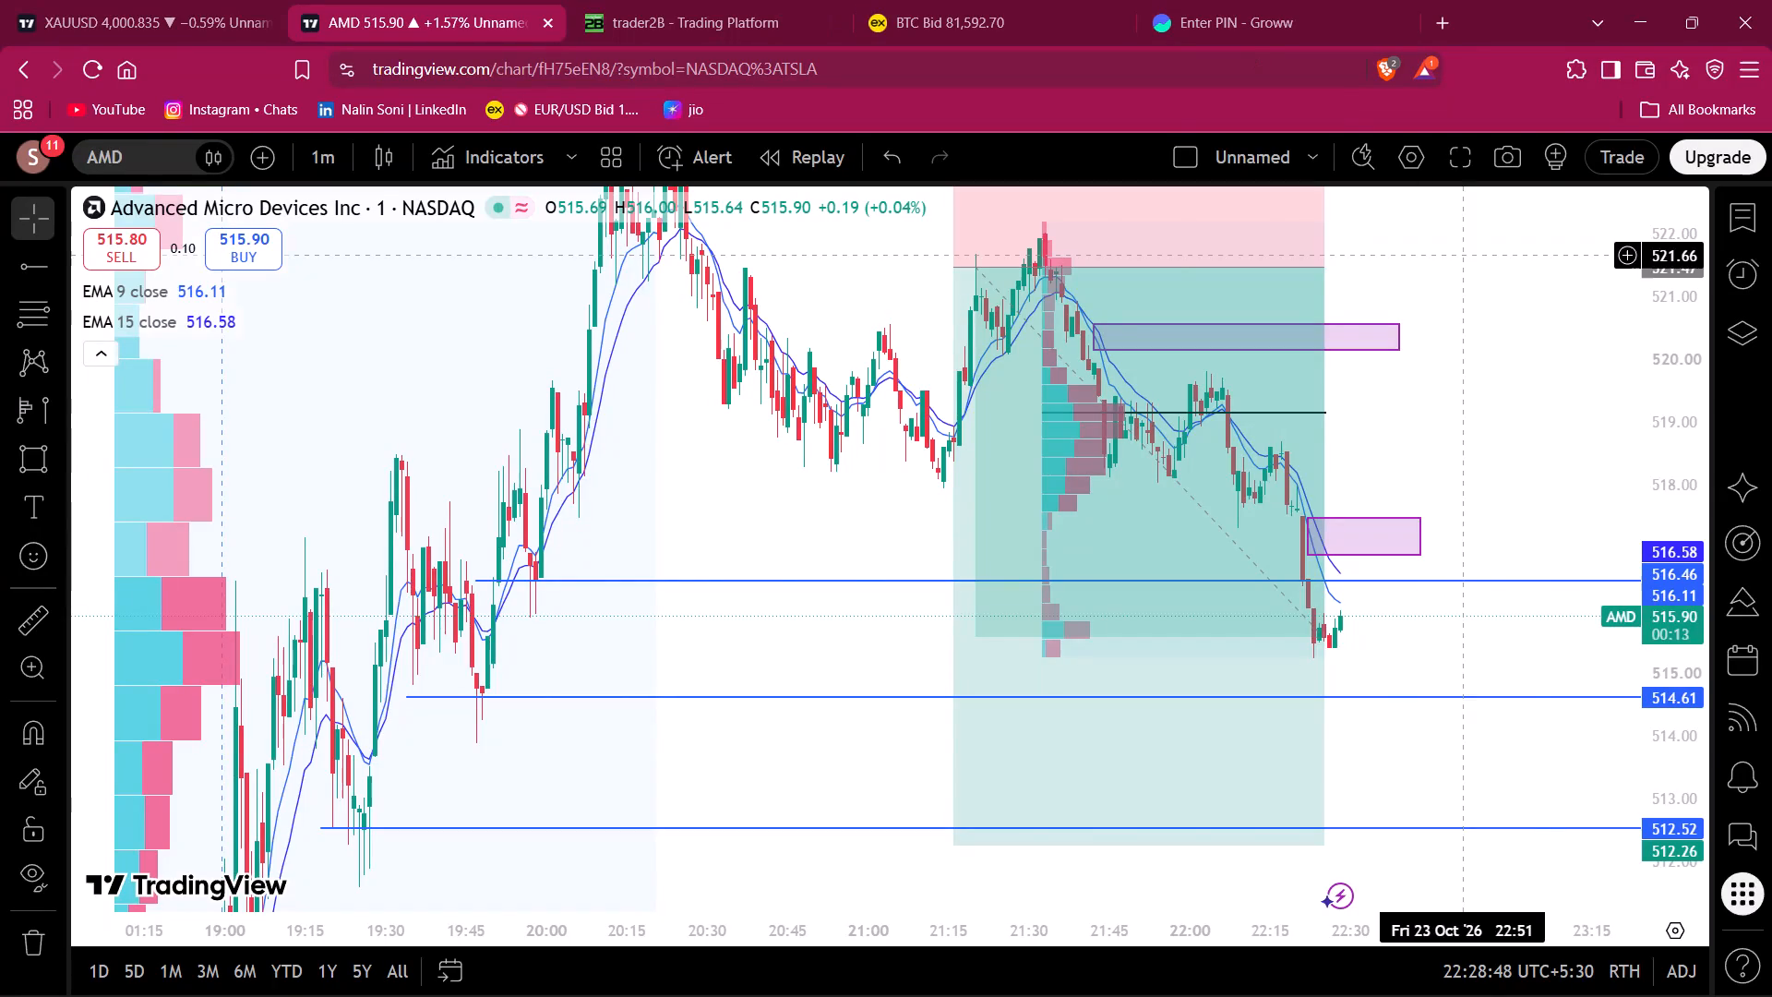
Draw an XABCD pattern from 21:56 to 22:37 with X at about 518.2, A 518.5, B 515.1, C 517.0 and D 512.4.
drag(1492, 630, 1487, 592)
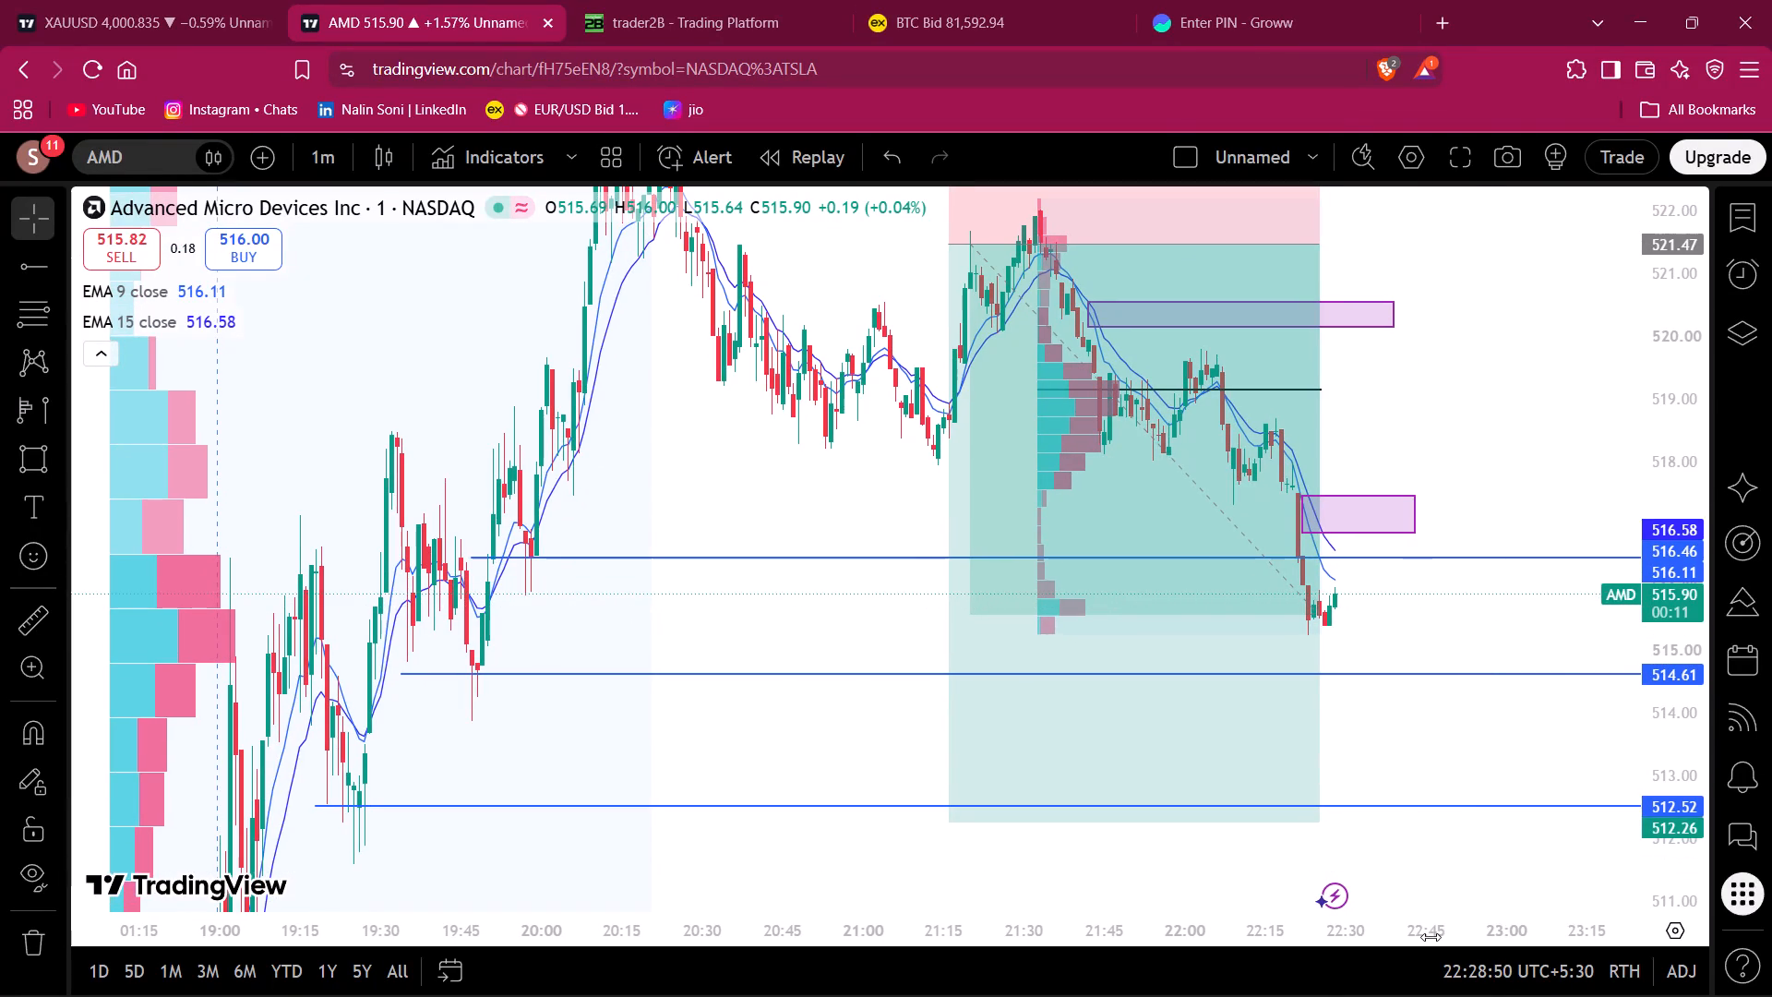
drag(1431, 939, 1127, 911)
drag(1159, 624, 1443, 640)
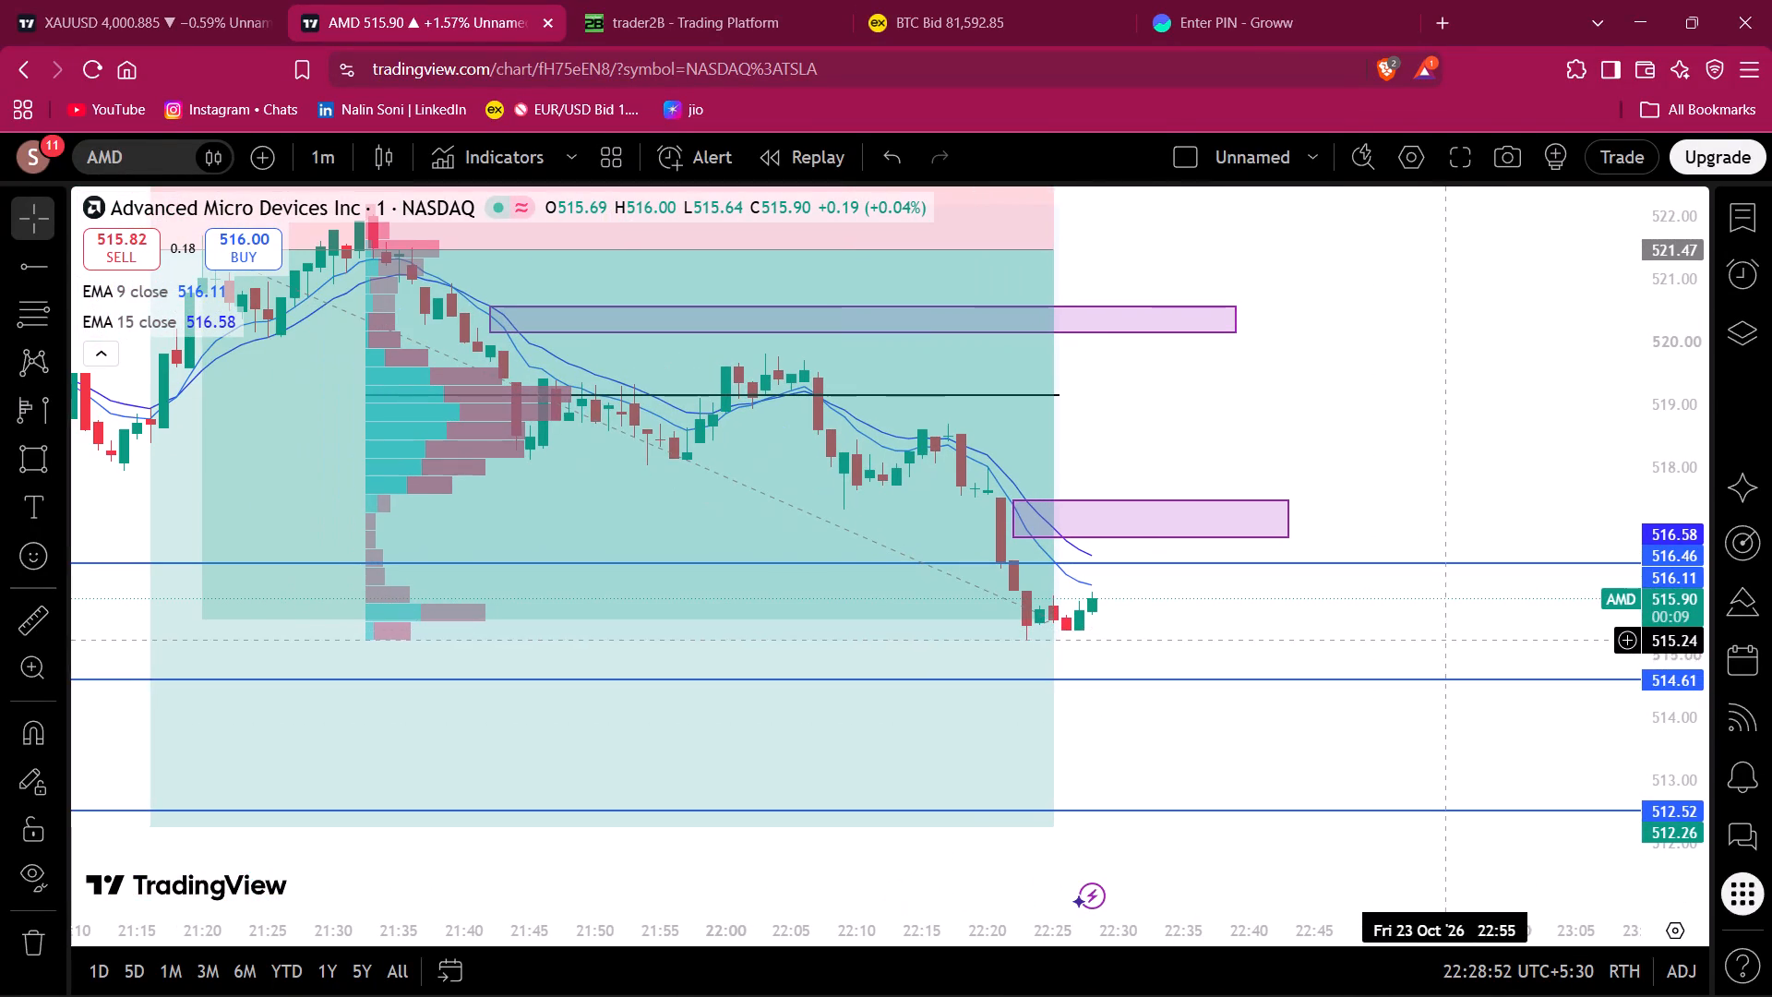
drag(1682, 712, 1669, 341)
drag(1516, 415, 1481, 394)
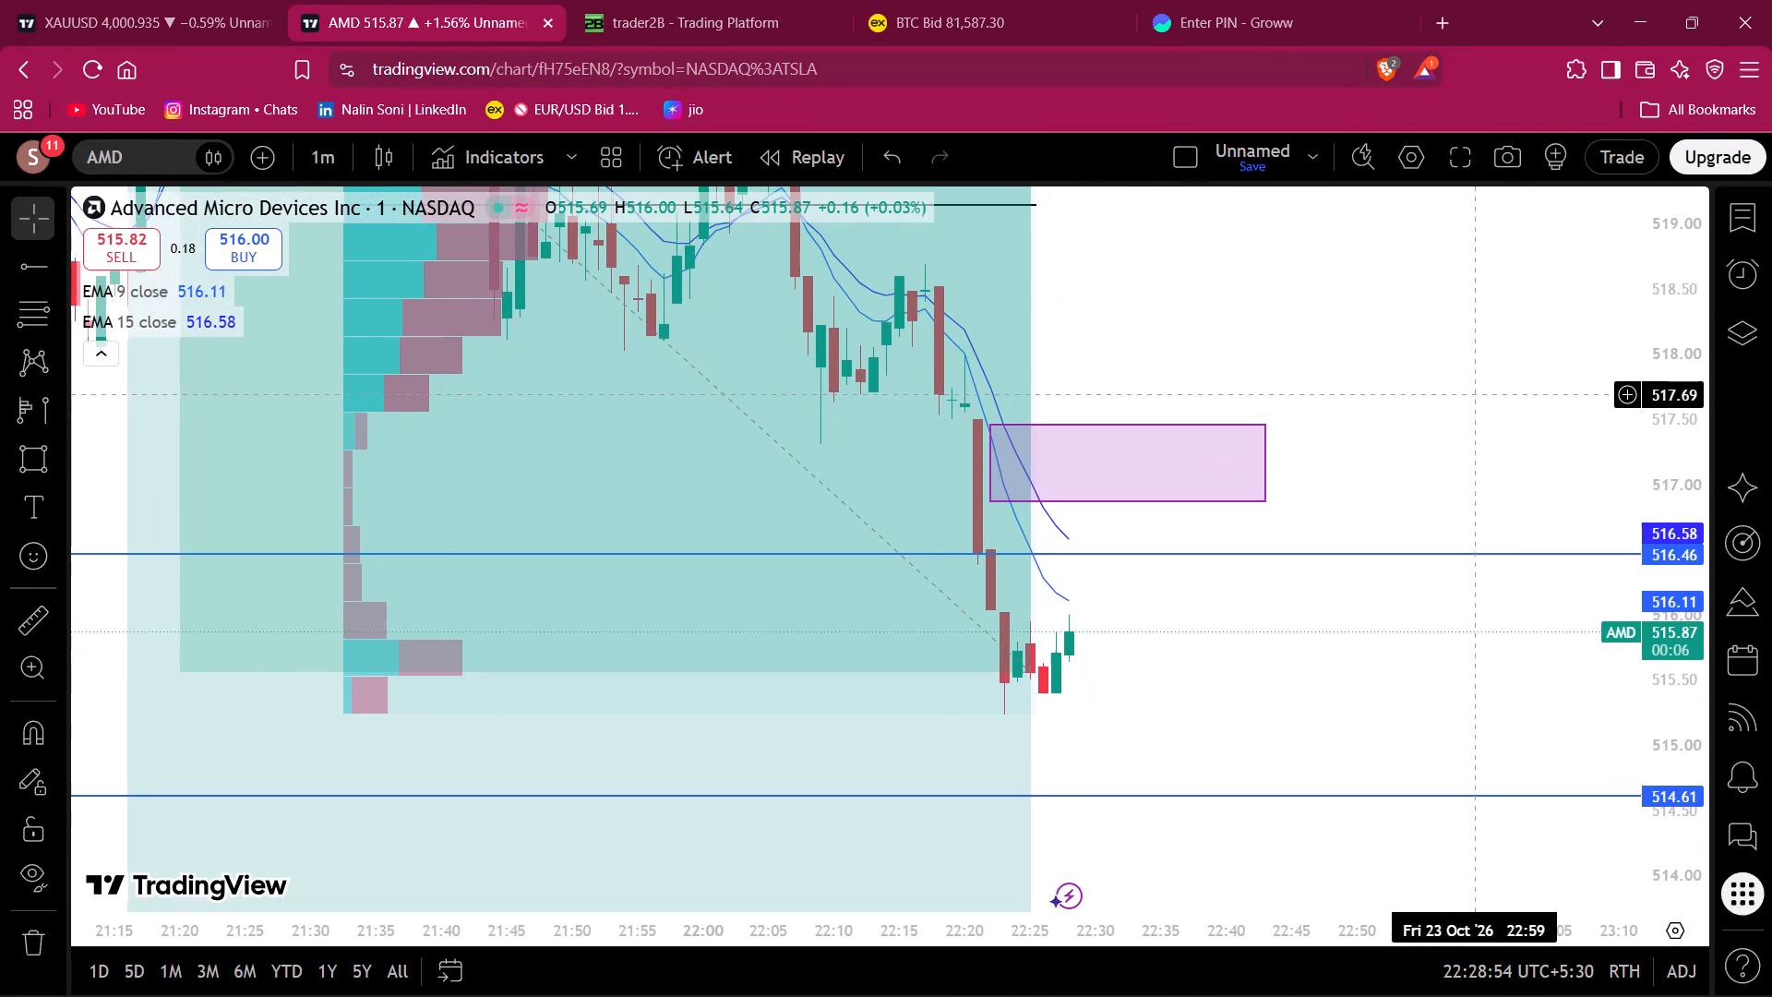
drag(1694, 435, 1673, 483)
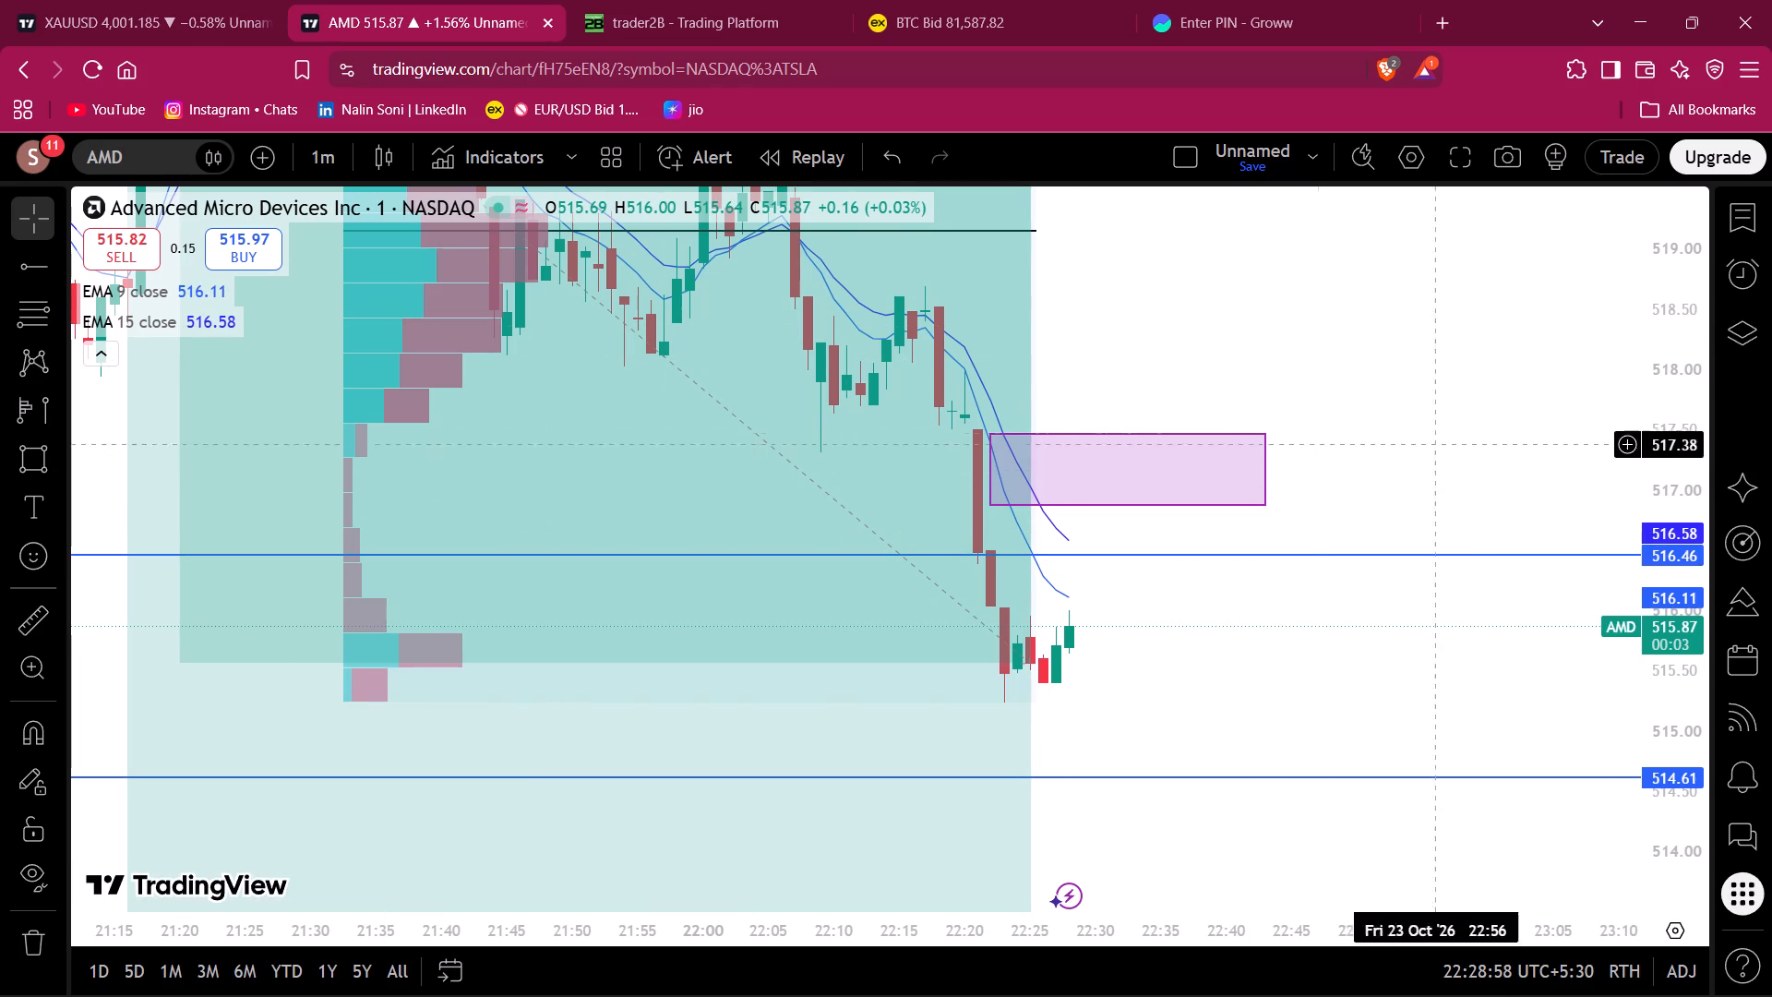
drag(1694, 405, 1649, 681)
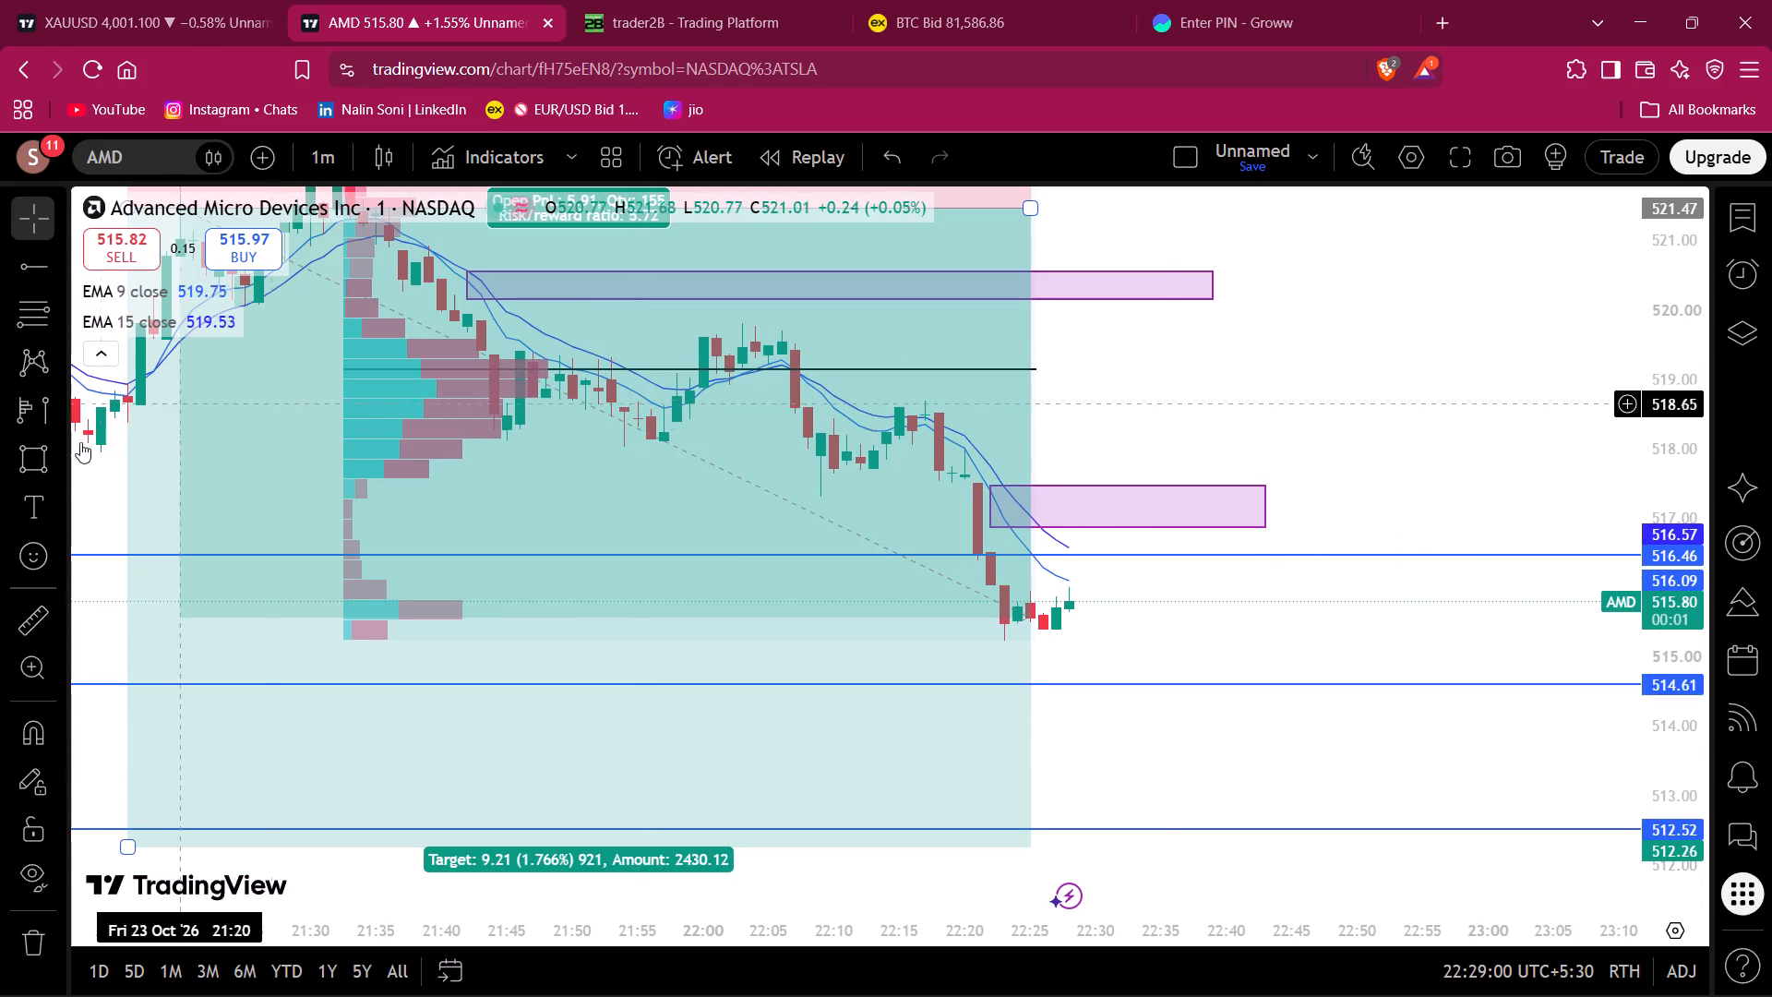
click(30, 373)
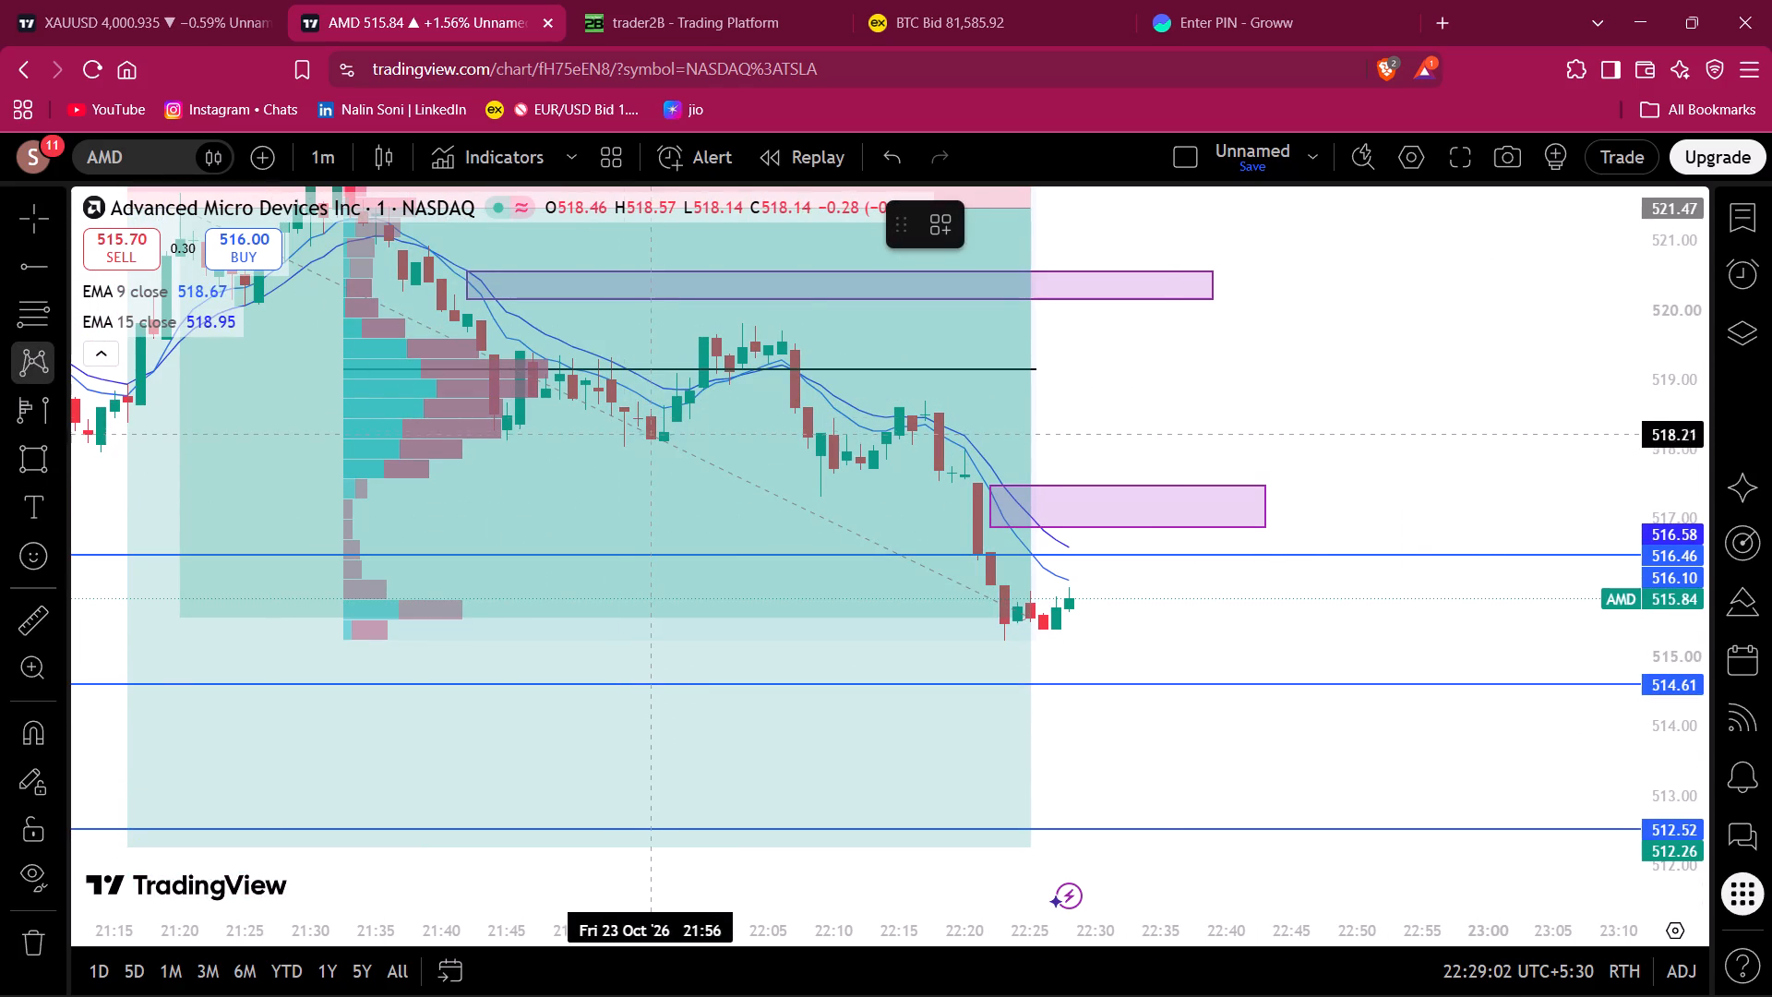
drag(655, 435, 942, 414)
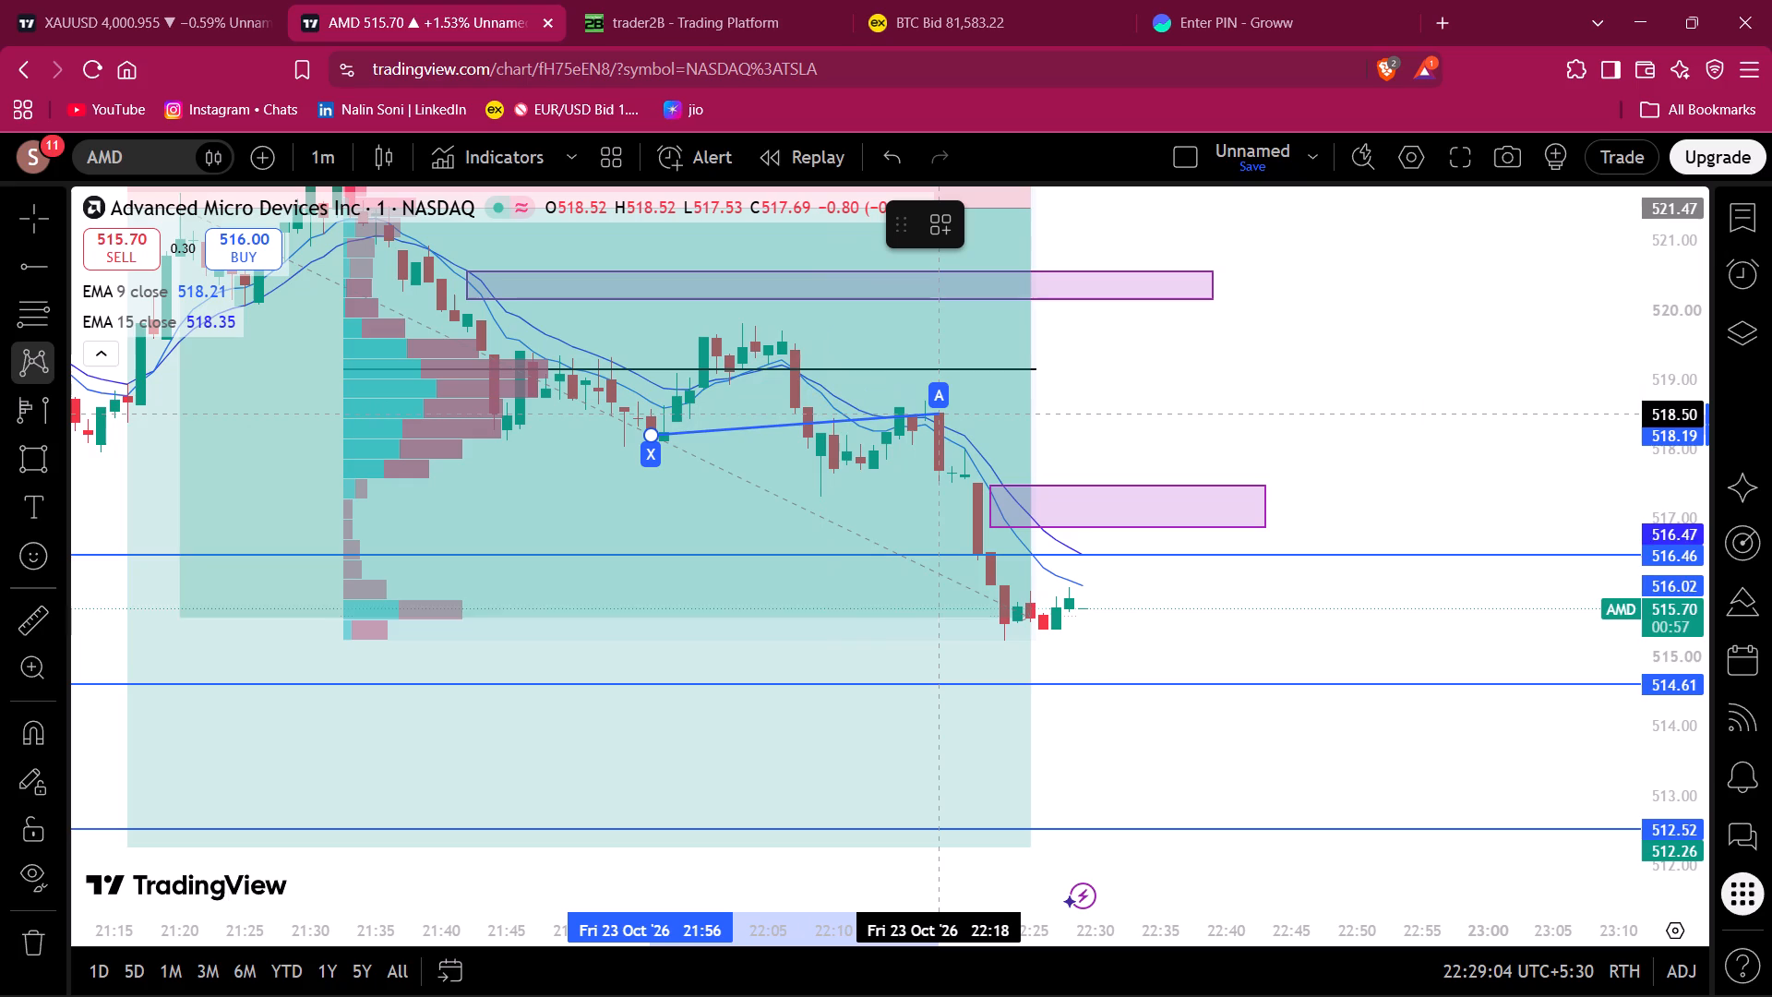
drag(942, 414, 1059, 652)
drag(1059, 652, 1085, 590)
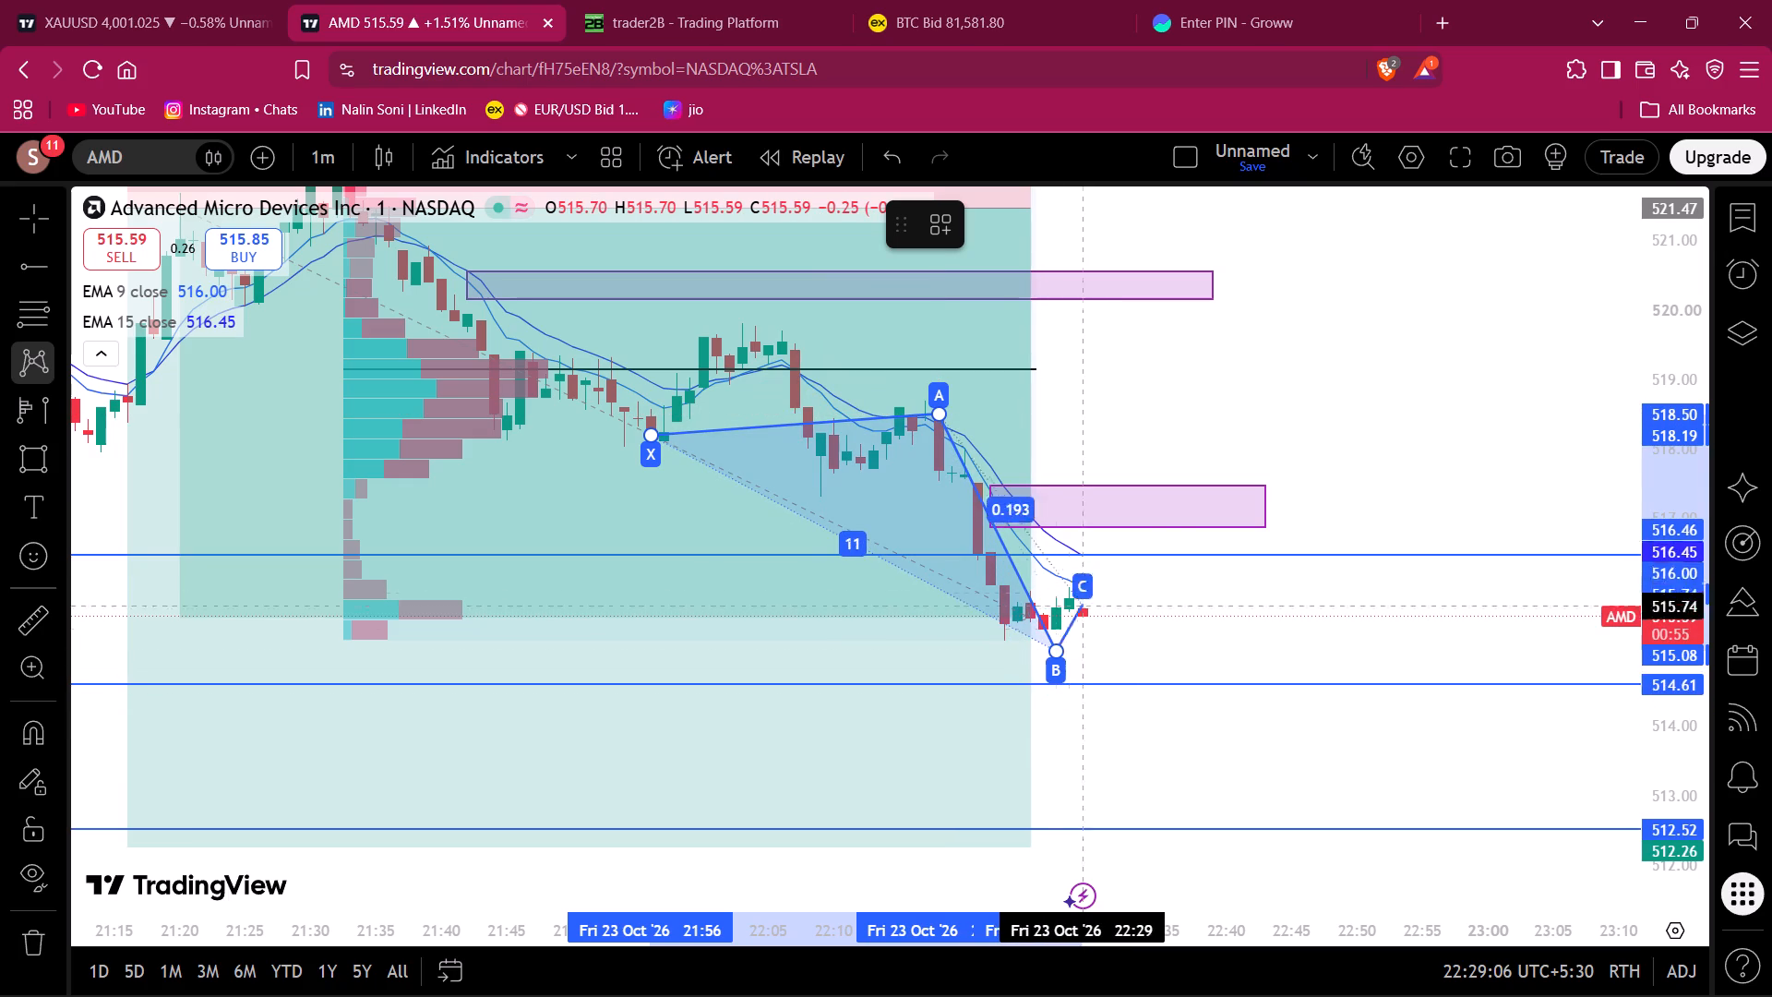
drag(1085, 590, 1099, 518)
drag(1099, 518, 1147, 743)
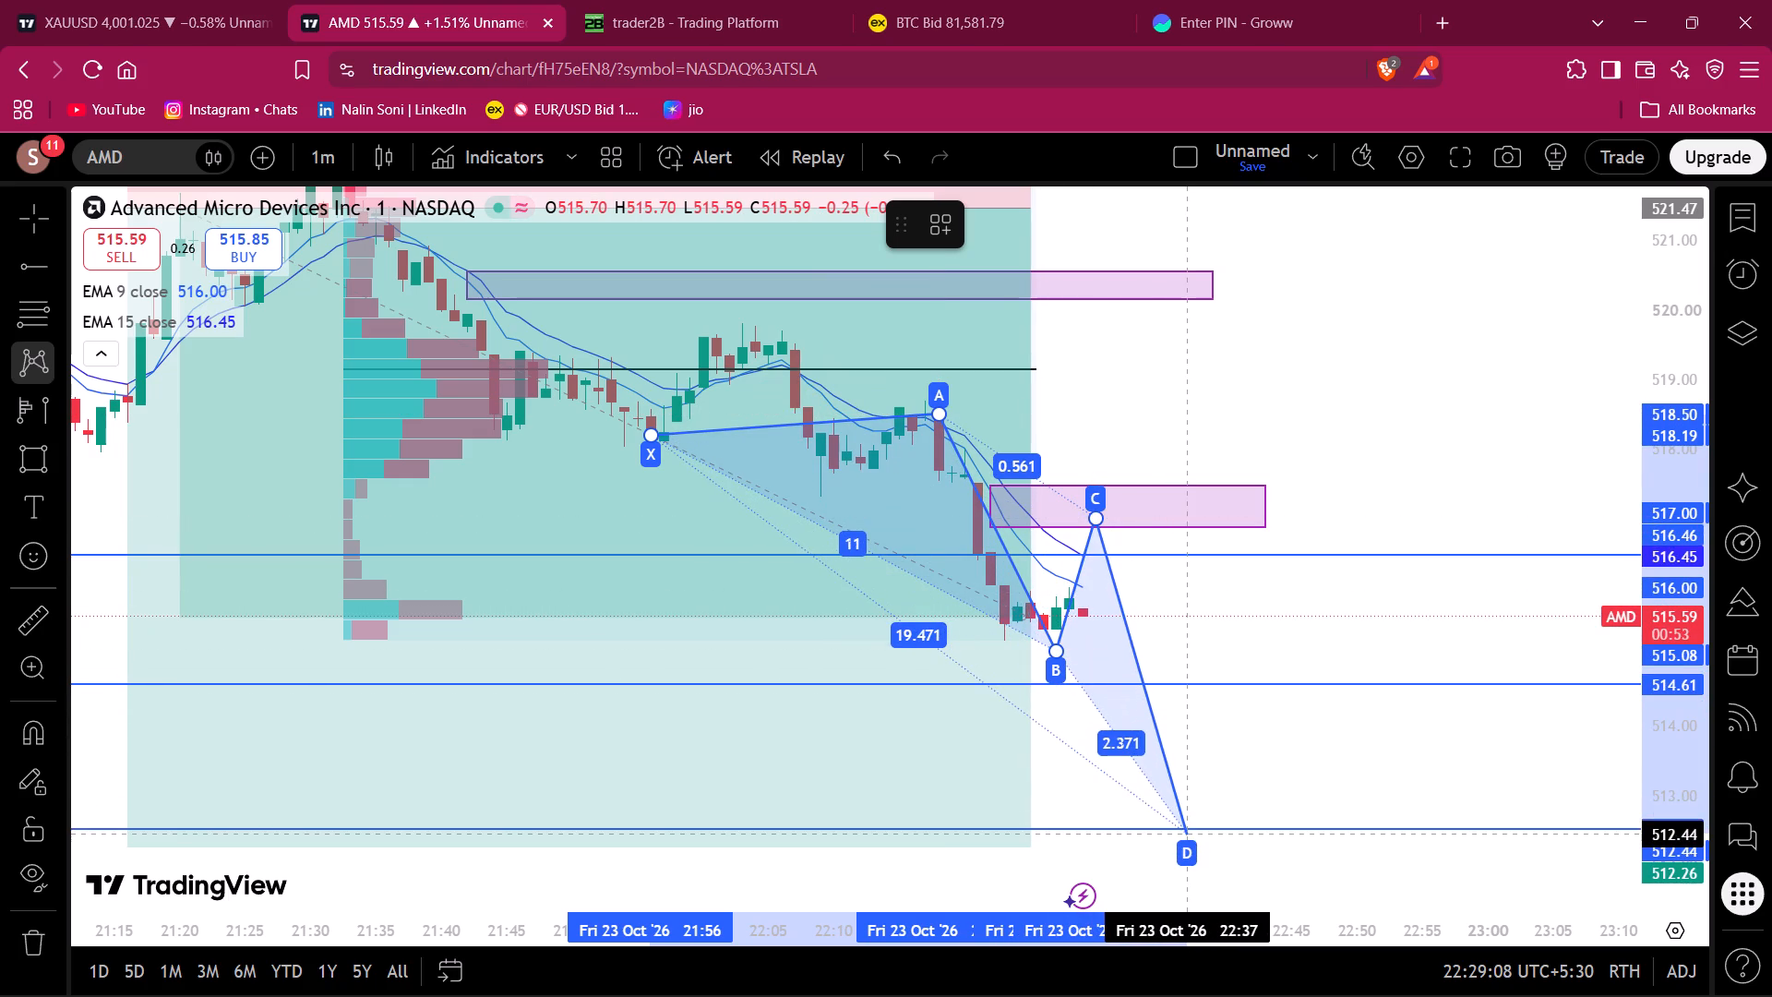
click(1187, 834)
click(1216, 797)
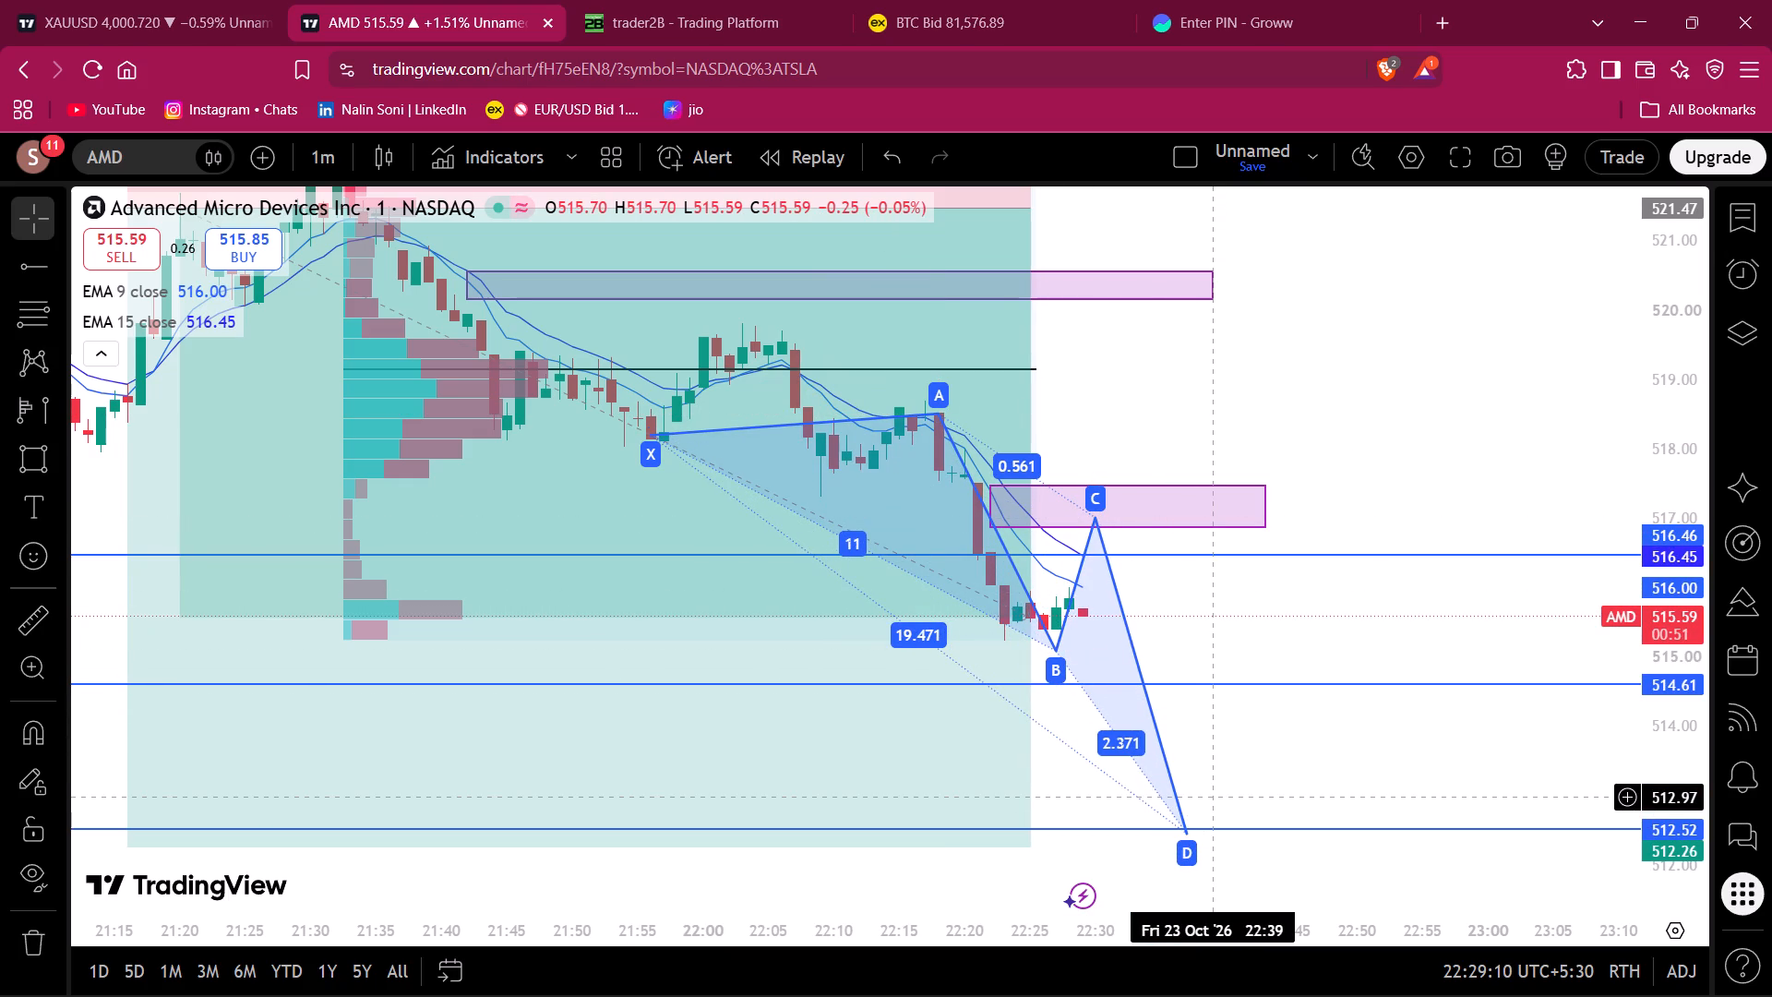
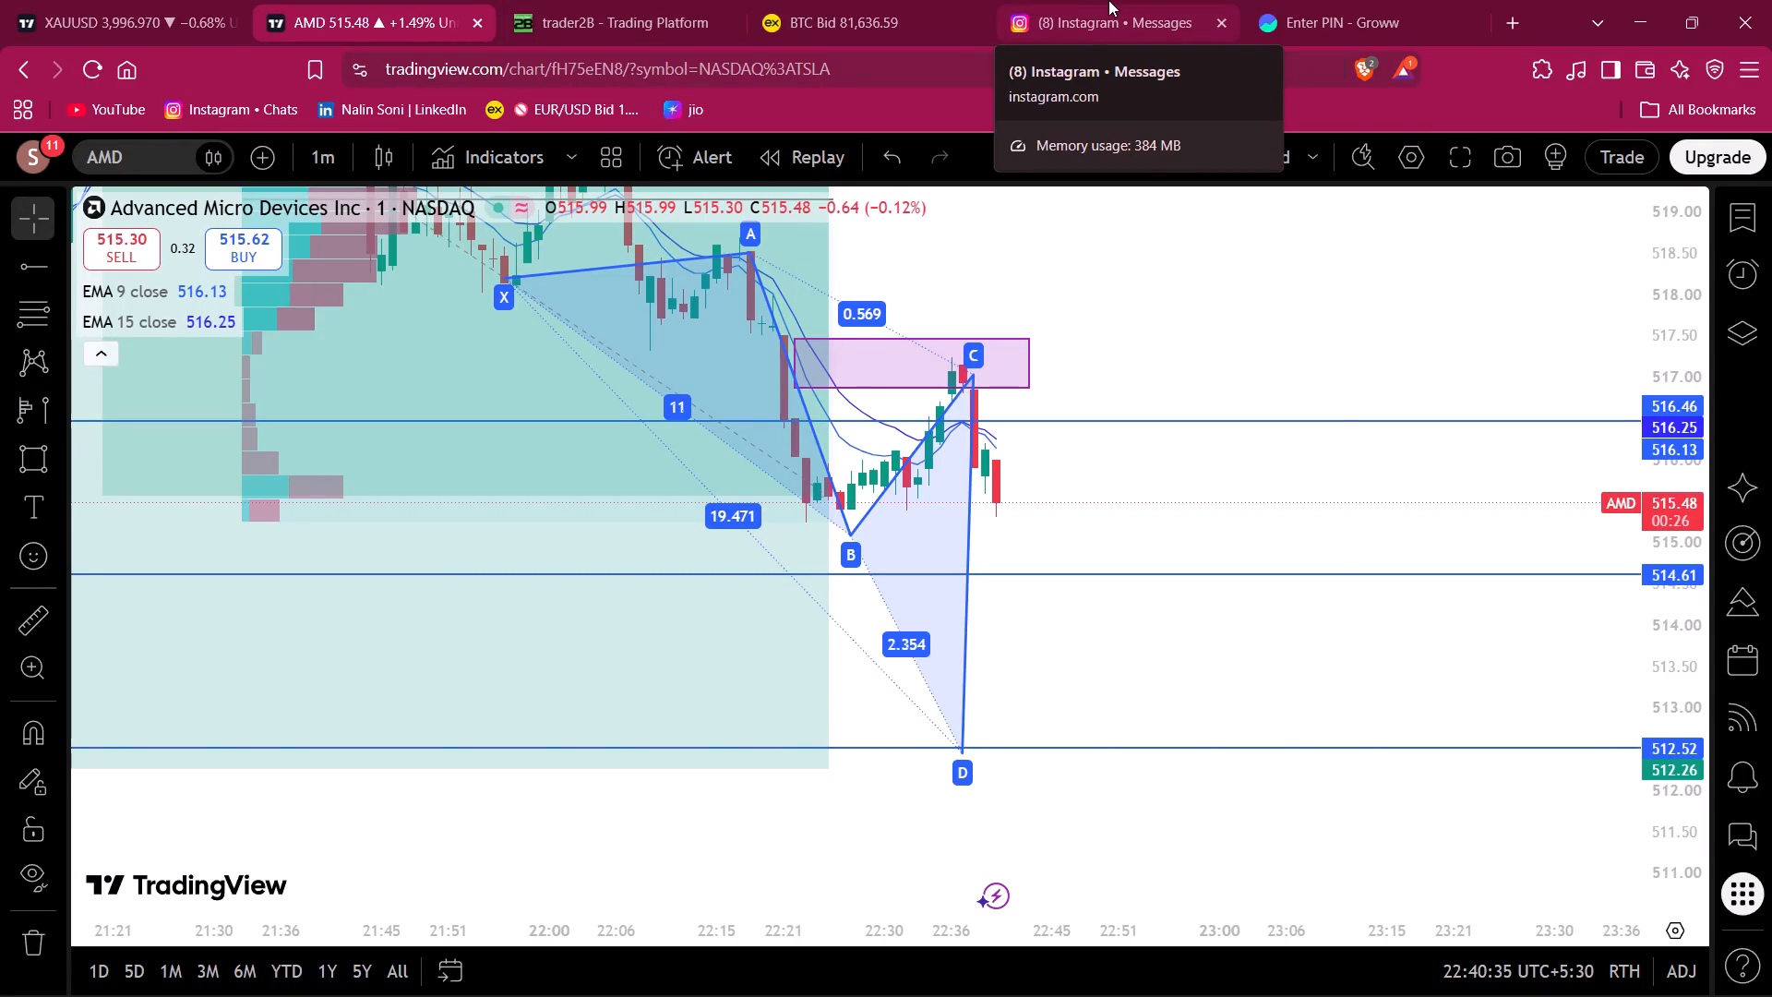
Move point D of the XABCD pattern to about 22:48 at a price of about 512.6.
drag(1701, 687, 1642, 512)
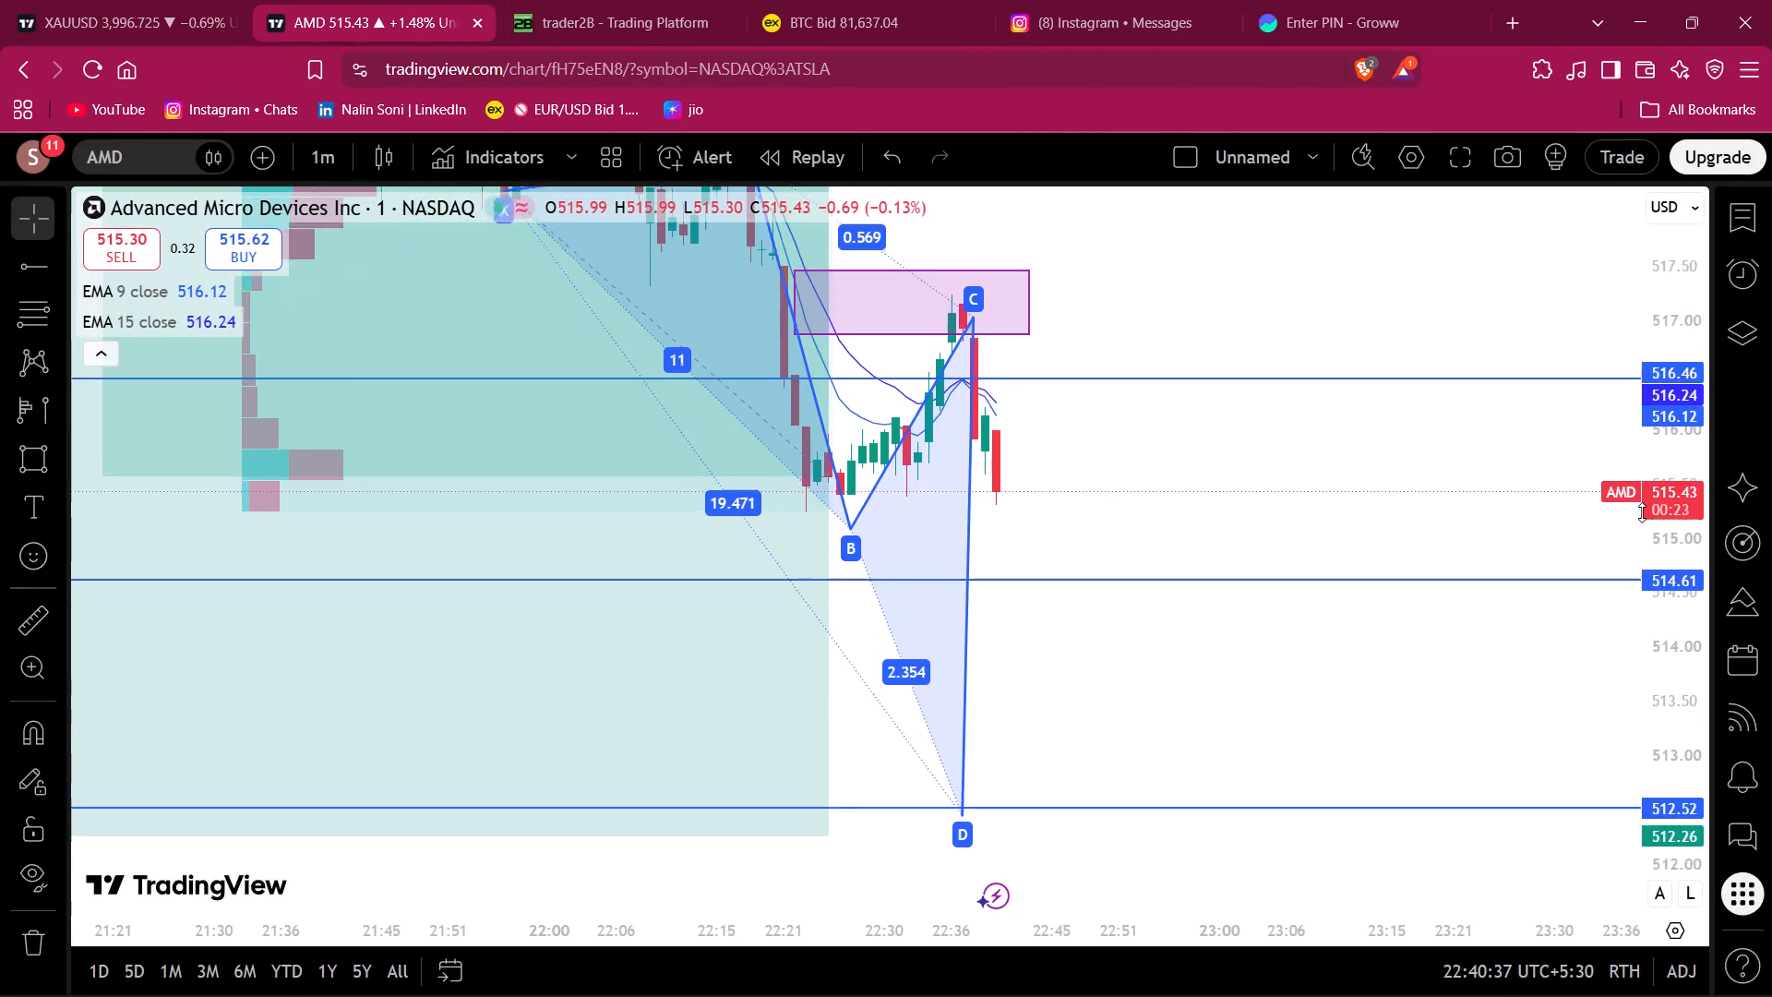
drag(1642, 512, 1627, 409)
drag(1394, 417, 1229, 488)
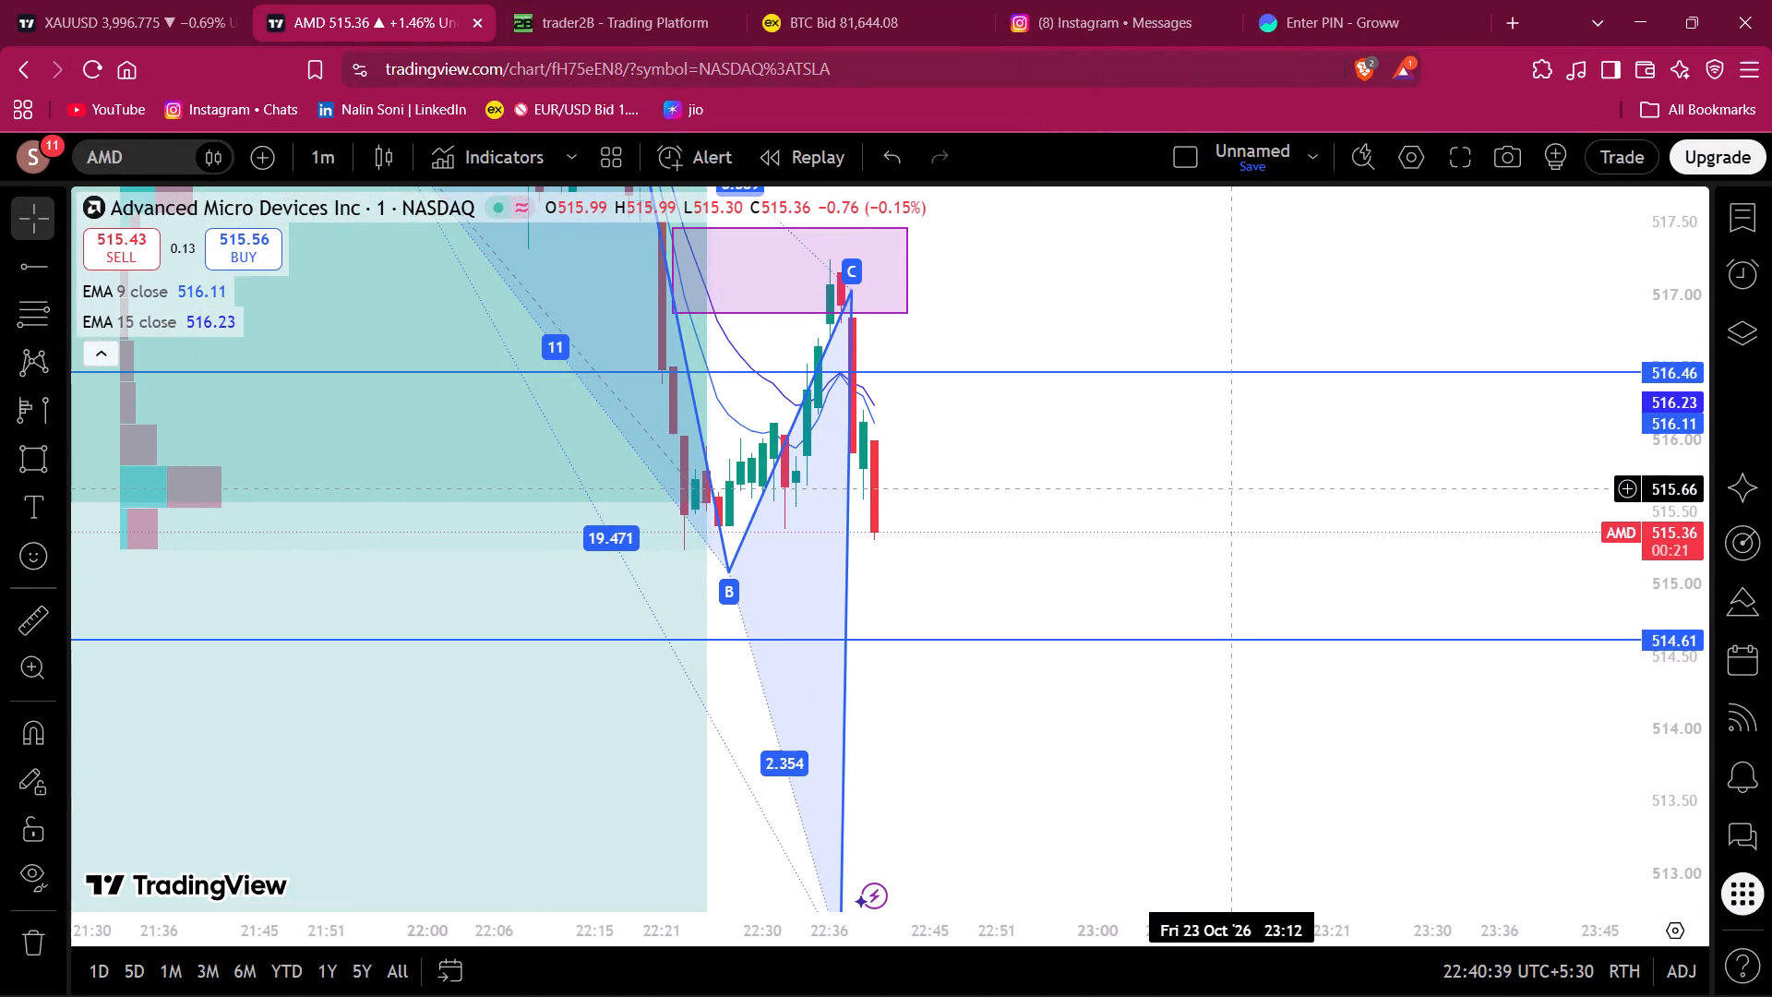
drag(1229, 488, 1082, 598)
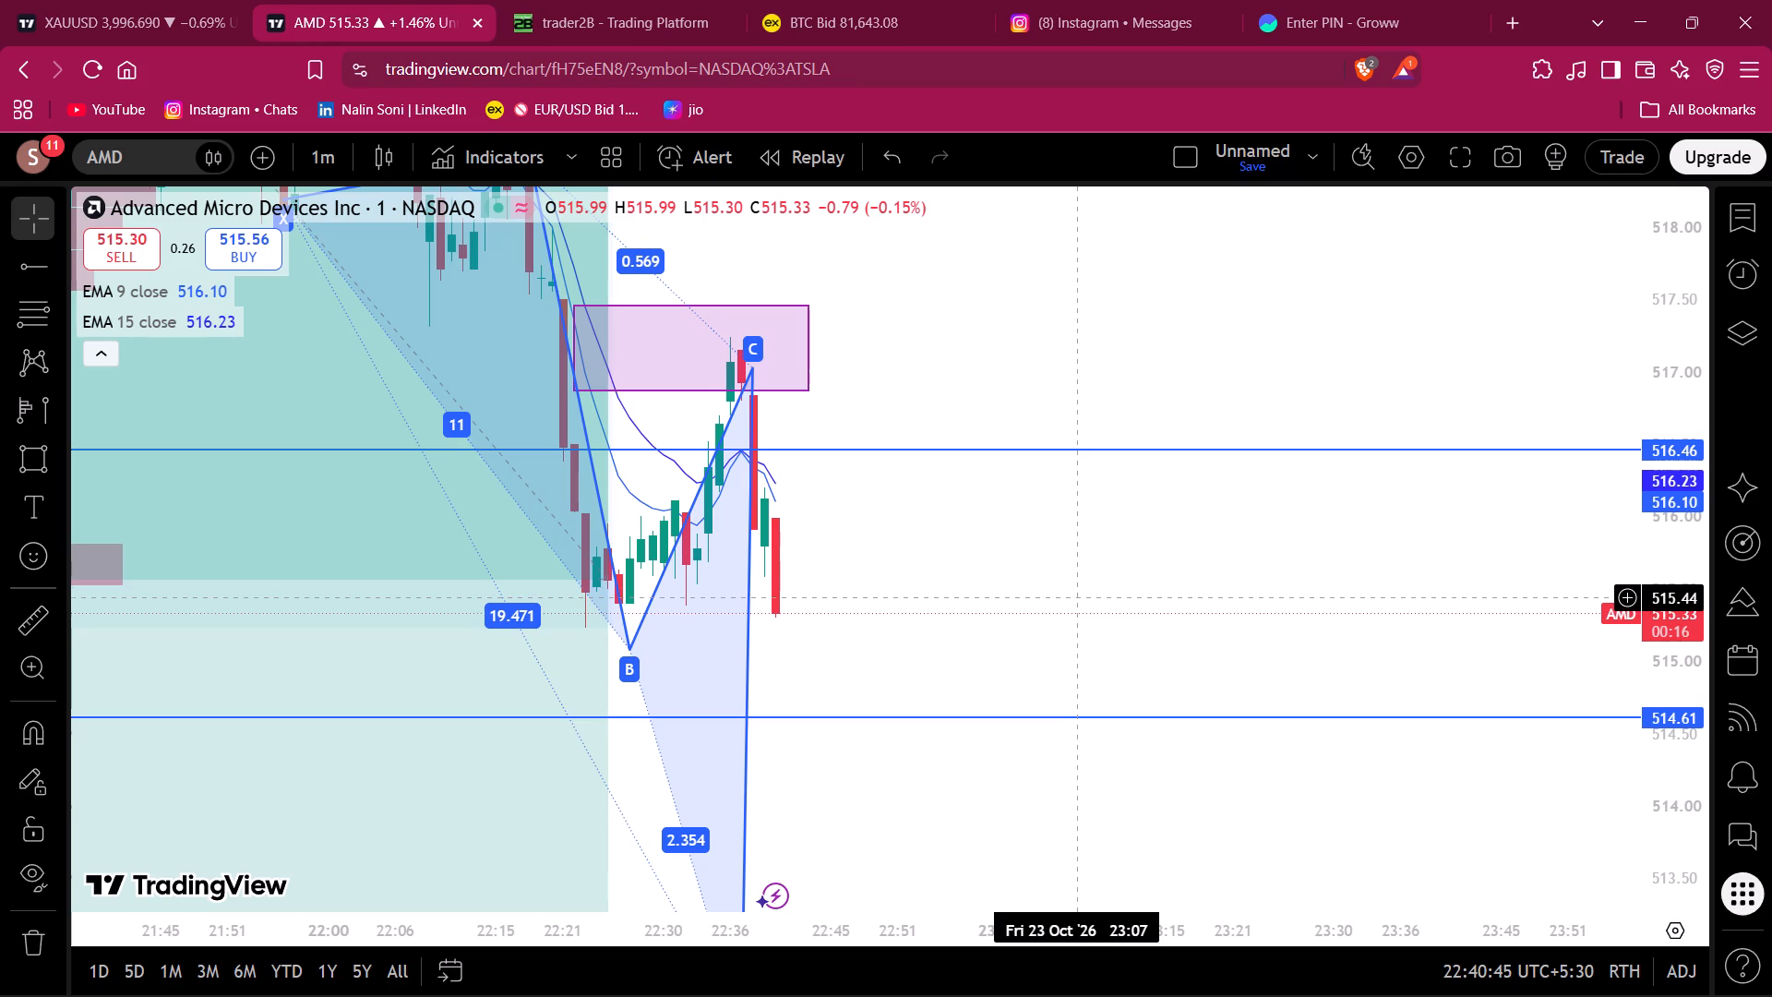
drag(1663, 384, 1694, 694)
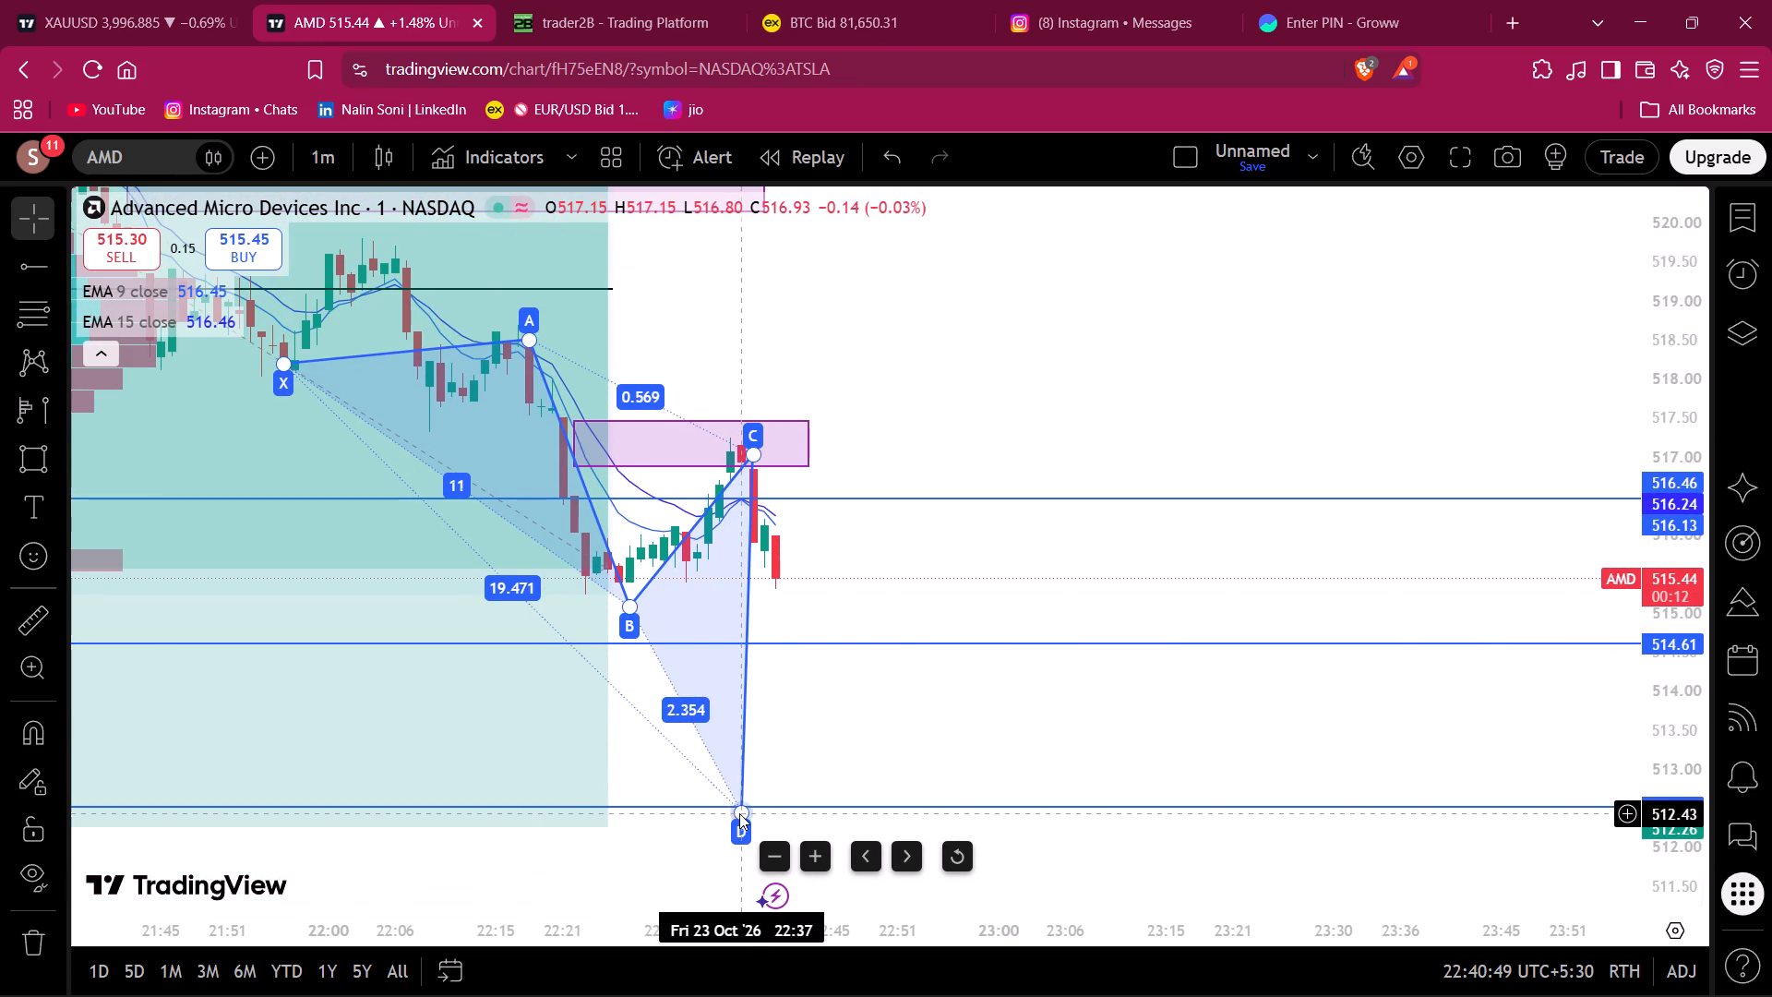
drag(739, 813, 869, 799)
Extend the short position drawing's end time to about 22:48, level with point D of the pattern.
drag(830, 536, 1088, 521)
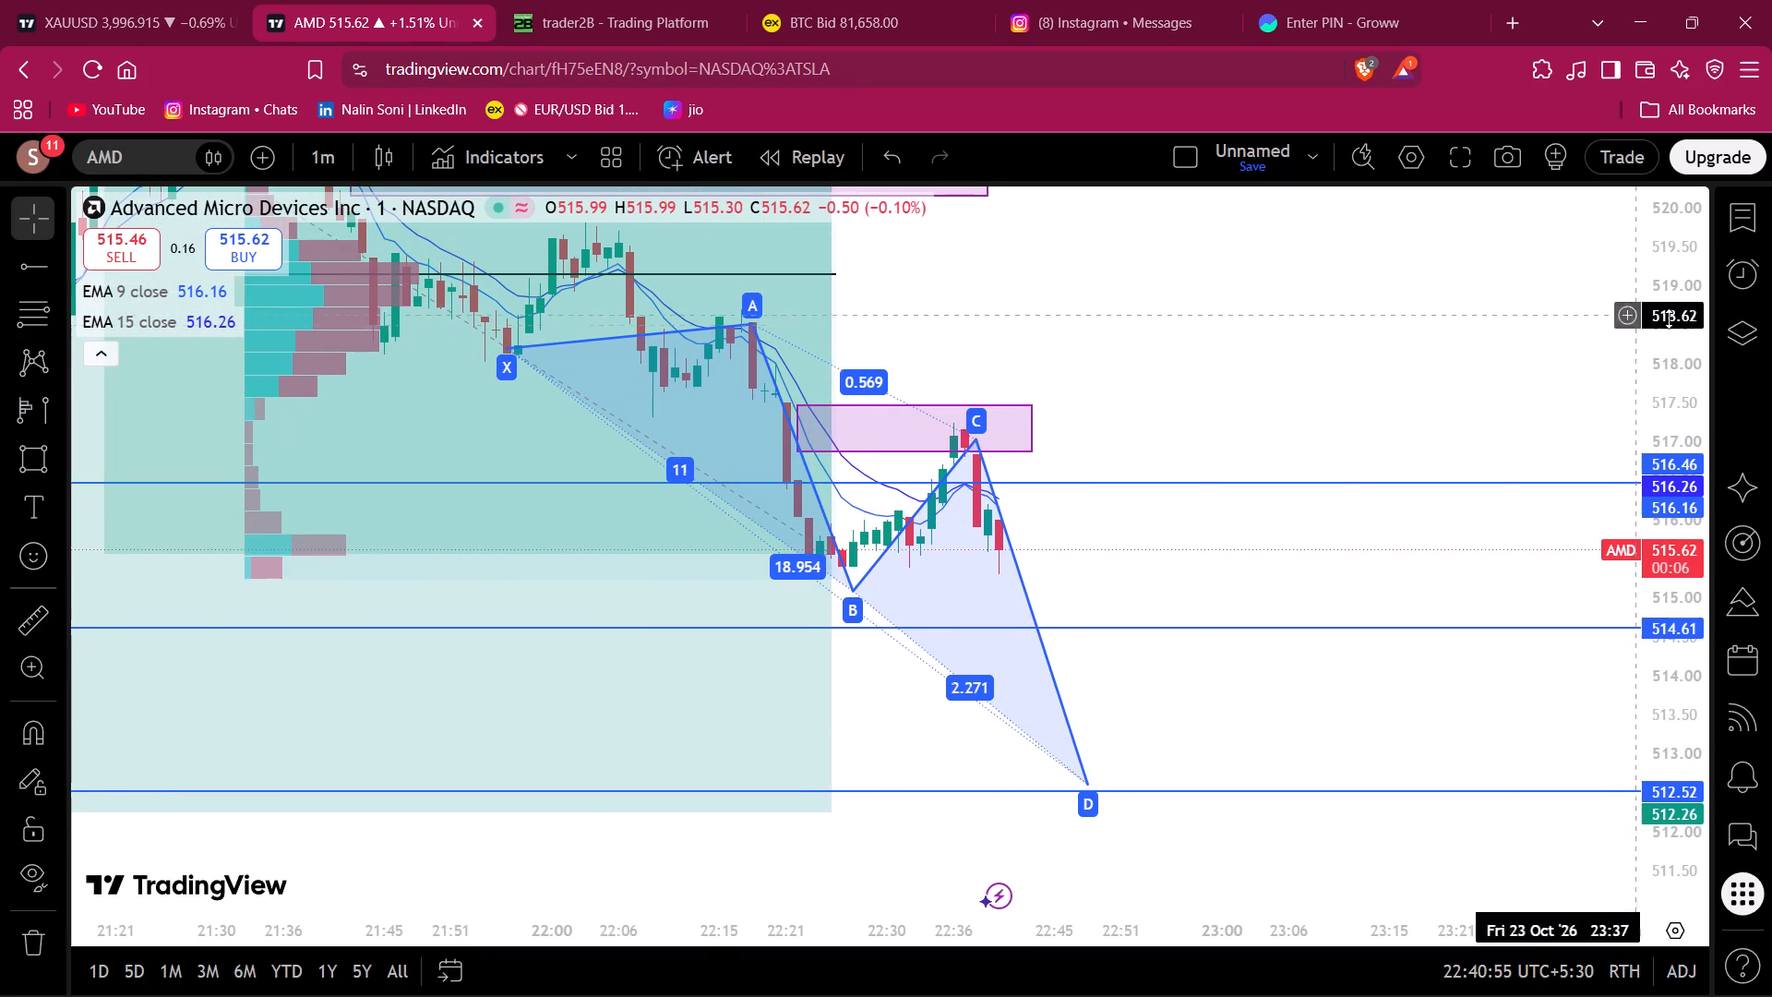
drag(1669, 257, 1703, 528)
drag(1119, 265, 1176, 416)
drag(862, 361, 1127, 356)
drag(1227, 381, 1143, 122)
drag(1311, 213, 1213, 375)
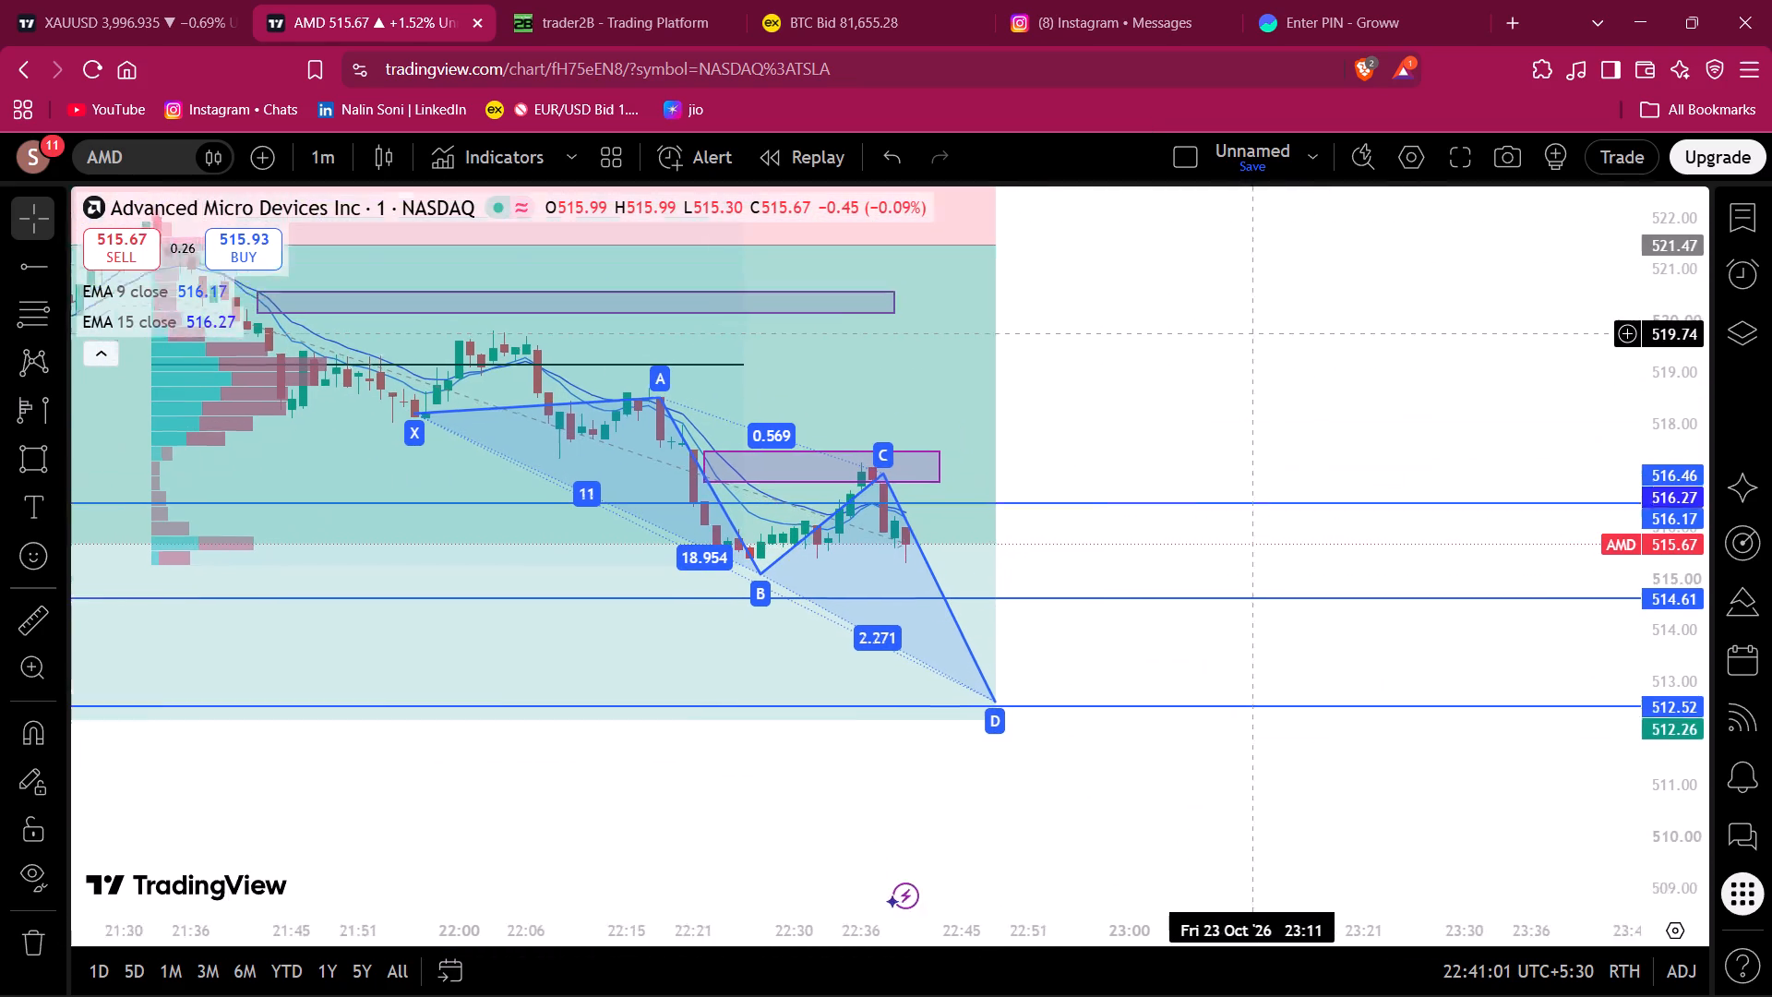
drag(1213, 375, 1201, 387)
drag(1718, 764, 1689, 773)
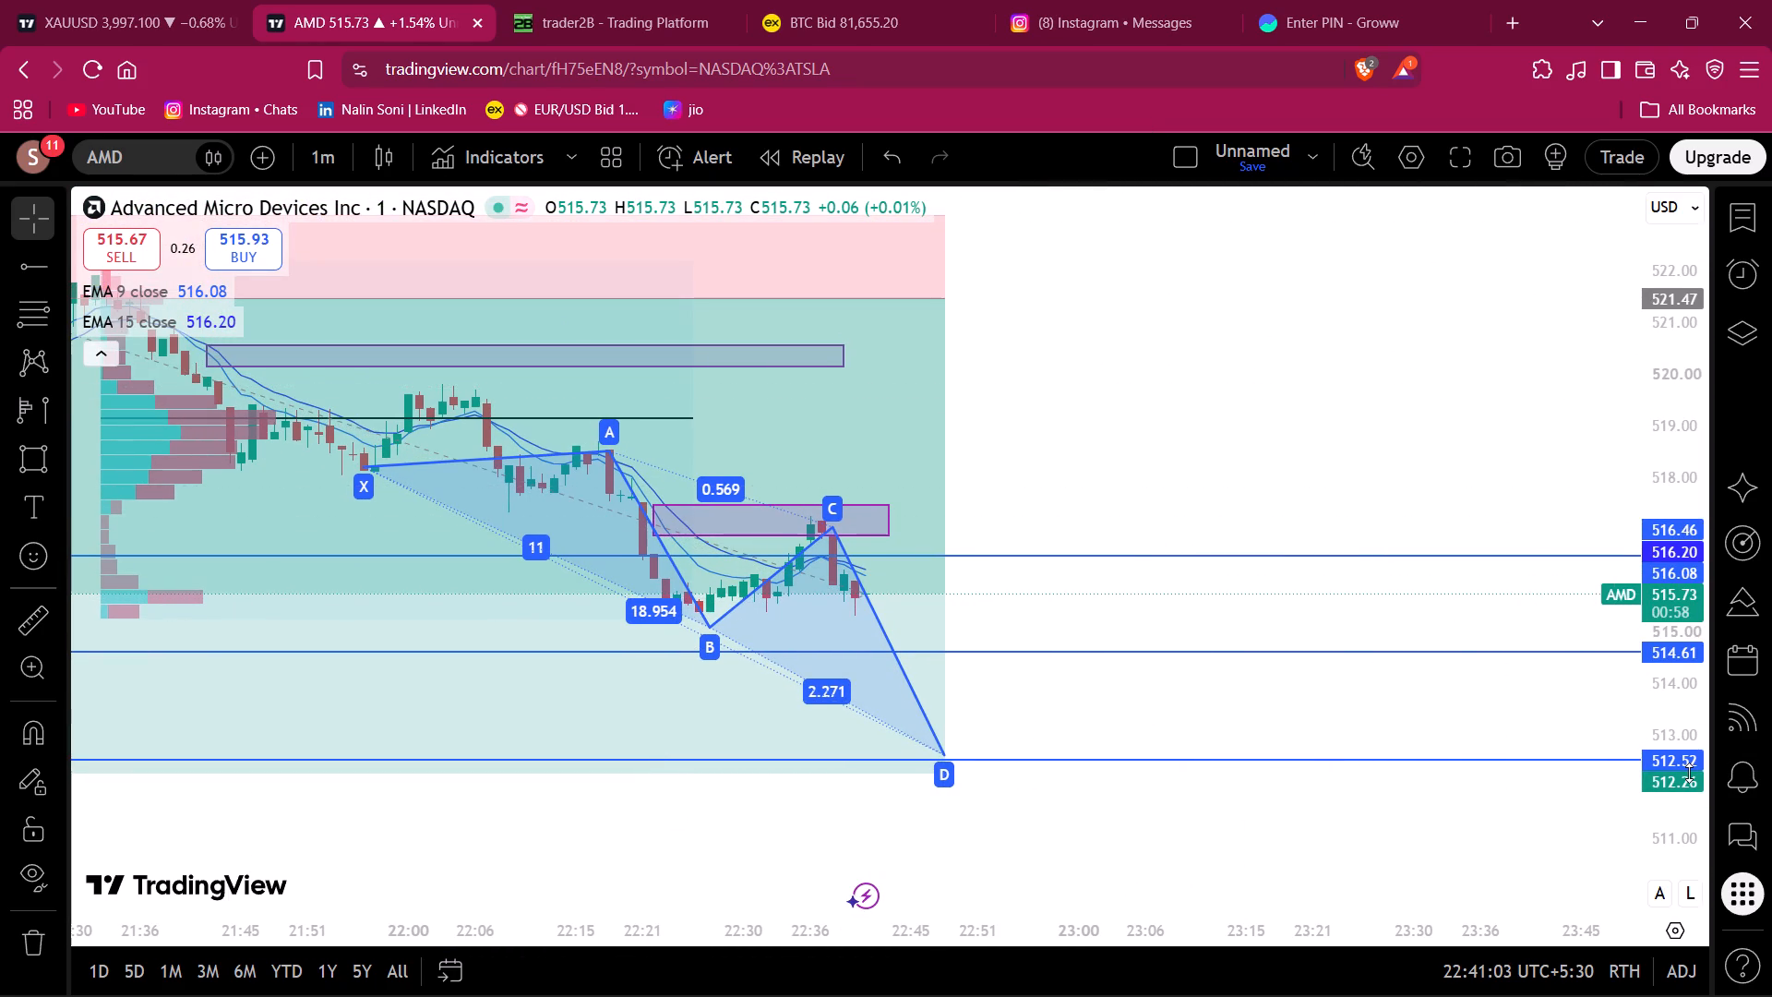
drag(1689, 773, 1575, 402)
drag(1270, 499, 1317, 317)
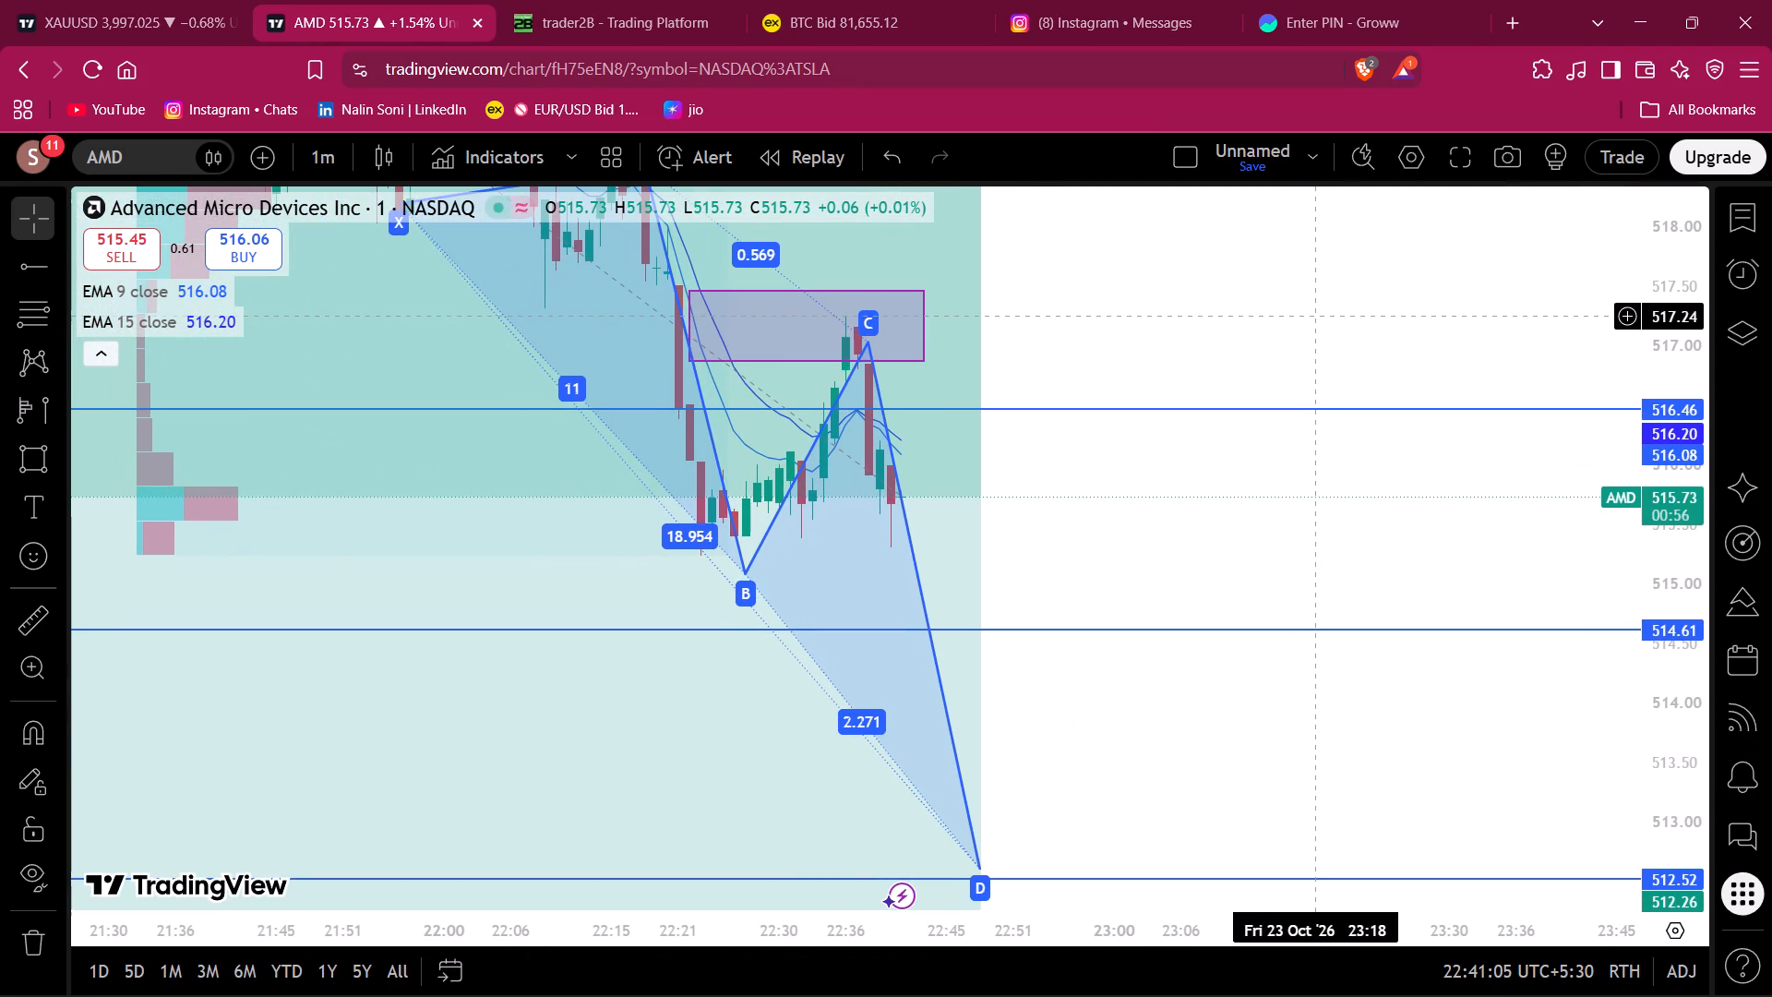
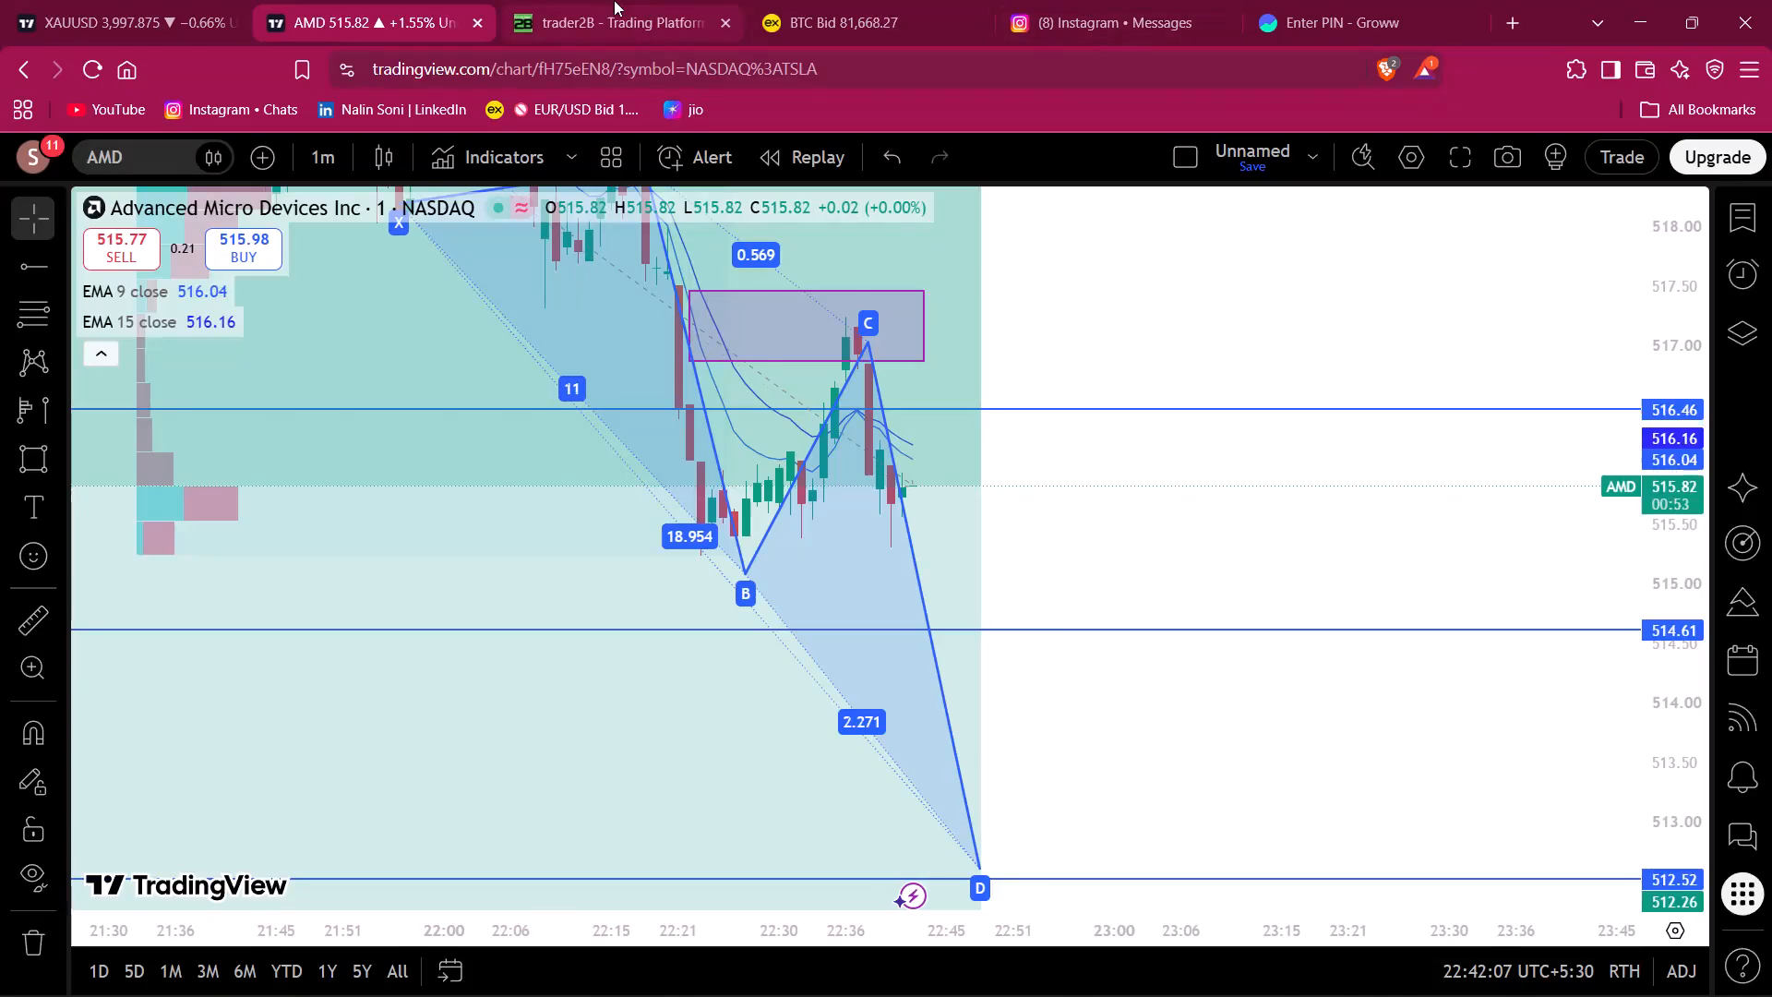
Switch to Exness and draw a fixed range volume profile on Bitcoin's 5-minute chart from 02:45 to 17:10 on 23 Oct.
click(614, 0)
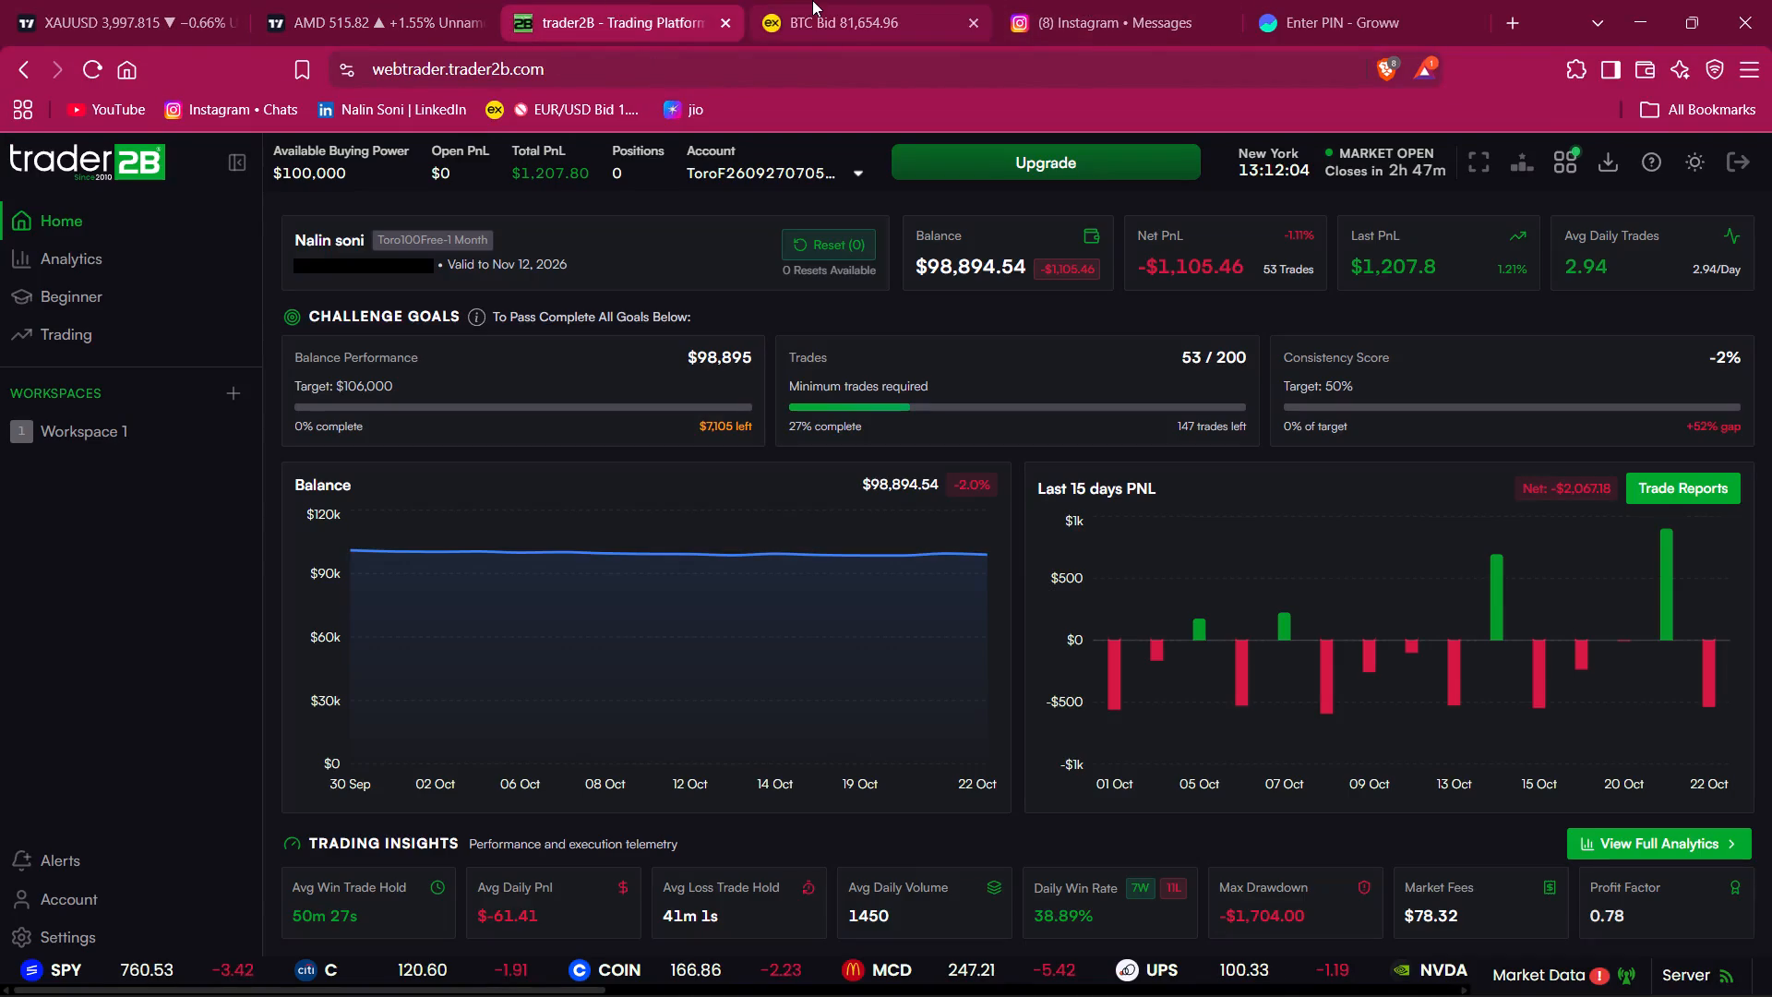
click(812, 0)
drag(1090, 614, 928, 523)
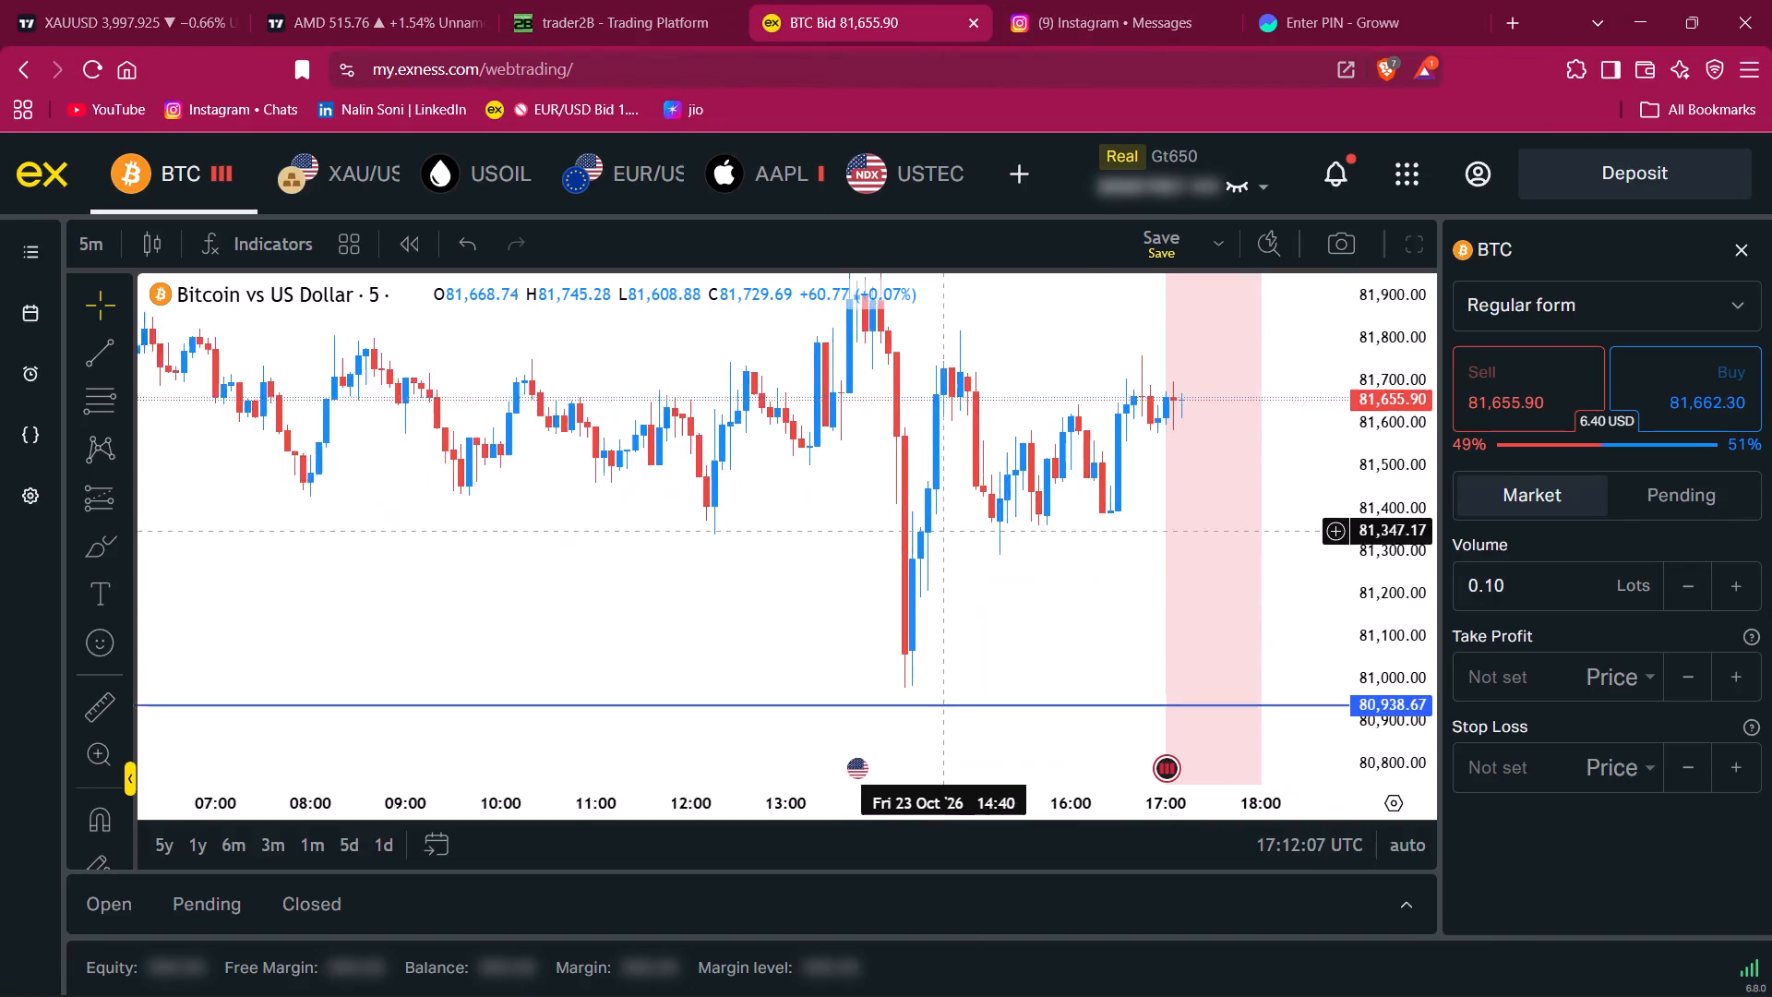
drag(928, 523, 924, 522)
drag(828, 802, 1089, 800)
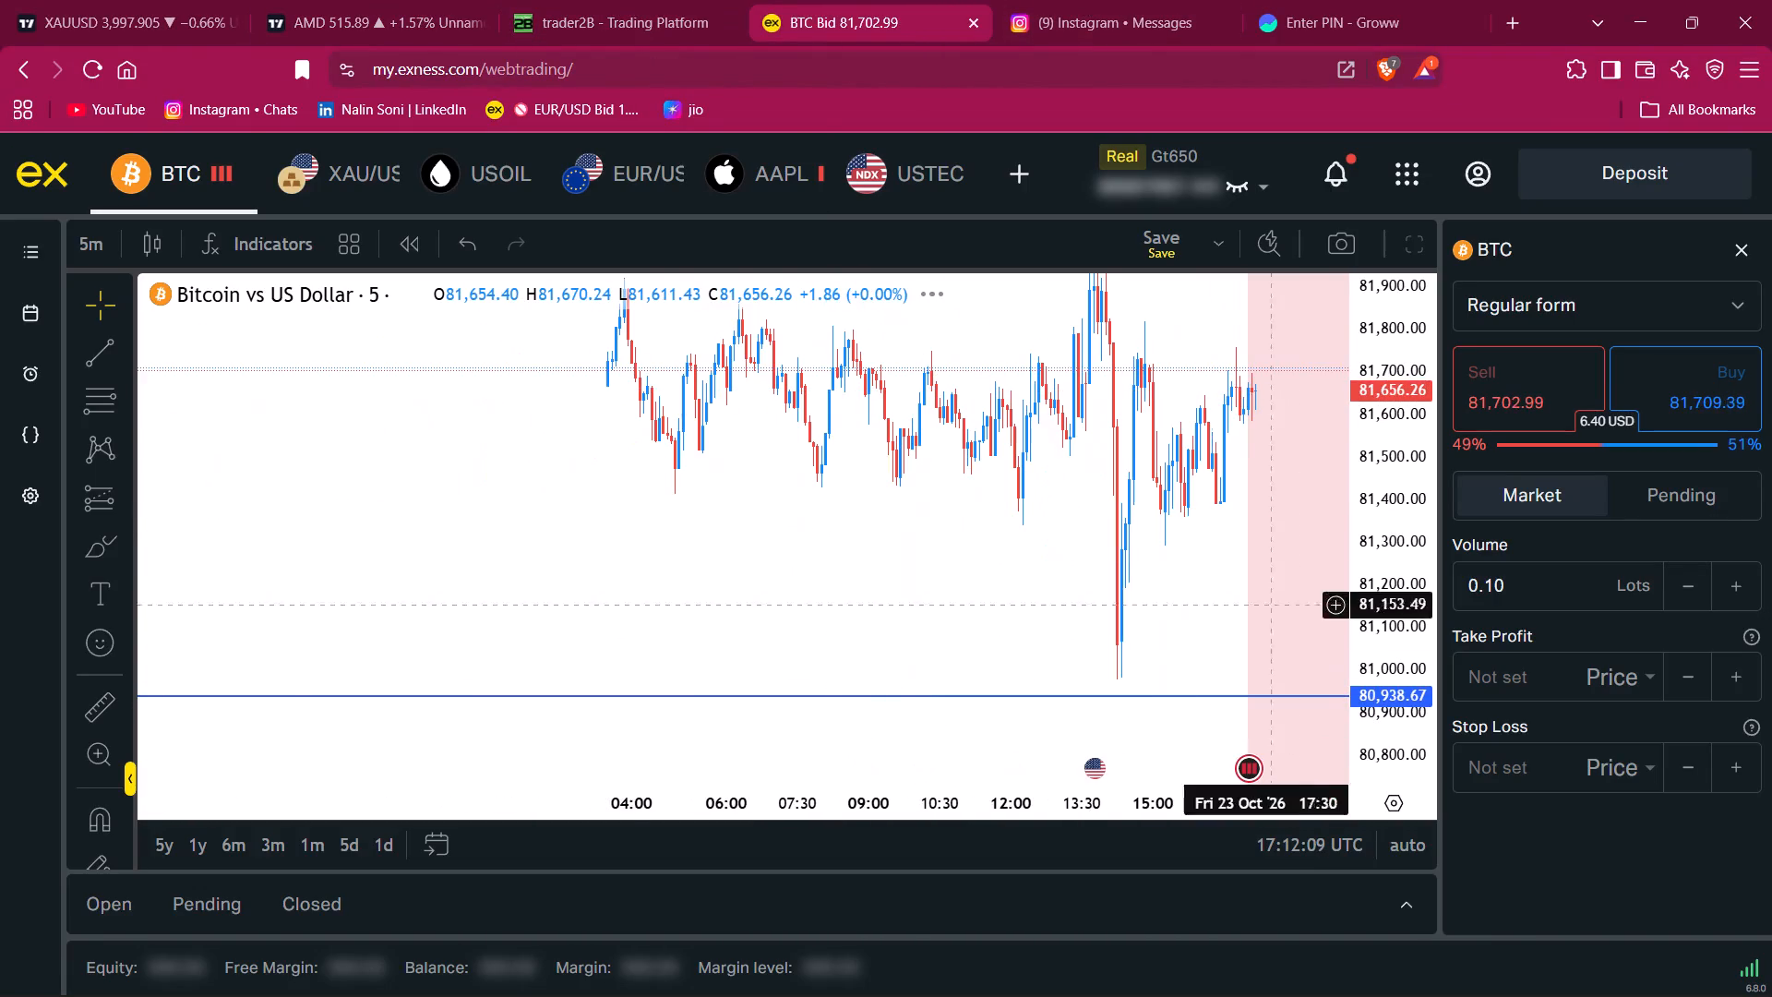
drag(1410, 409, 1372, 669)
drag(1216, 500, 1021, 479)
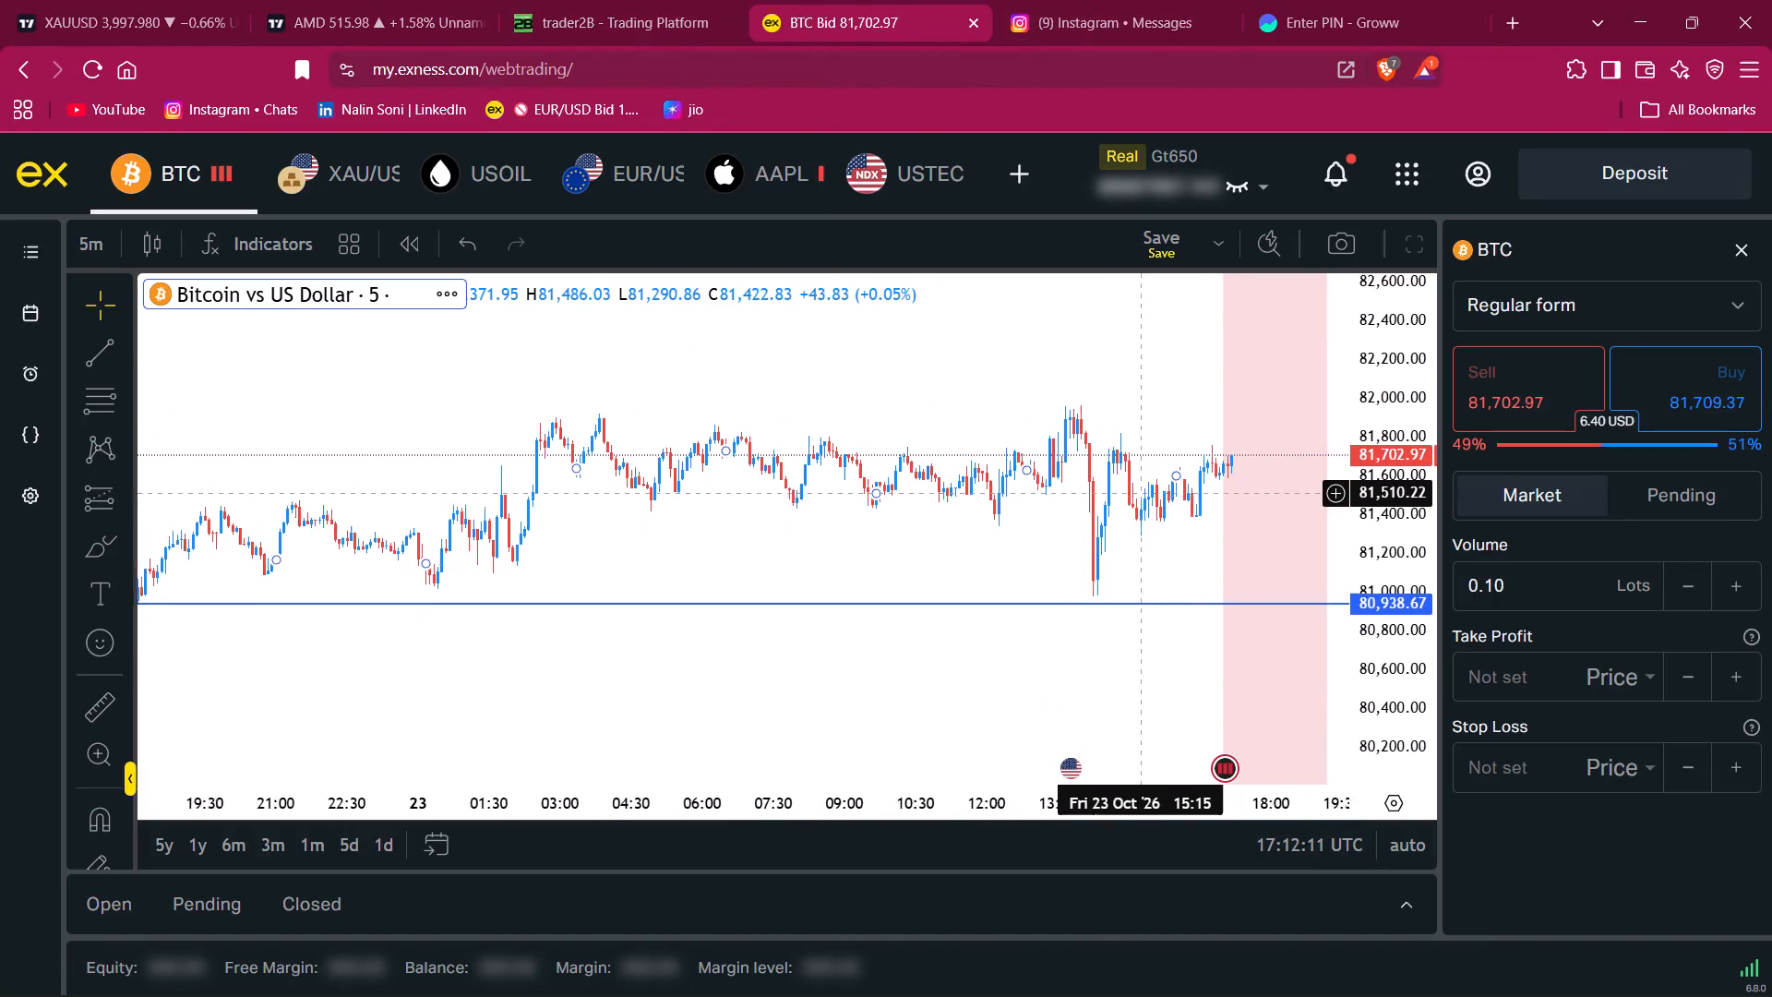
drag(1021, 479, 999, 478)
drag(879, 437, 926, 461)
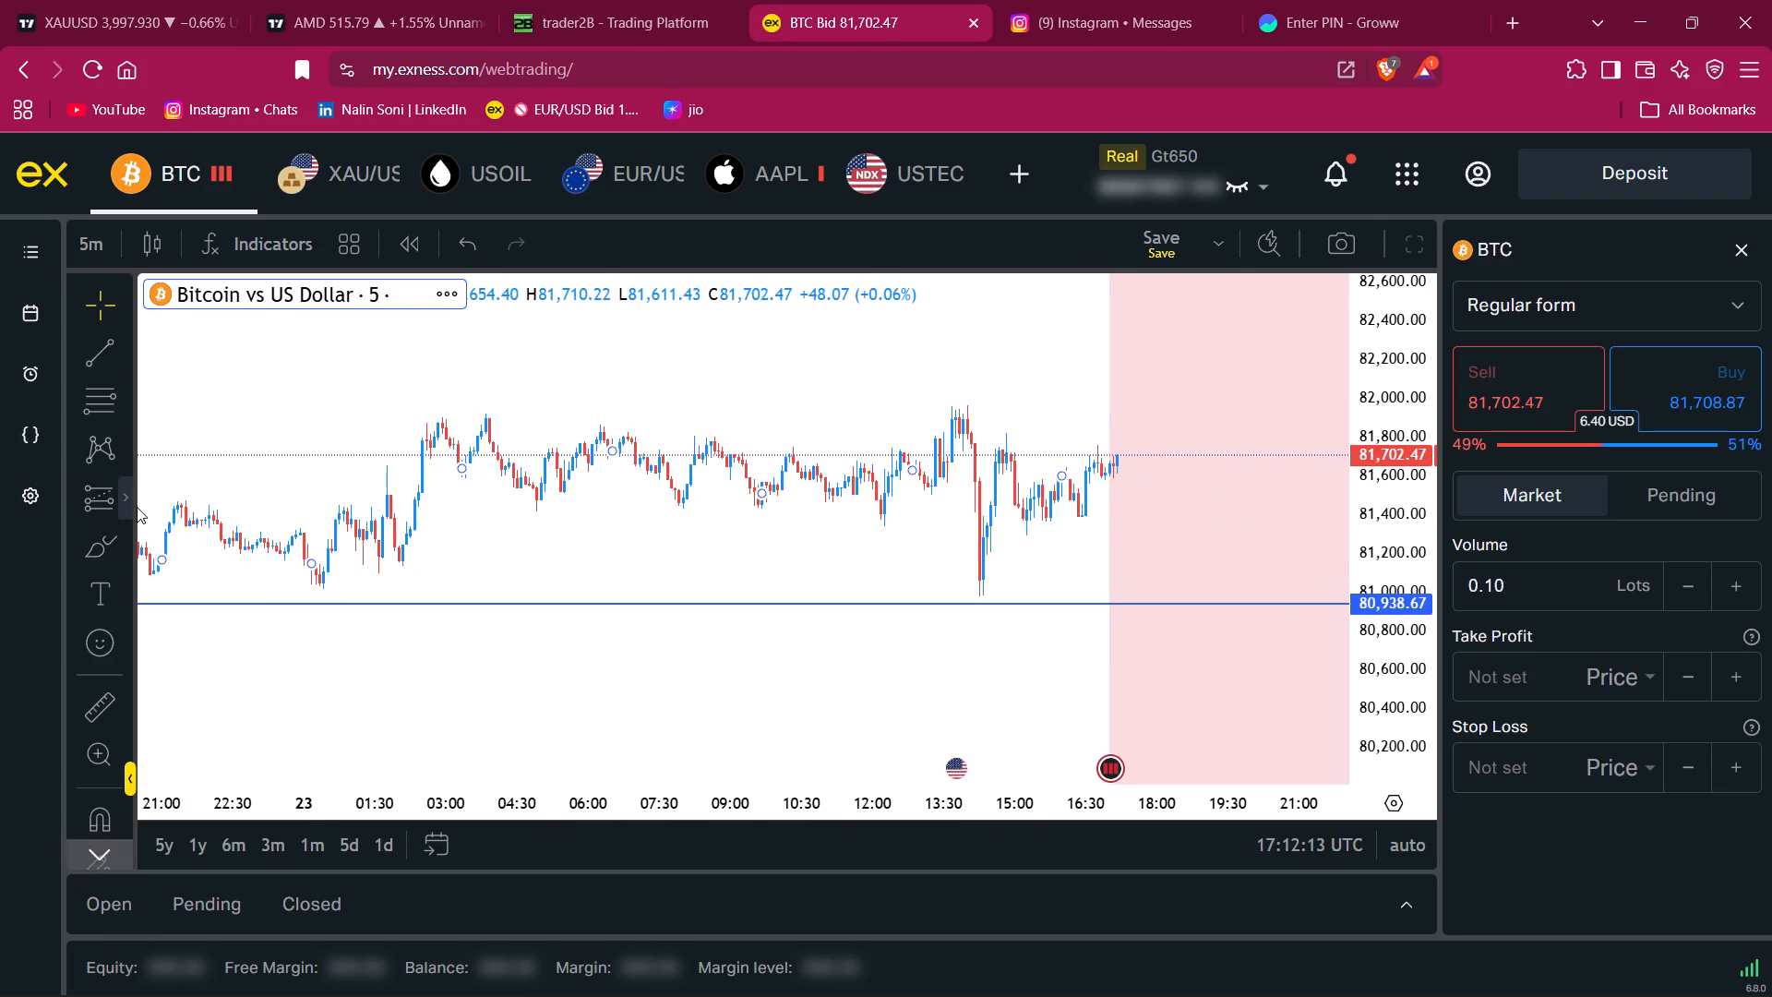
click(124, 486)
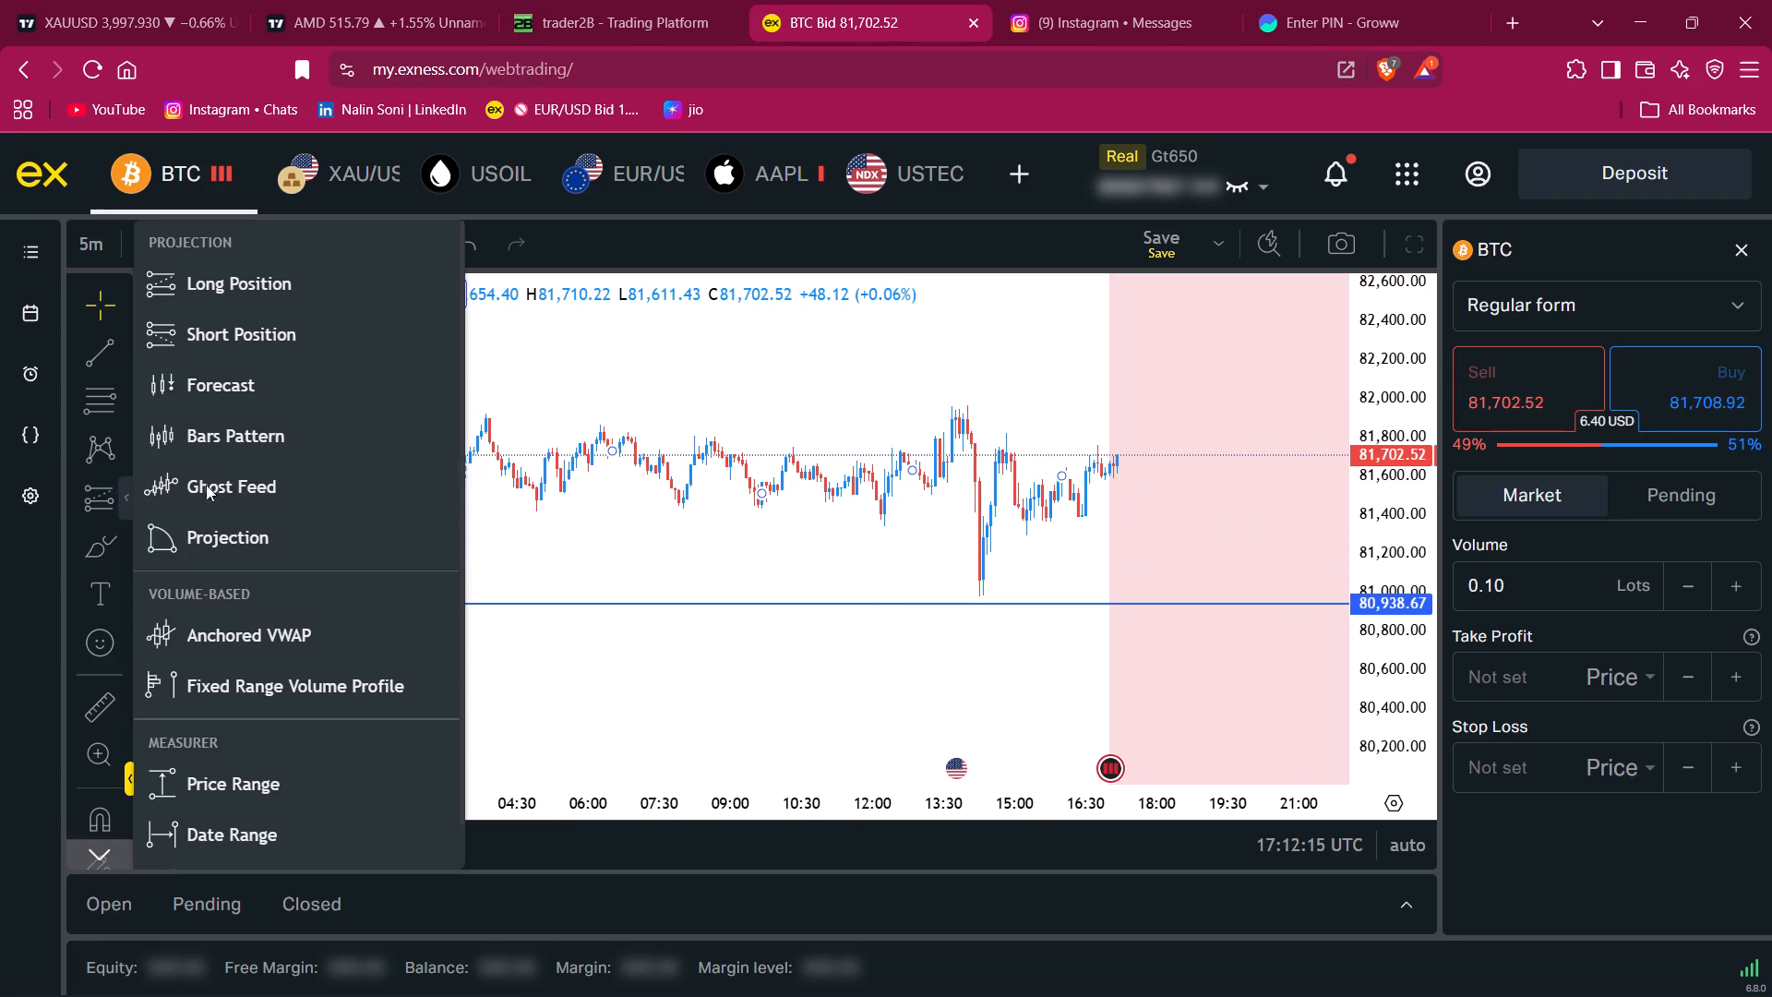
click(264, 685)
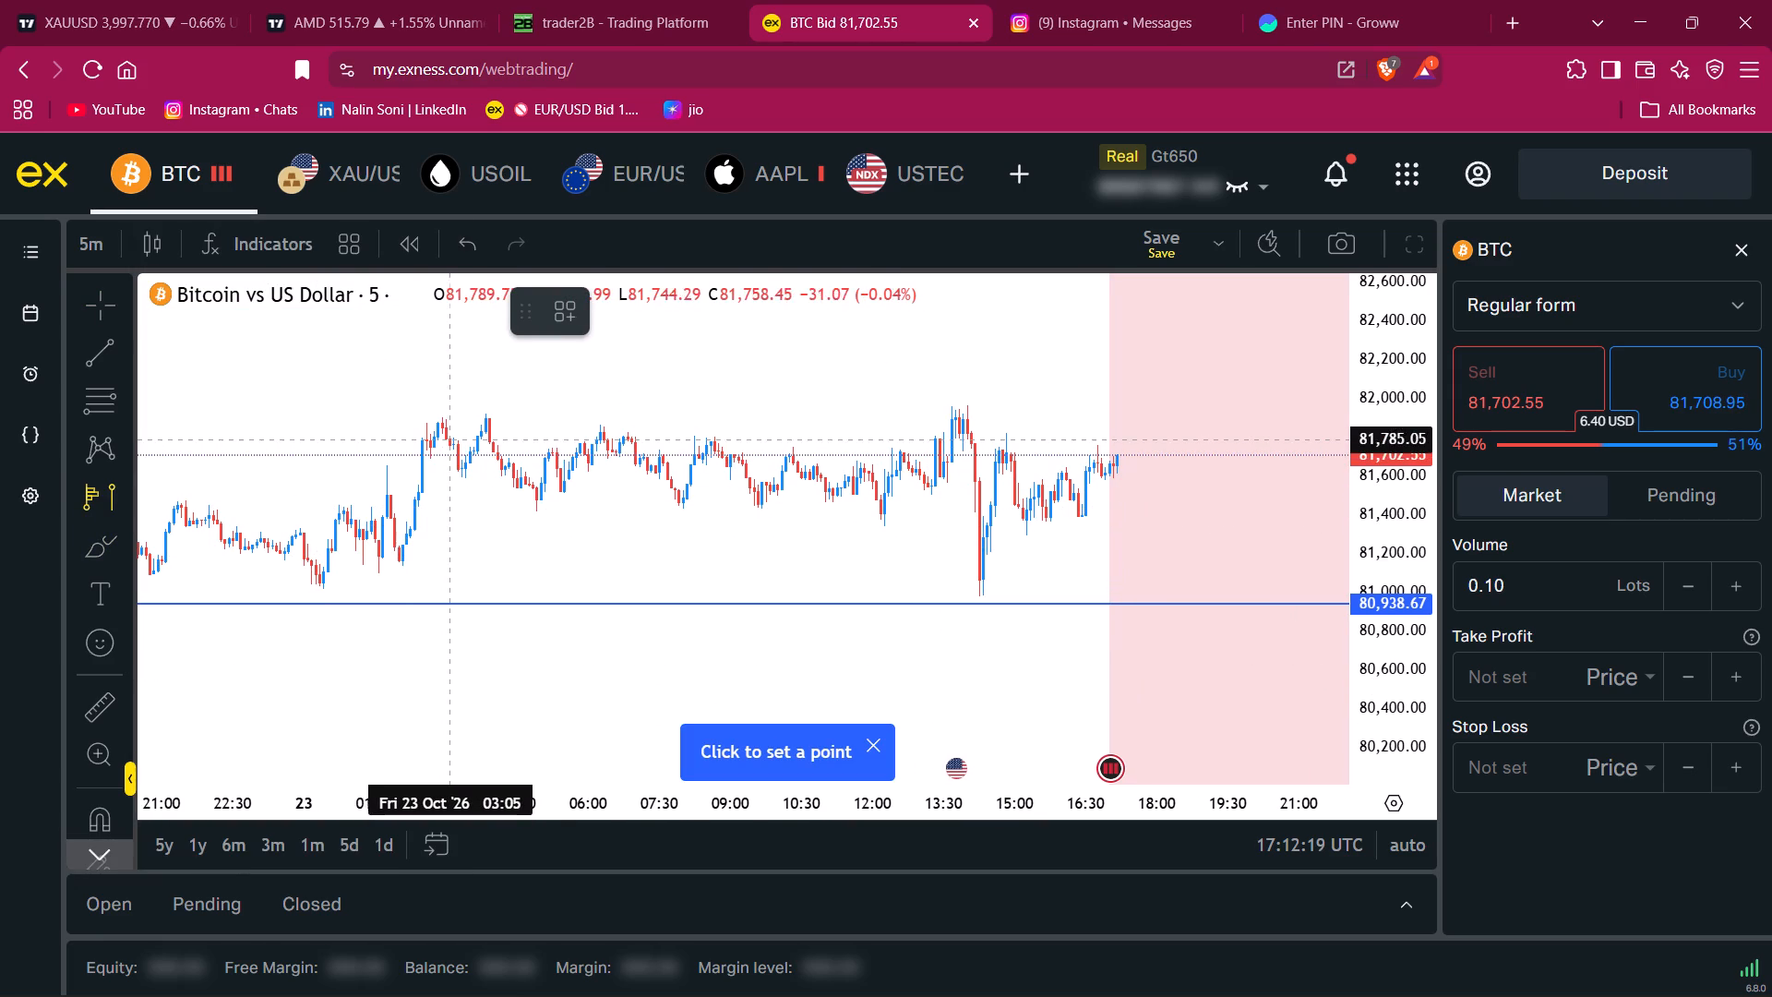
click(433, 438)
click(1160, 459)
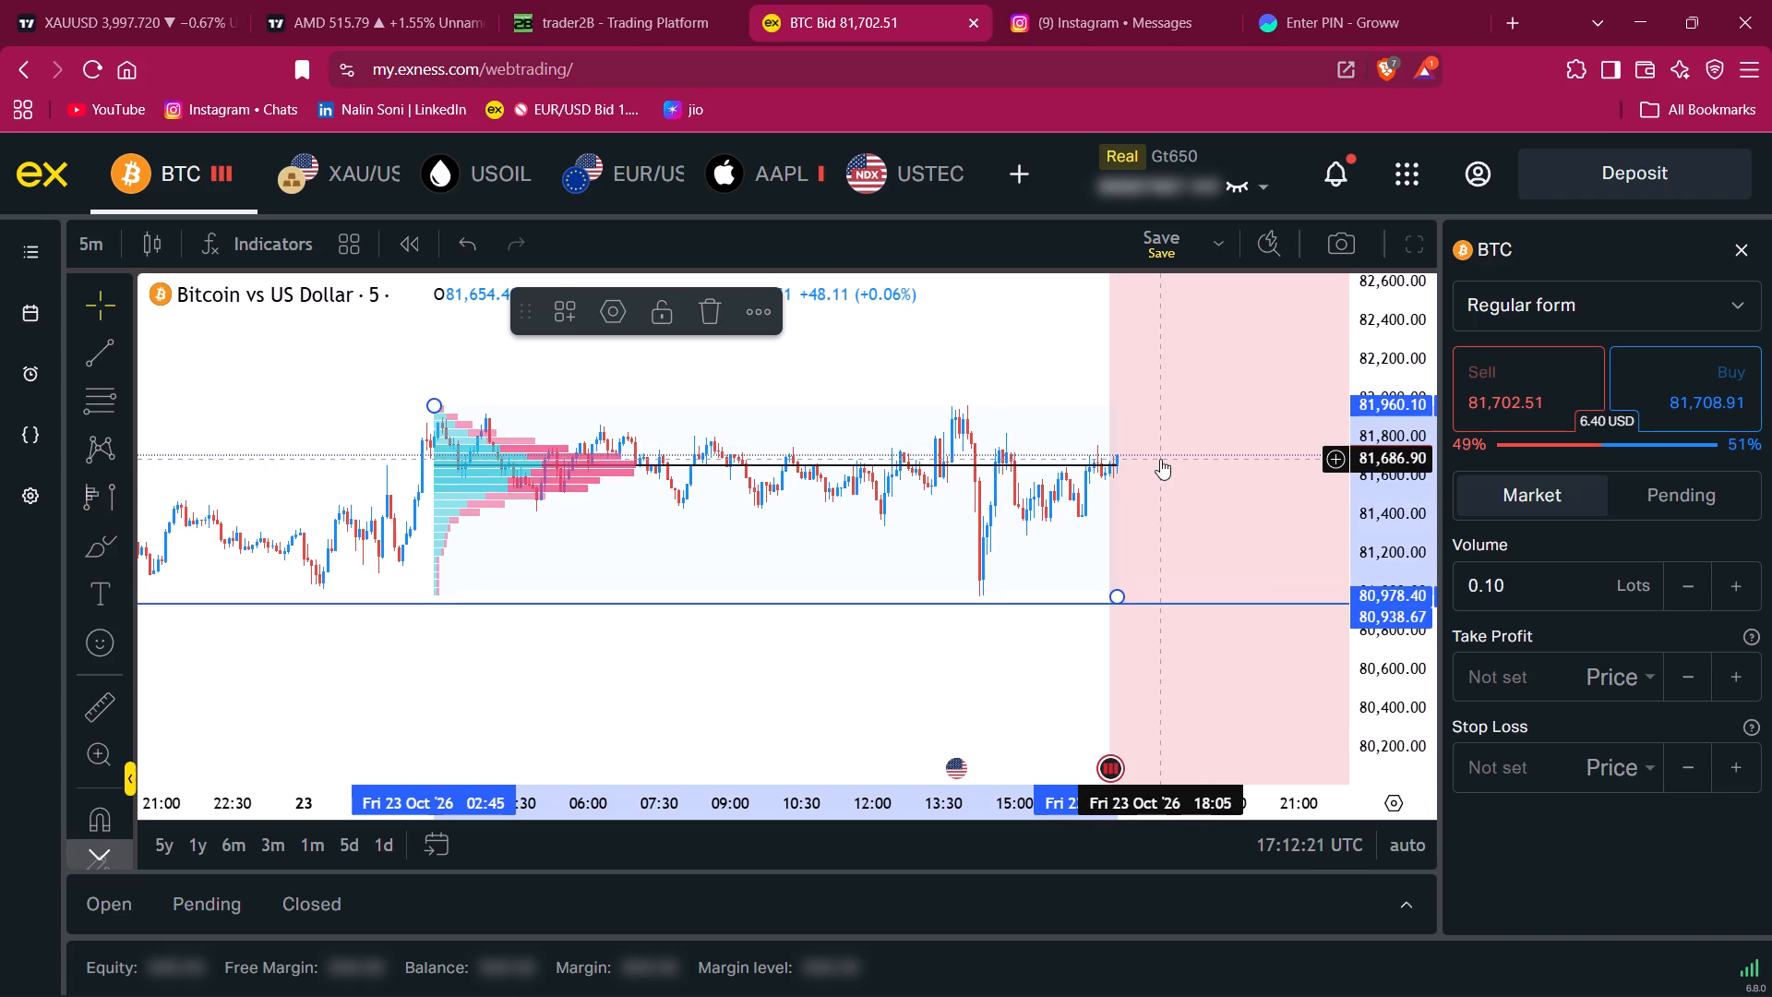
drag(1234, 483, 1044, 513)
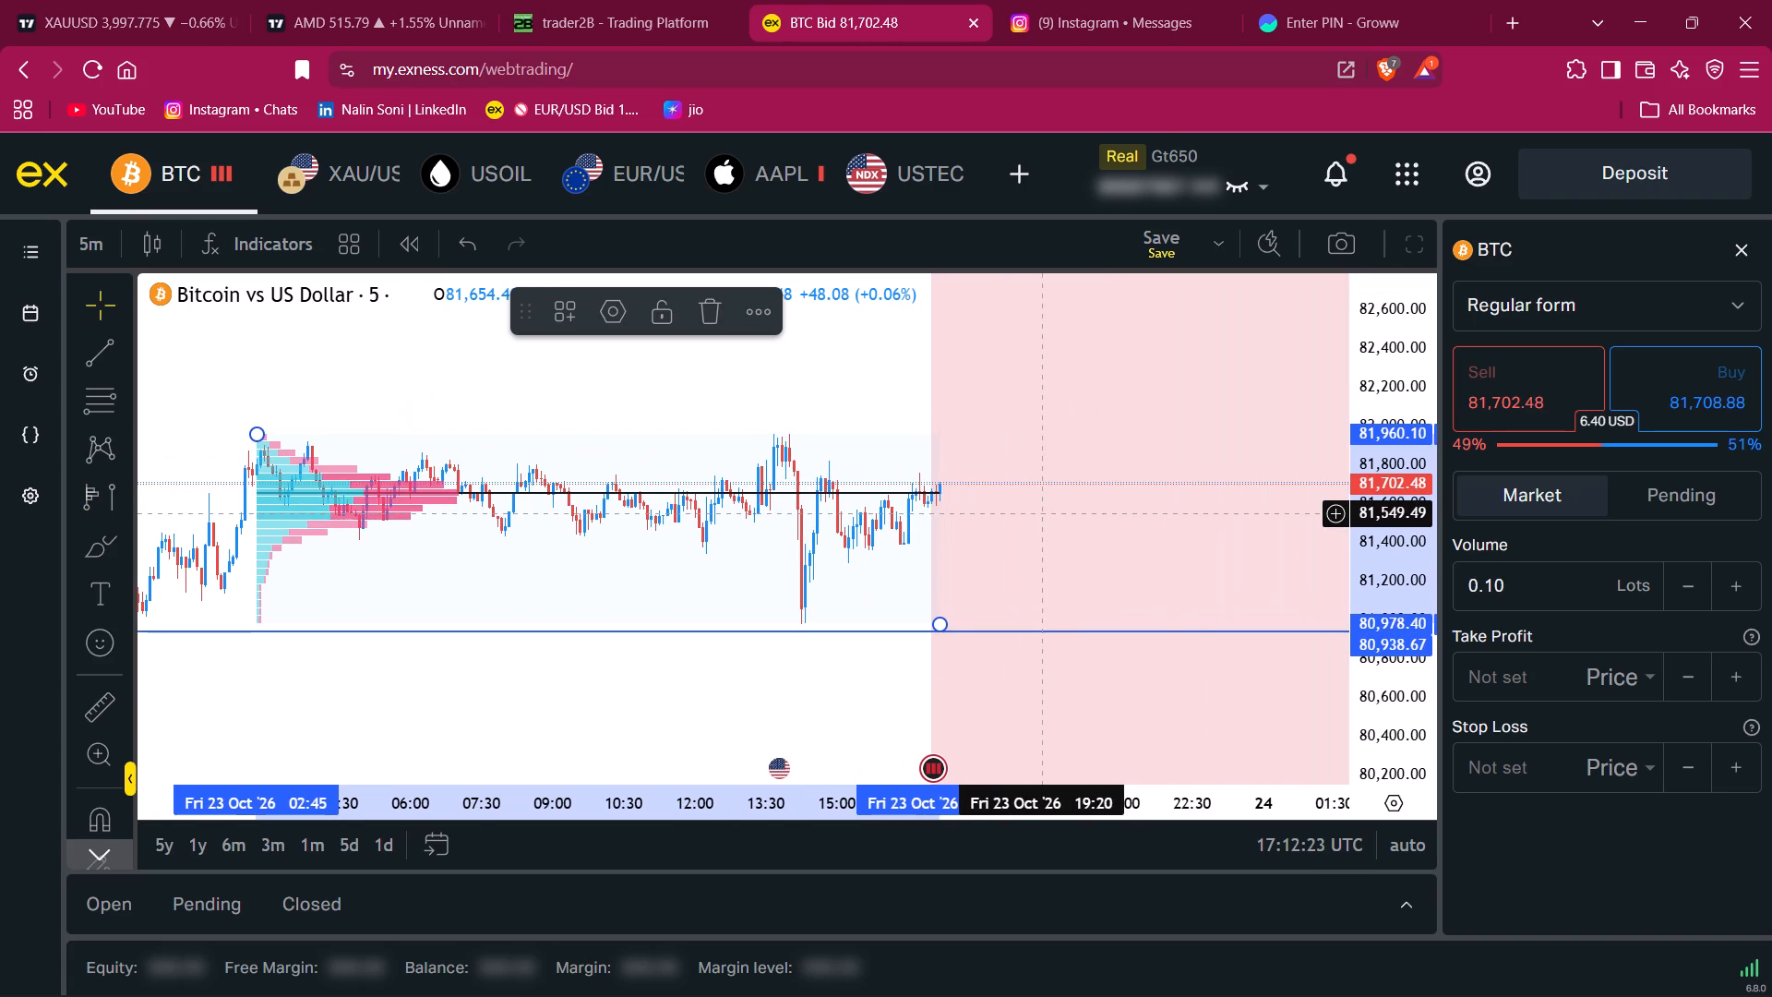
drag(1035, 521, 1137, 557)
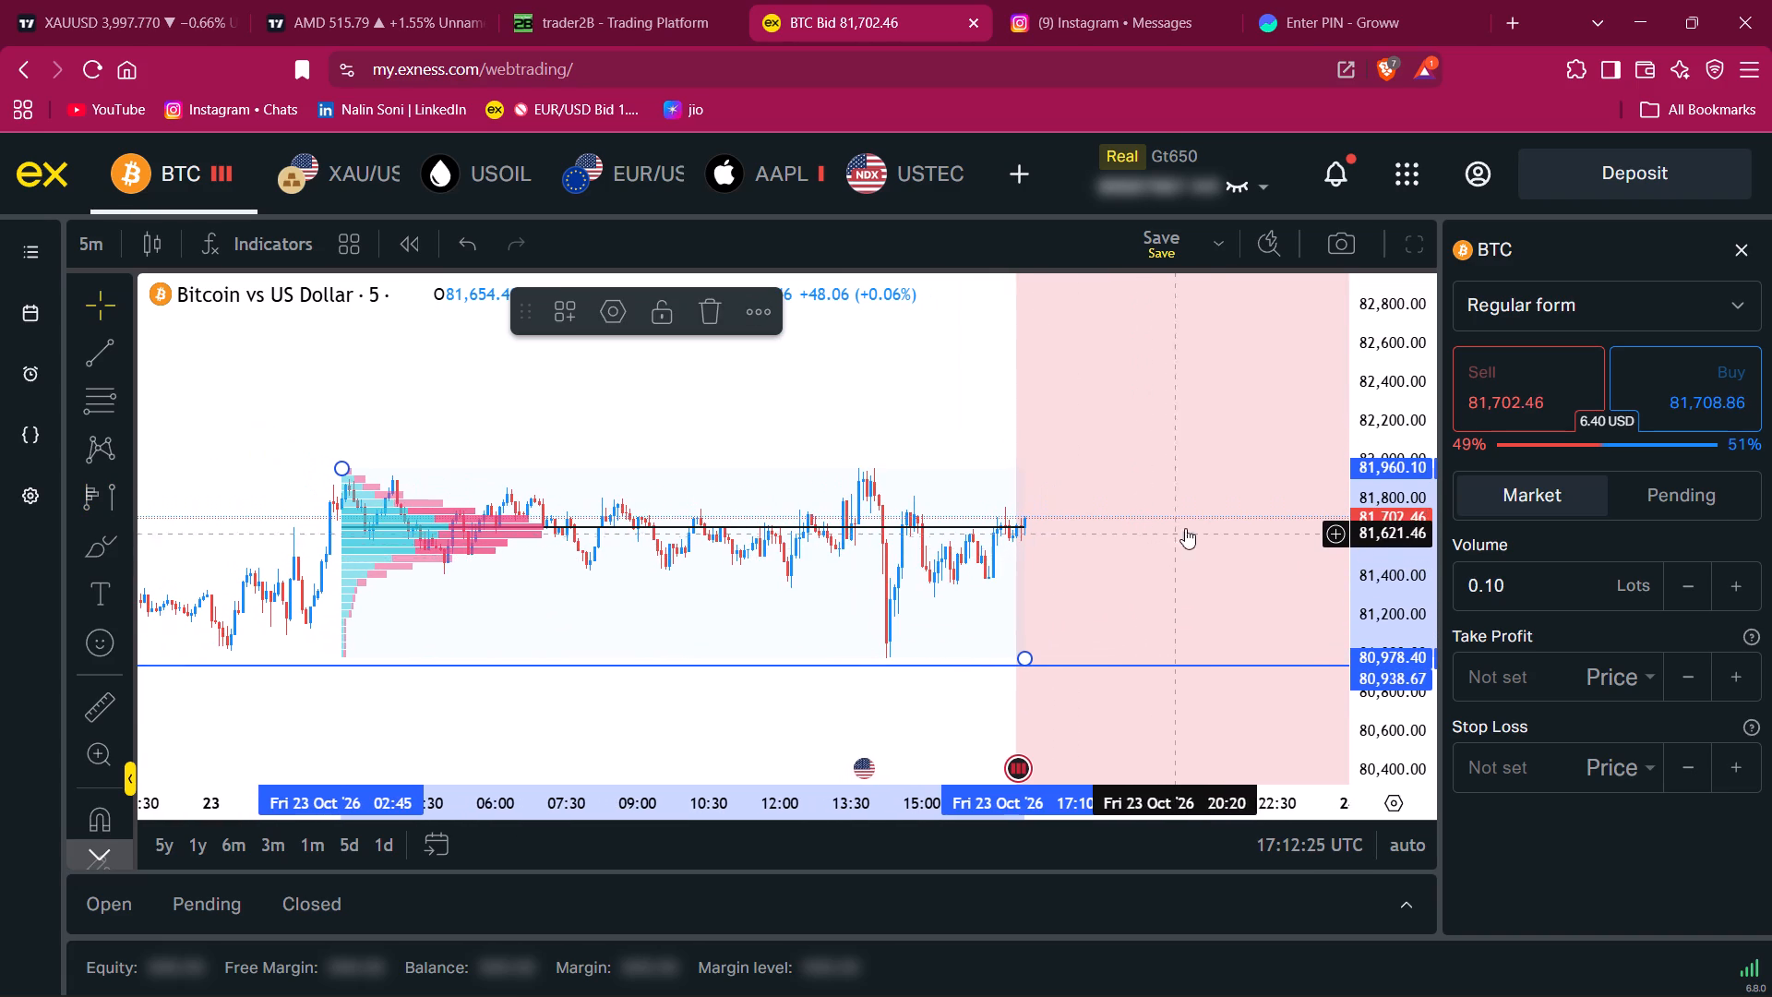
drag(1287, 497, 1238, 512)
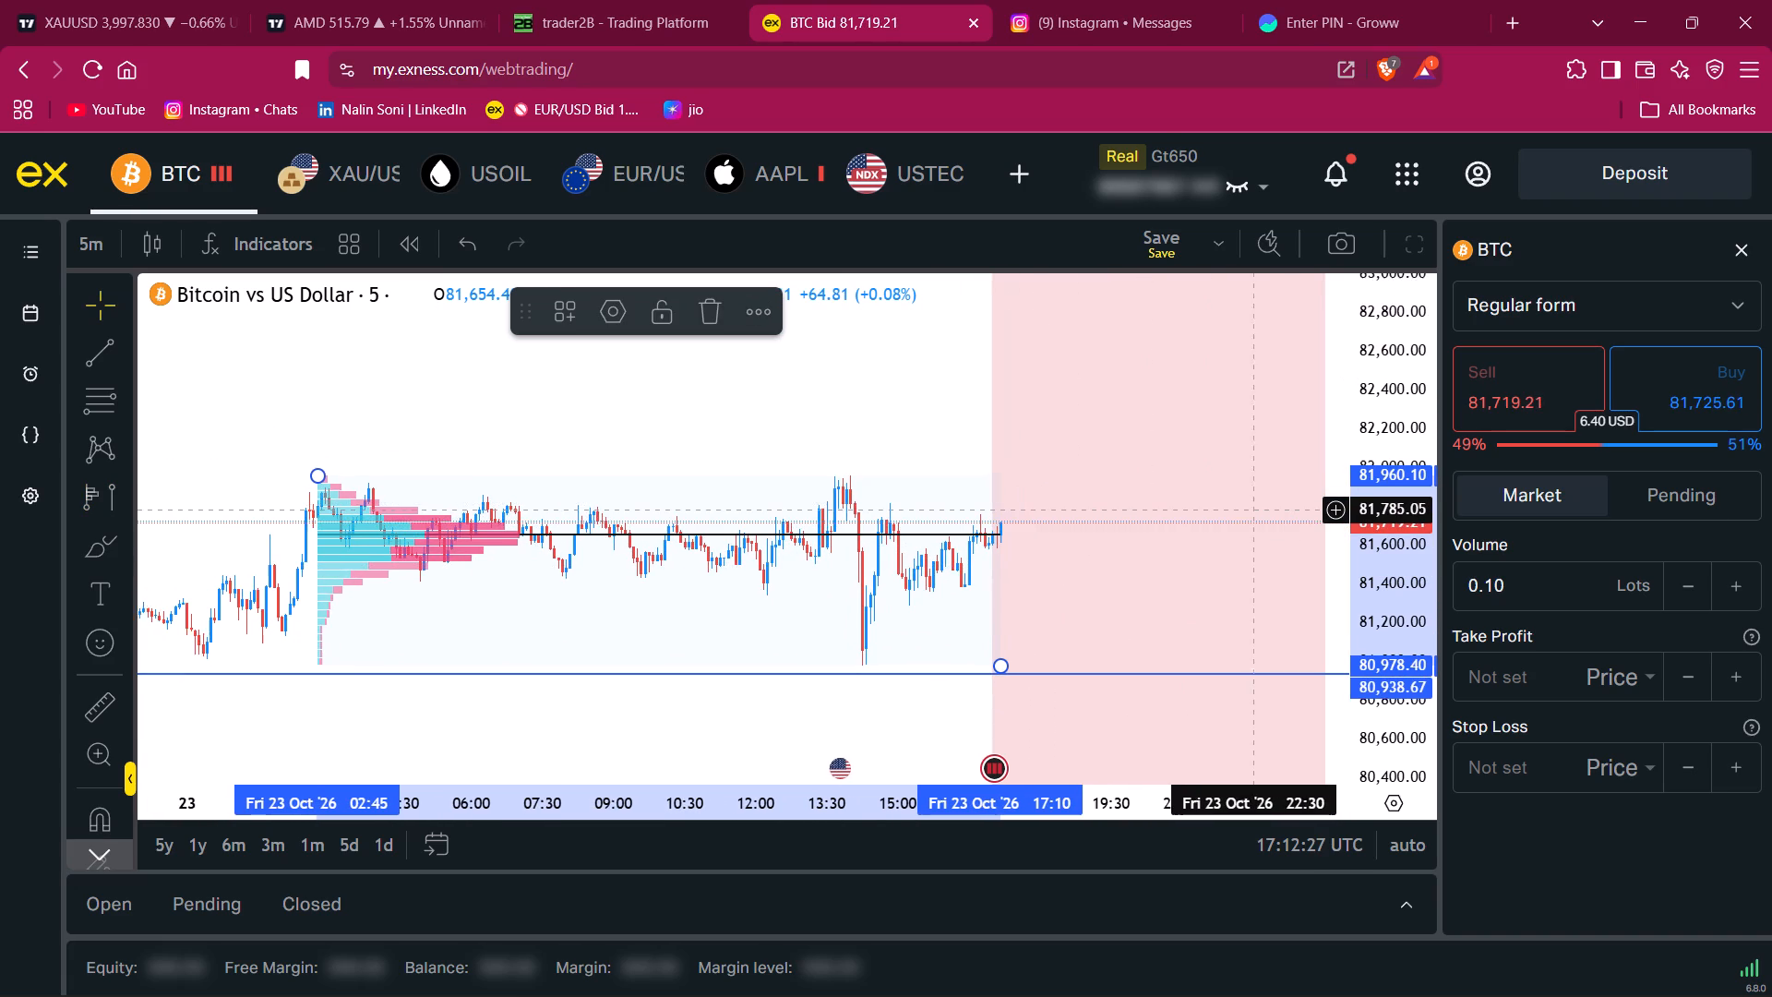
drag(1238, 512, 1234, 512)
Switch to the TradingView gold chart and change its symbol to BTCUSD, the spot crypto listing.
click(394, 0)
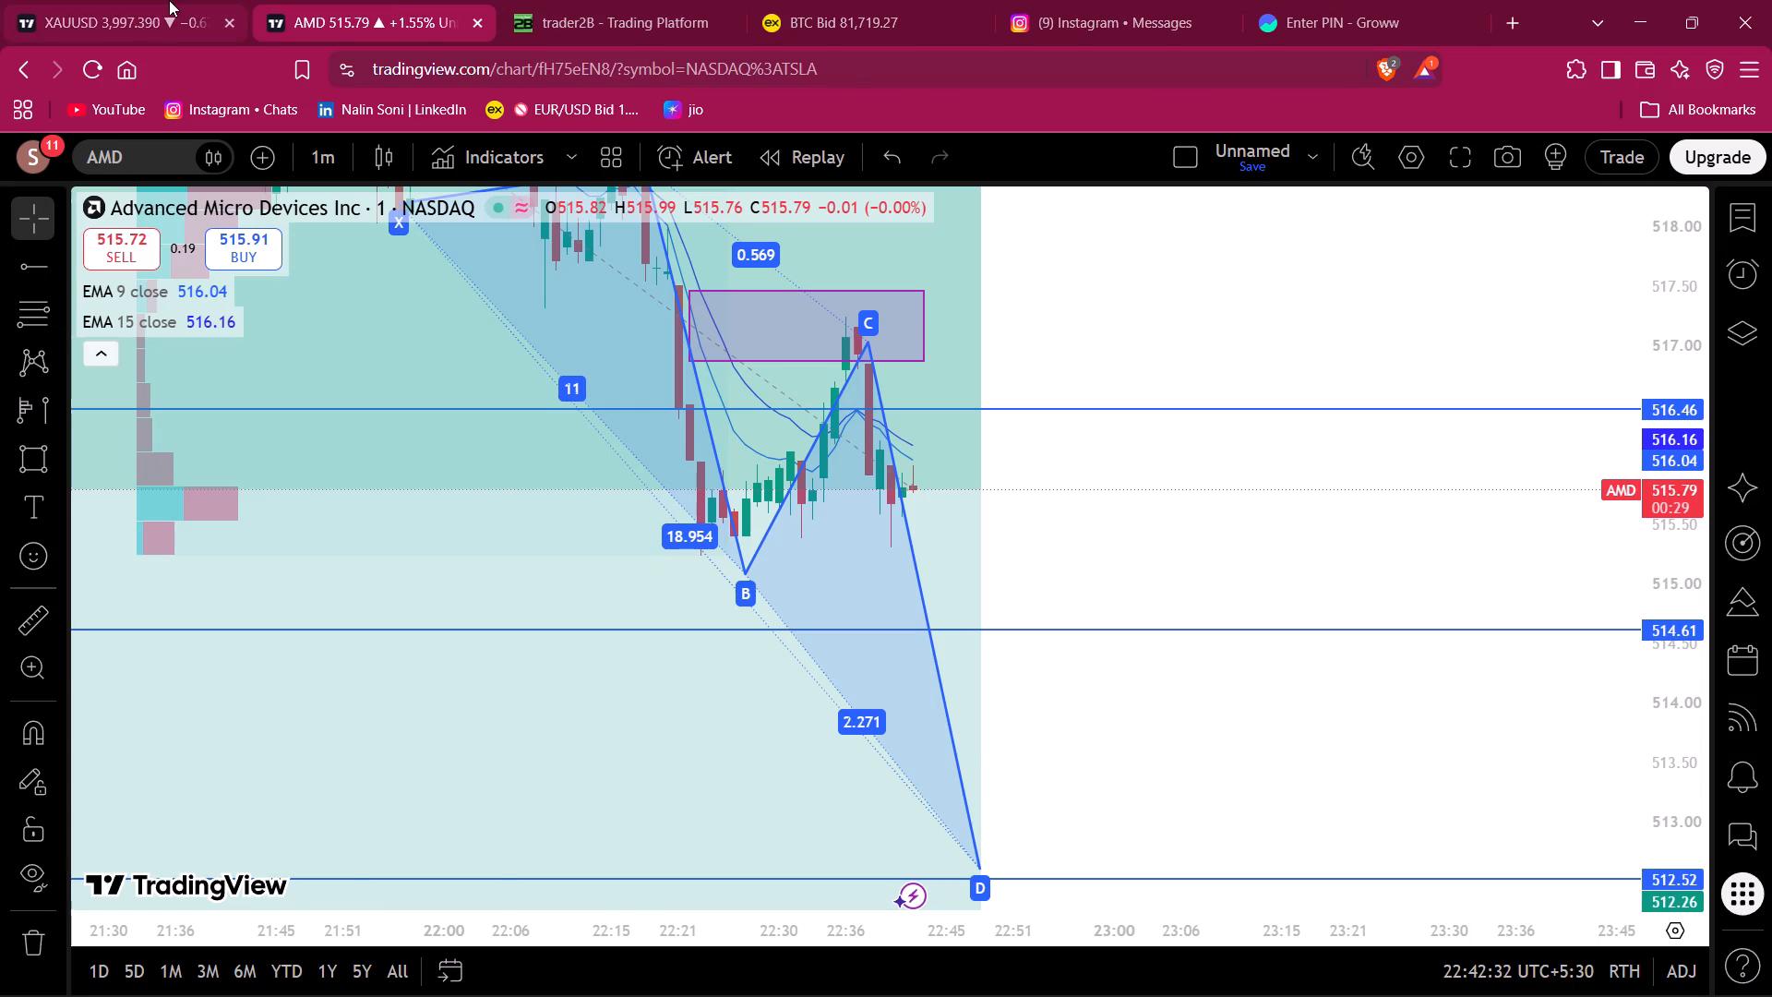
click(169, 0)
click(162, 151)
key(BackSpace)
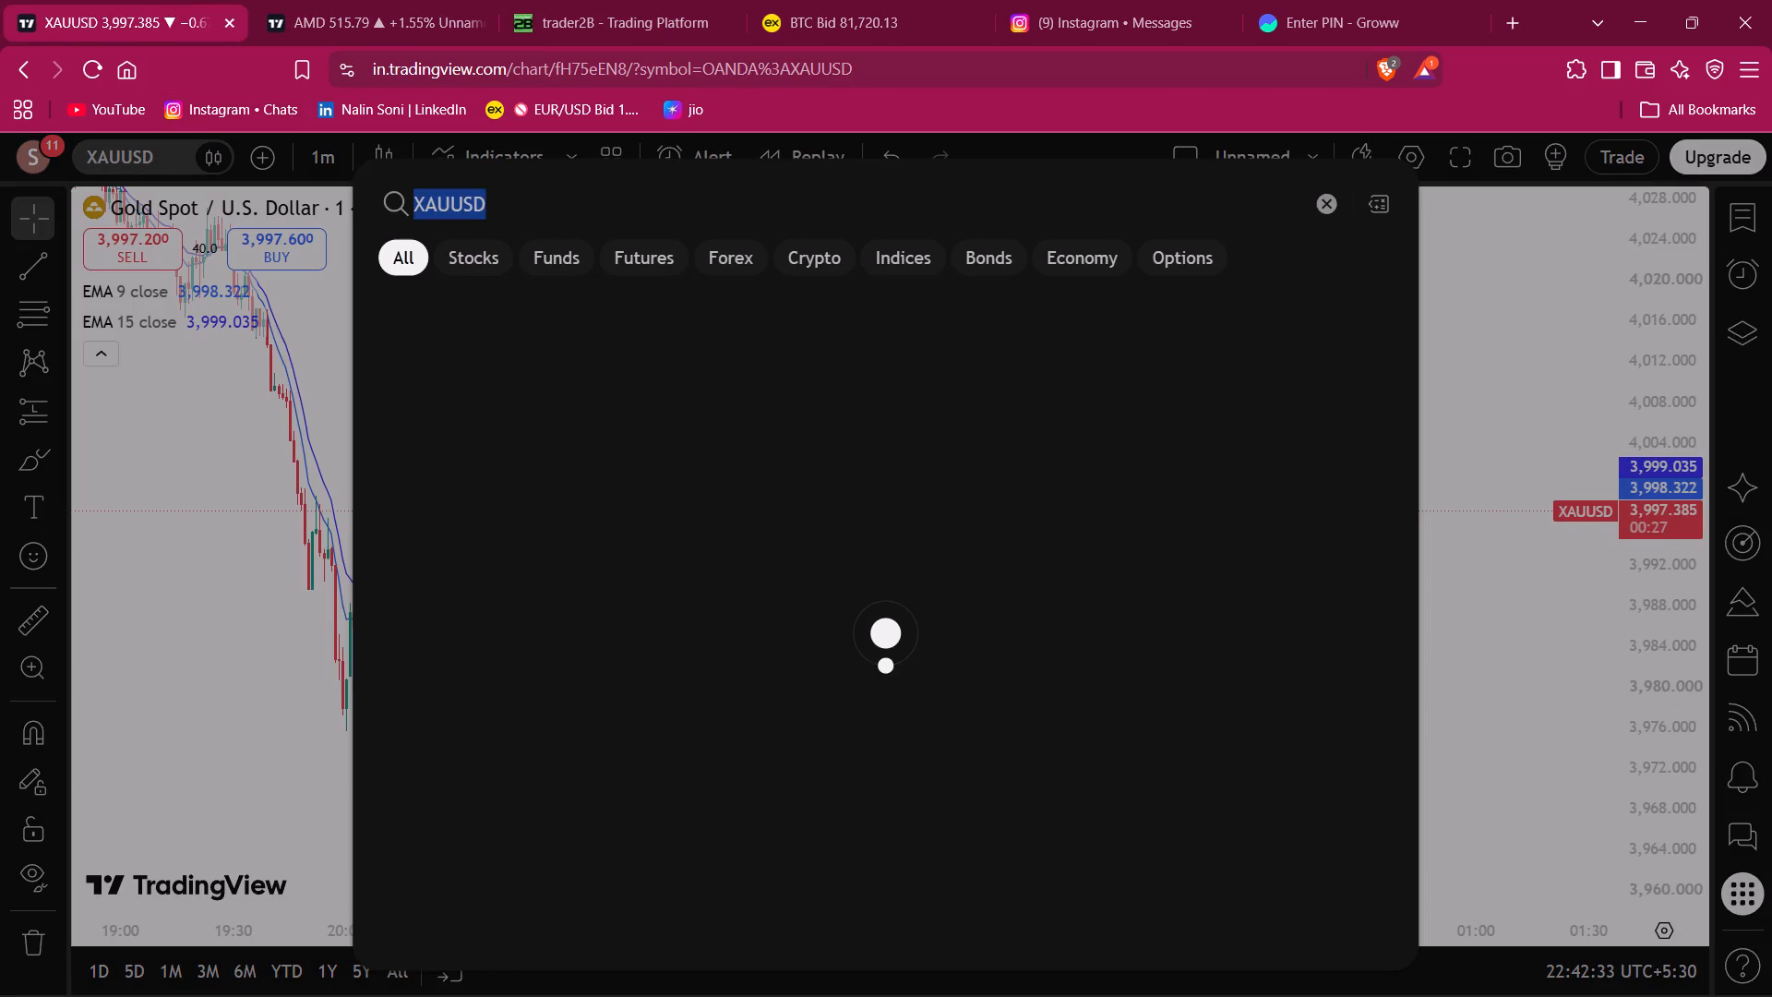
text(btc)
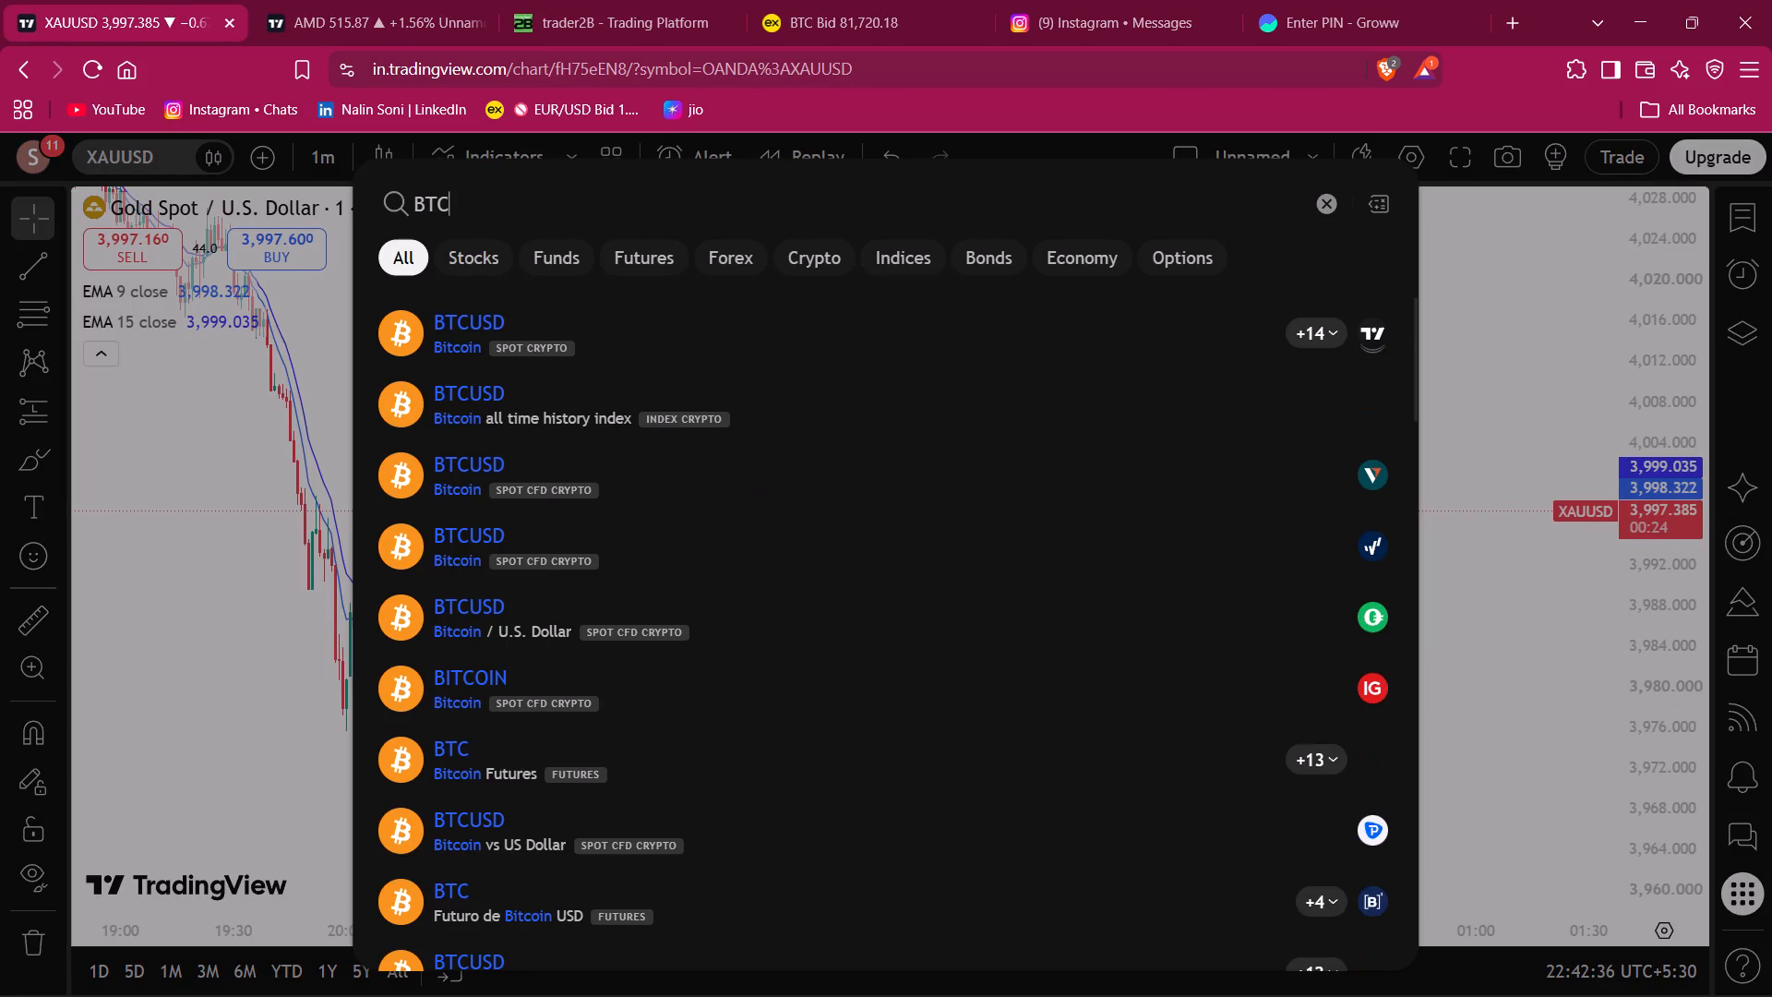
click(569, 318)
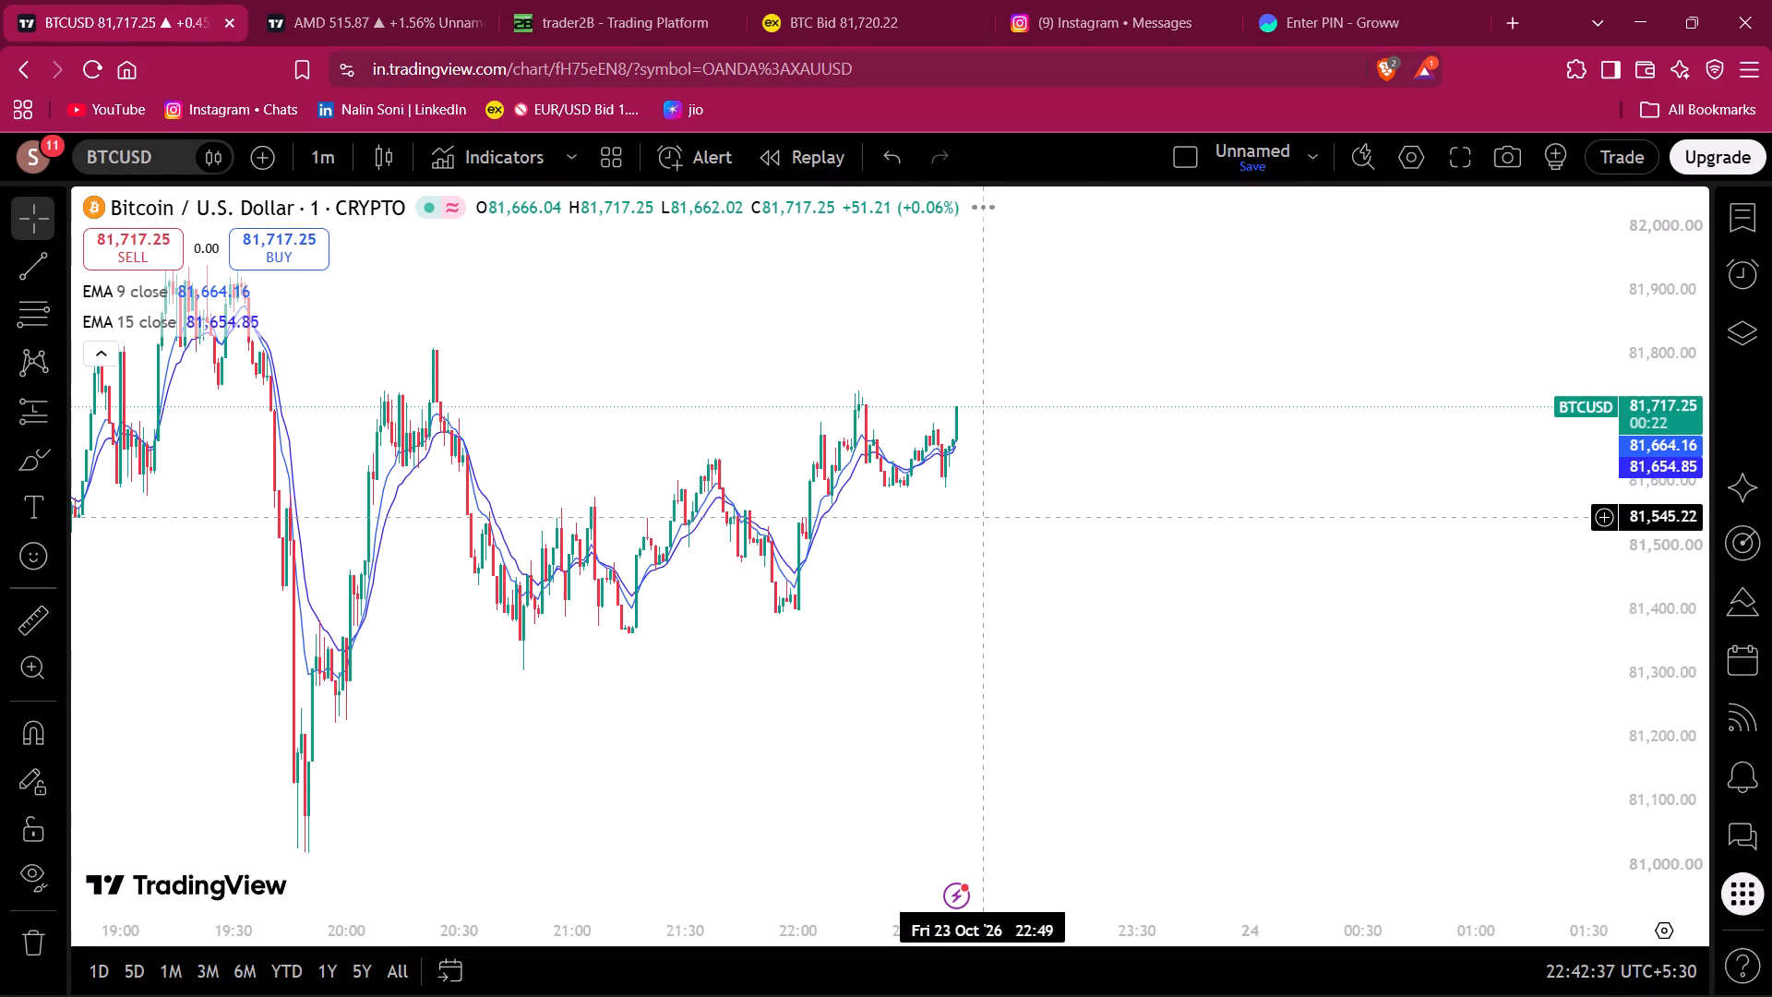
Place a long position drawing on the BTCUSD 1-minute chart with its entry at 22:16 and about 81,728.
drag(1098, 504, 1084, 603)
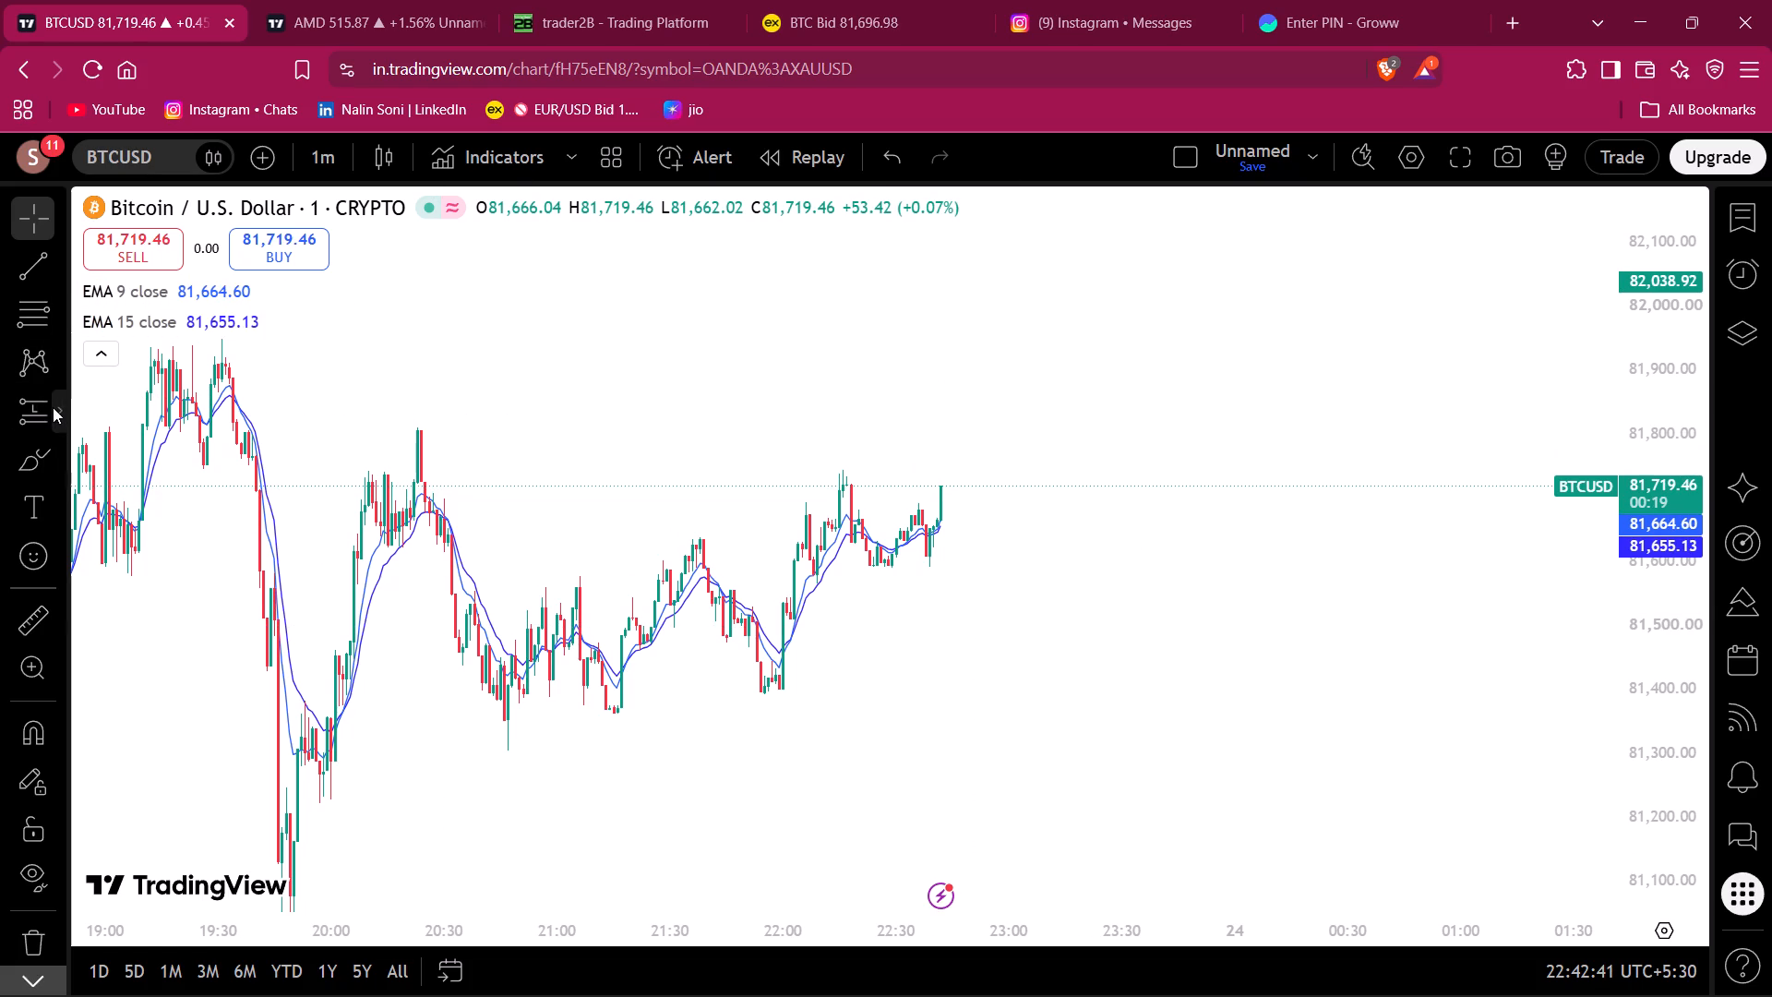
click(53, 407)
click(163, 314)
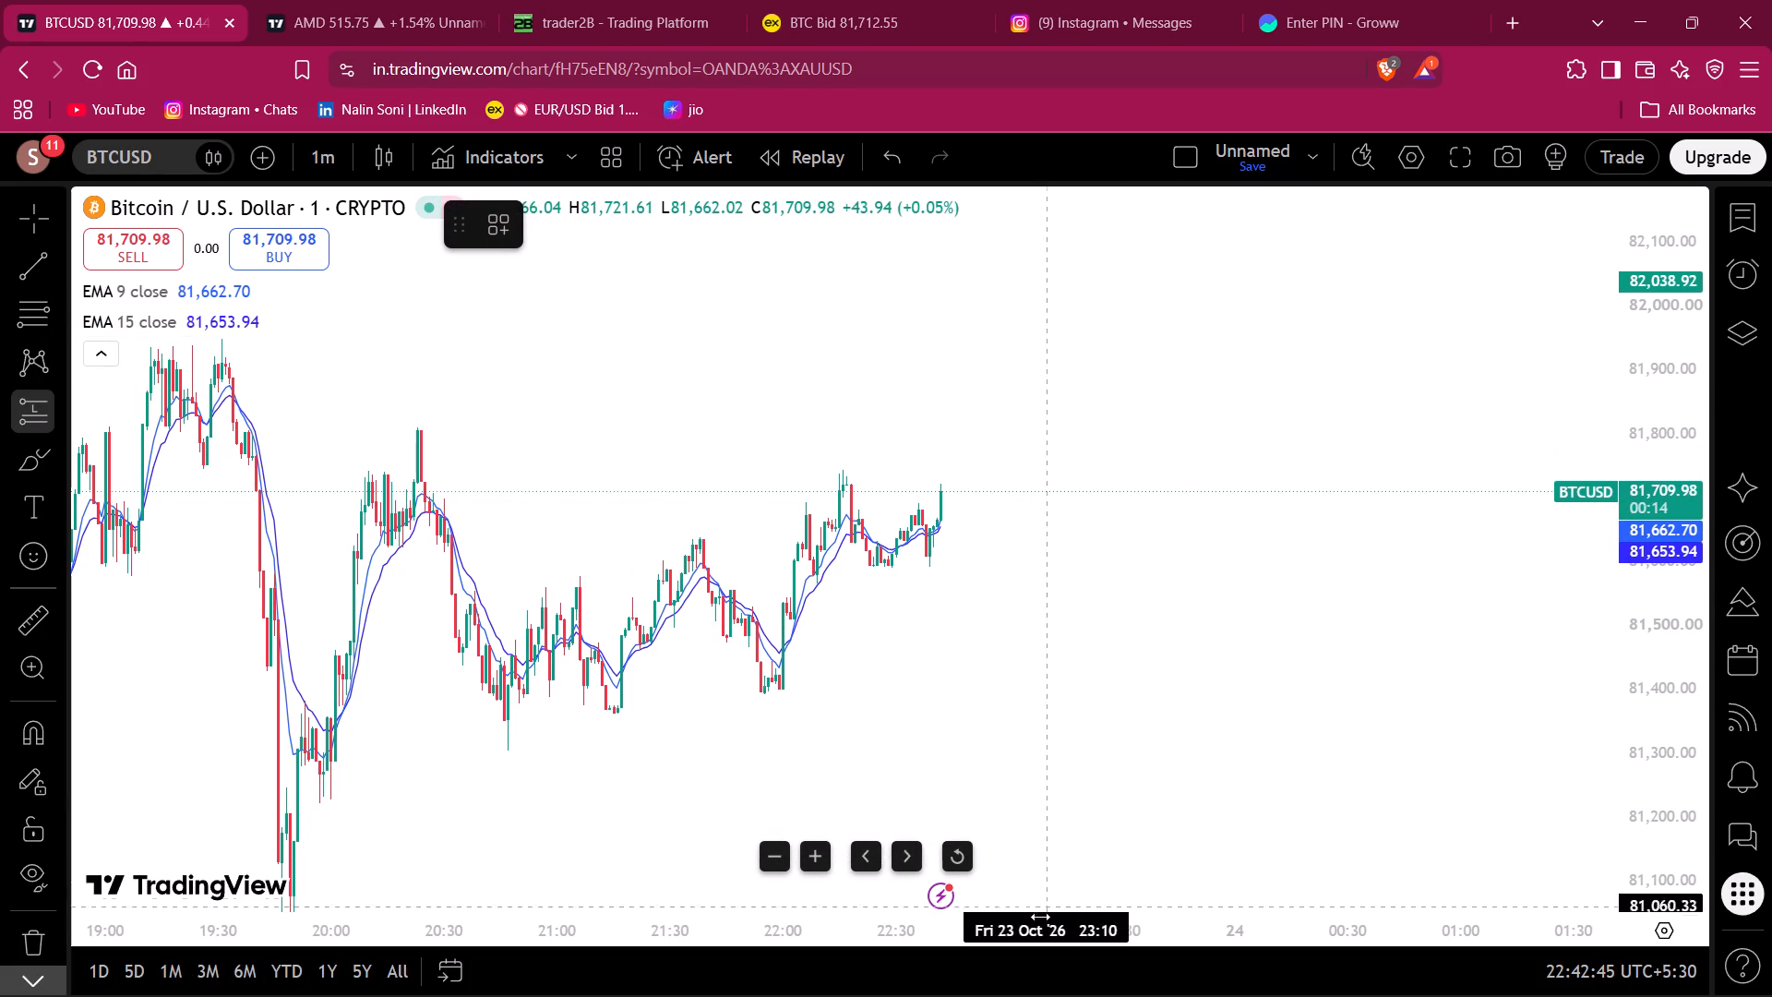
drag(1036, 928, 1122, 919)
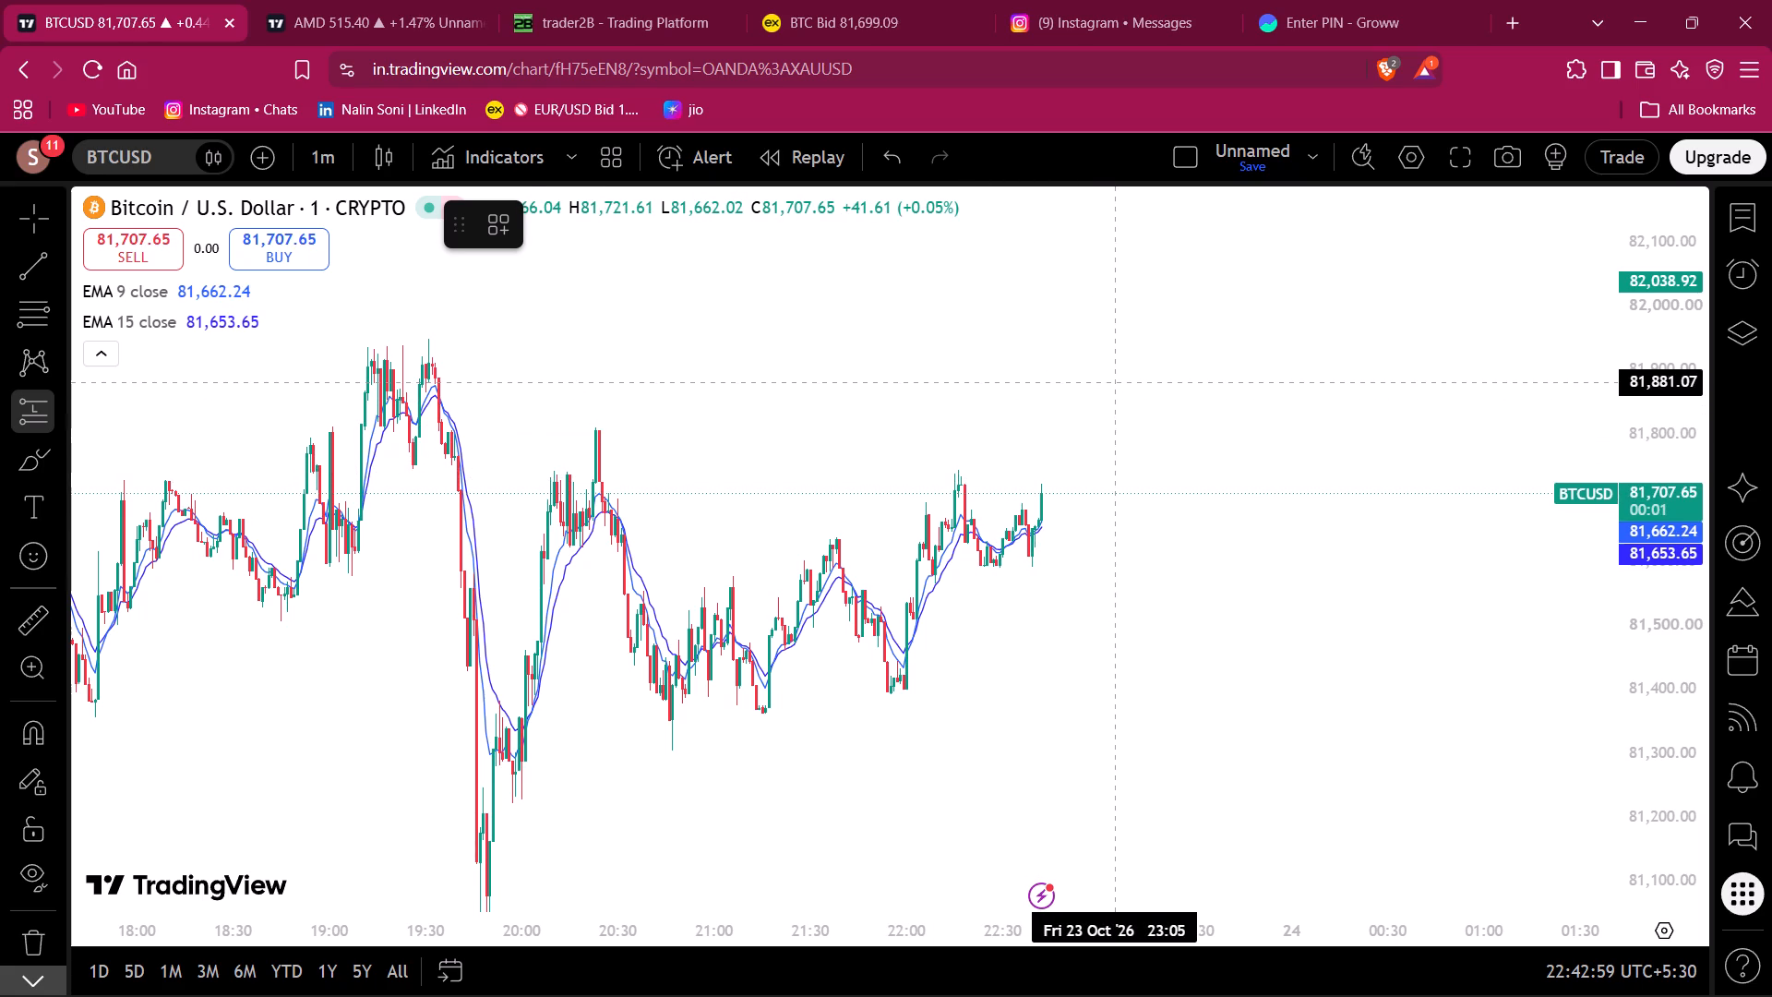
click(958, 480)
click(1337, 391)
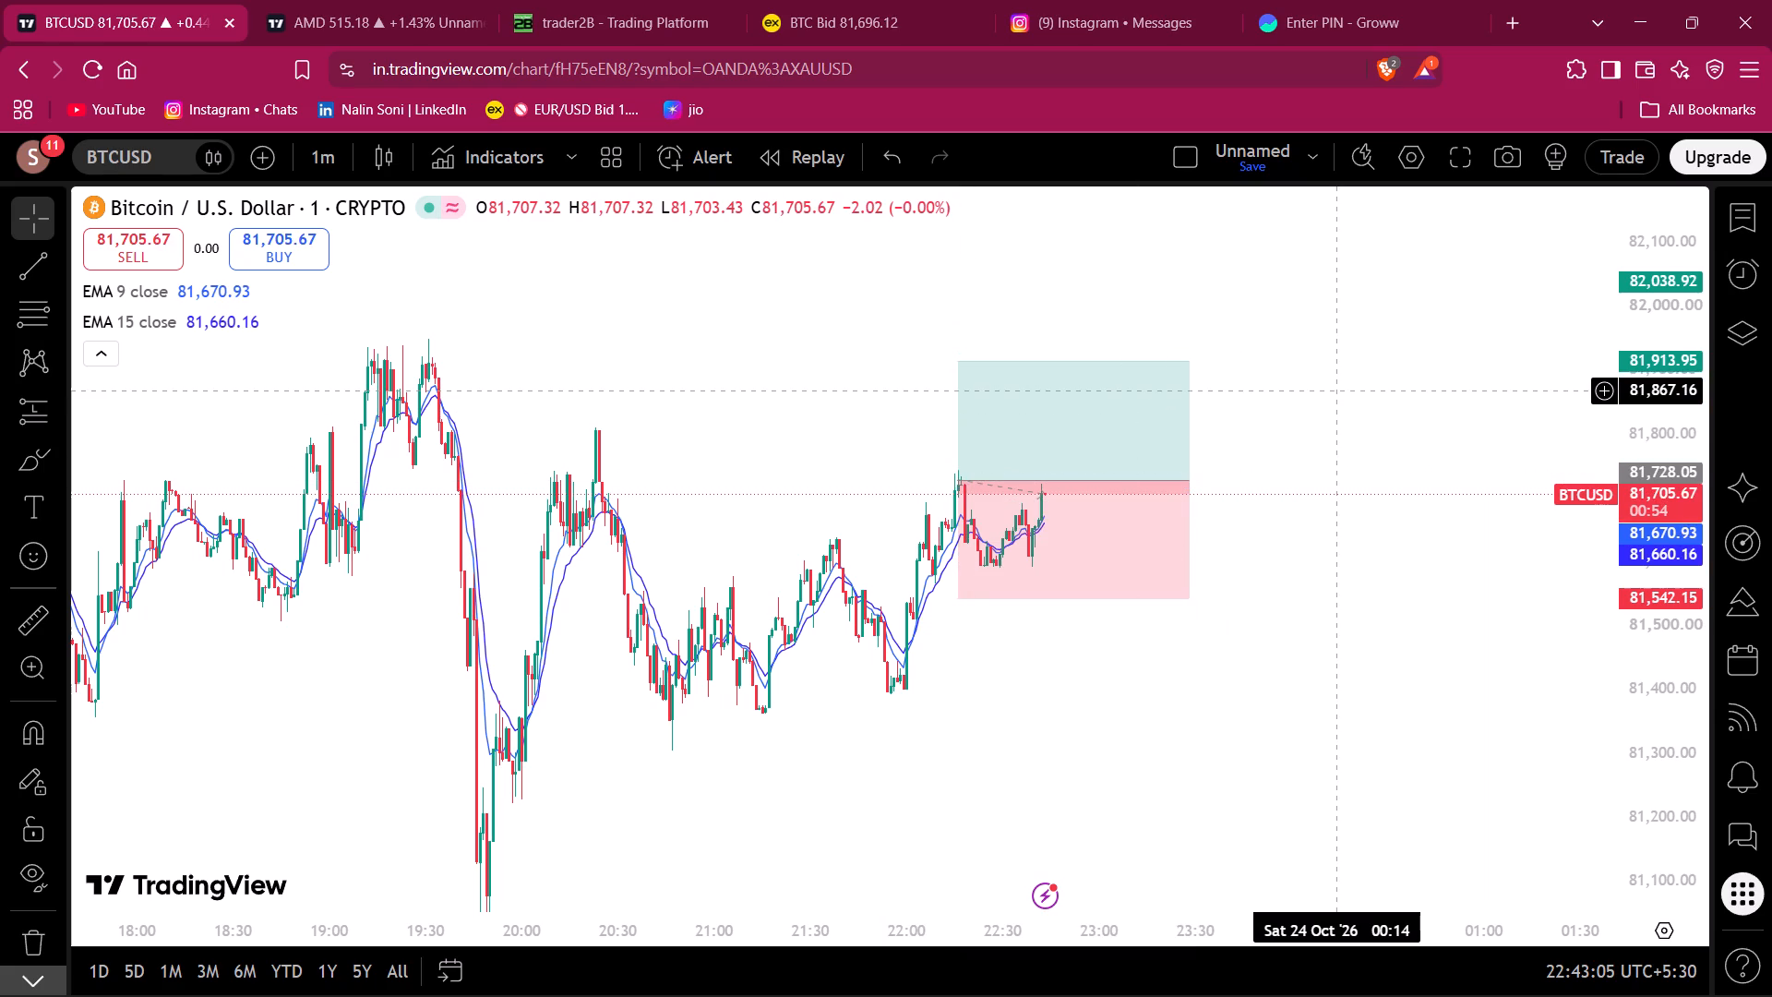
Raise the long position's target to about 82,006 and tighten its stop to about 81,585.
drag(1337, 391, 1205, 409)
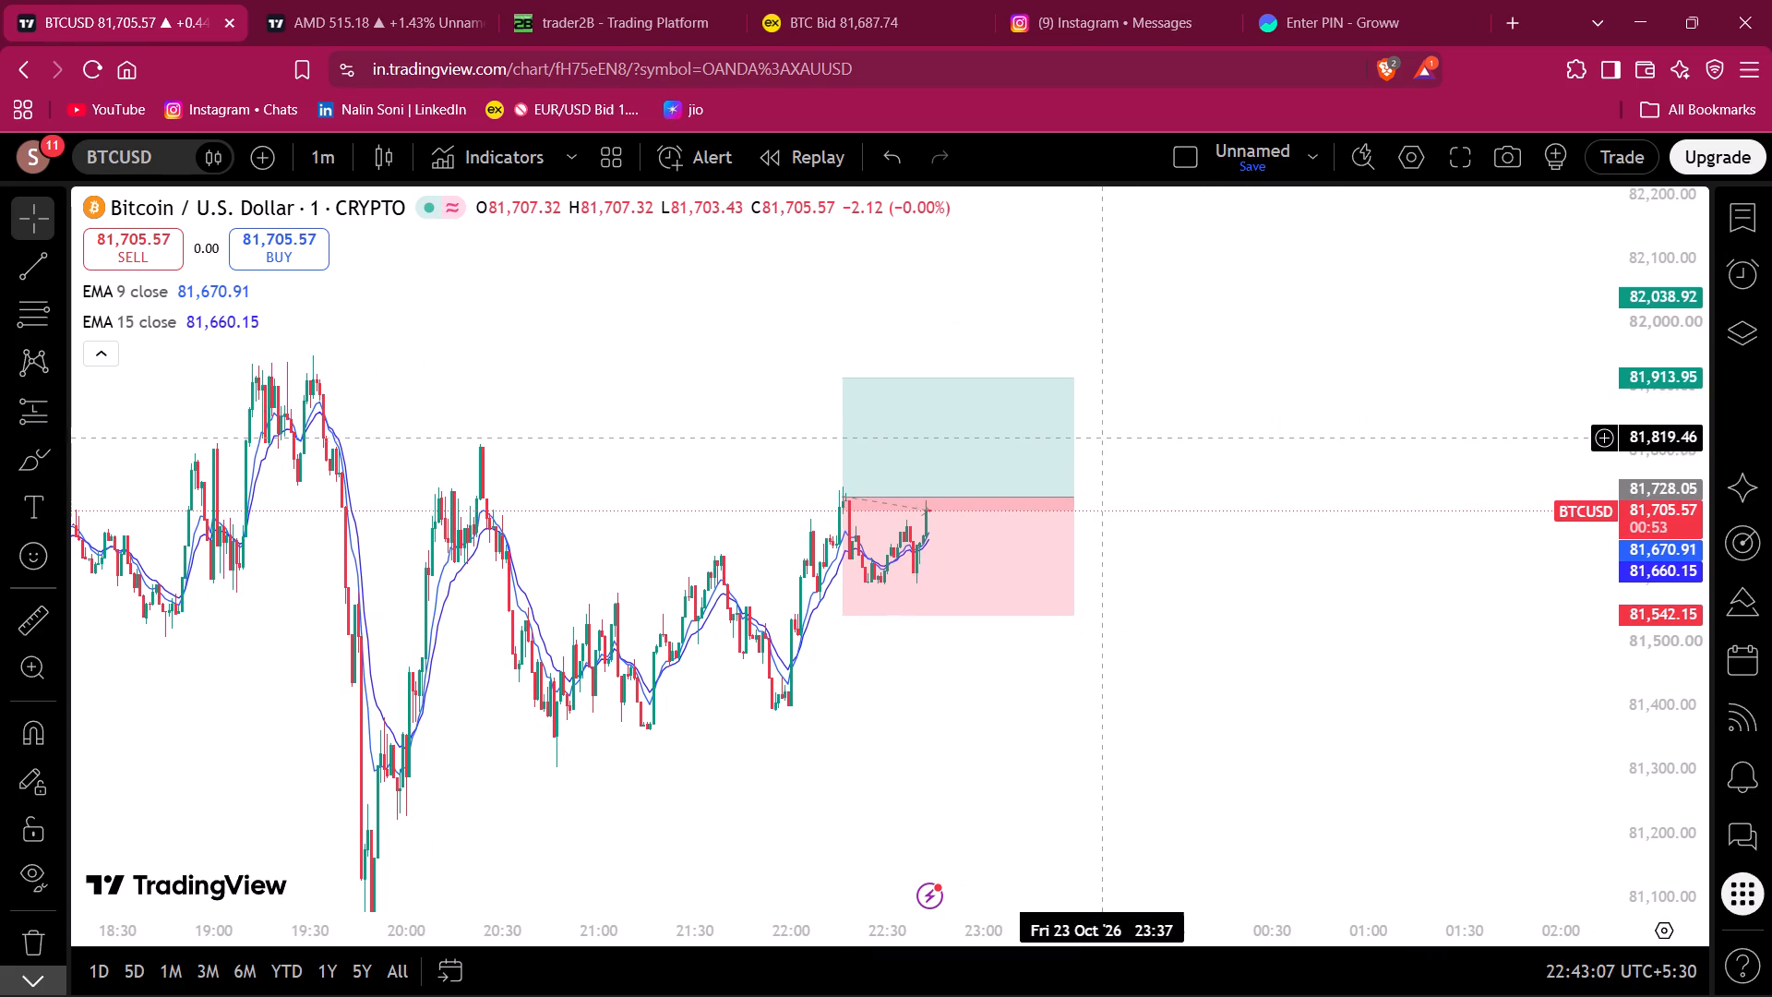
drag(845, 377, 855, 330)
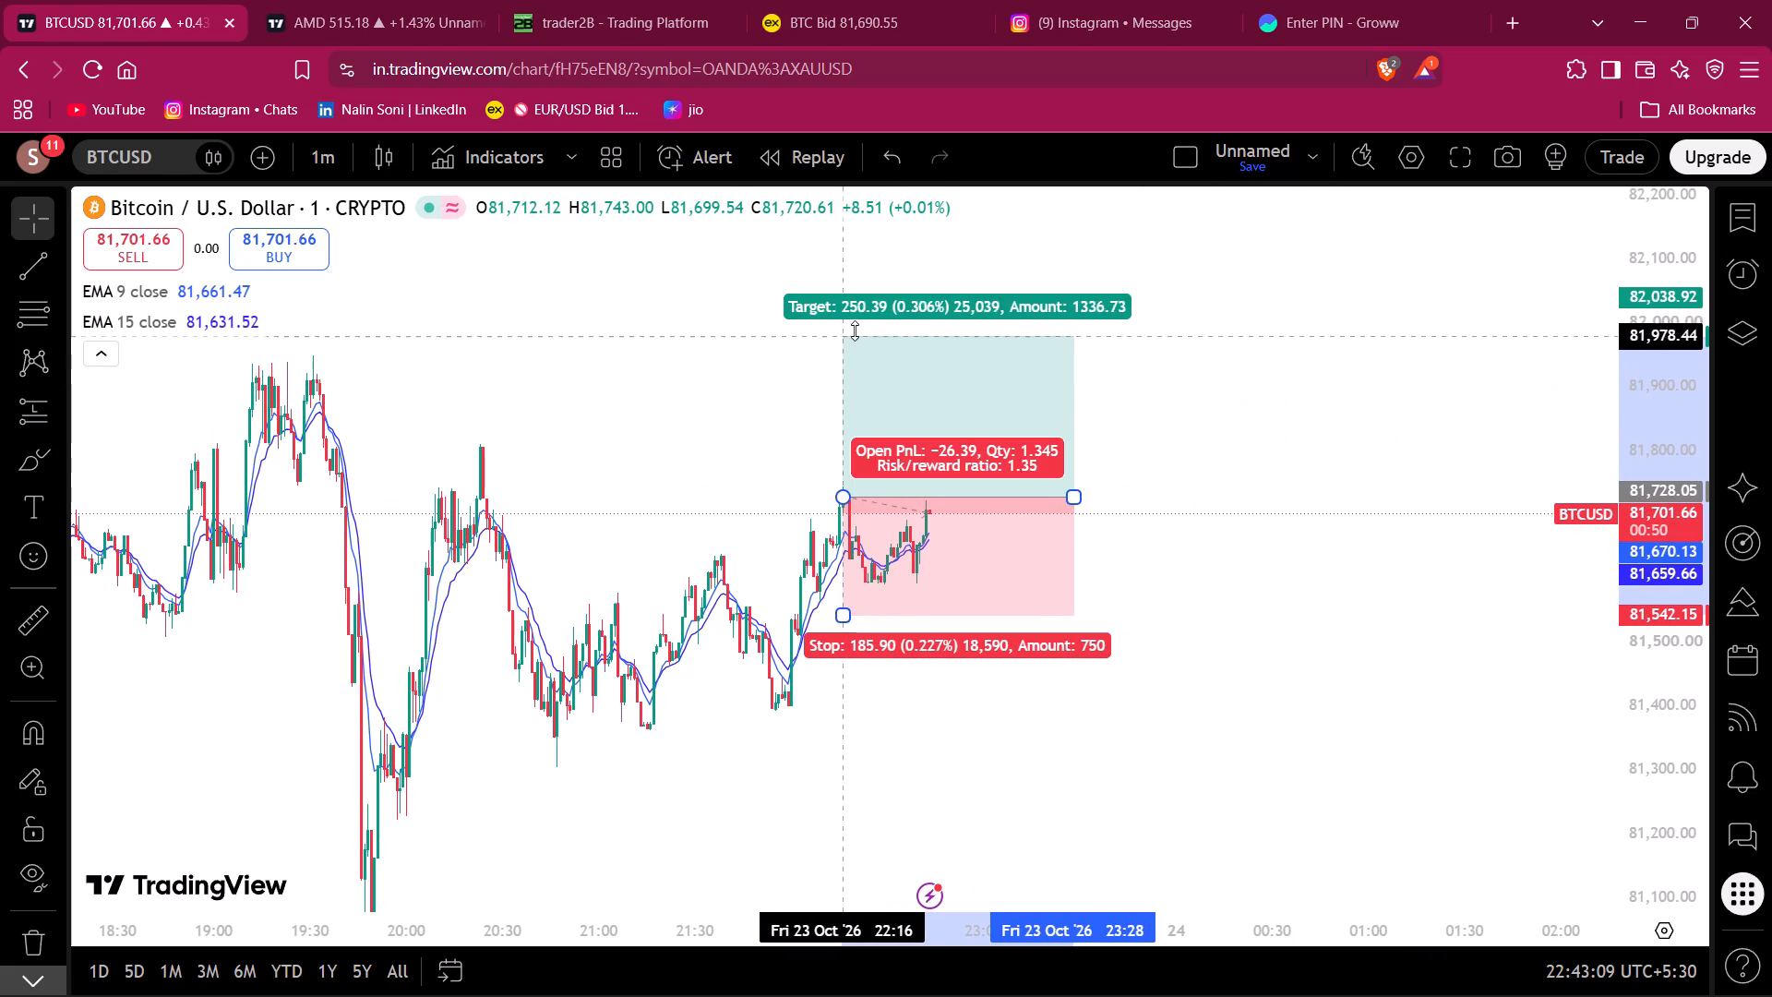
drag(855, 330, 858, 318)
drag(844, 612, 840, 587)
Change the BTCUSD chart interval to 5 minutes.
key(5)
key(Return)
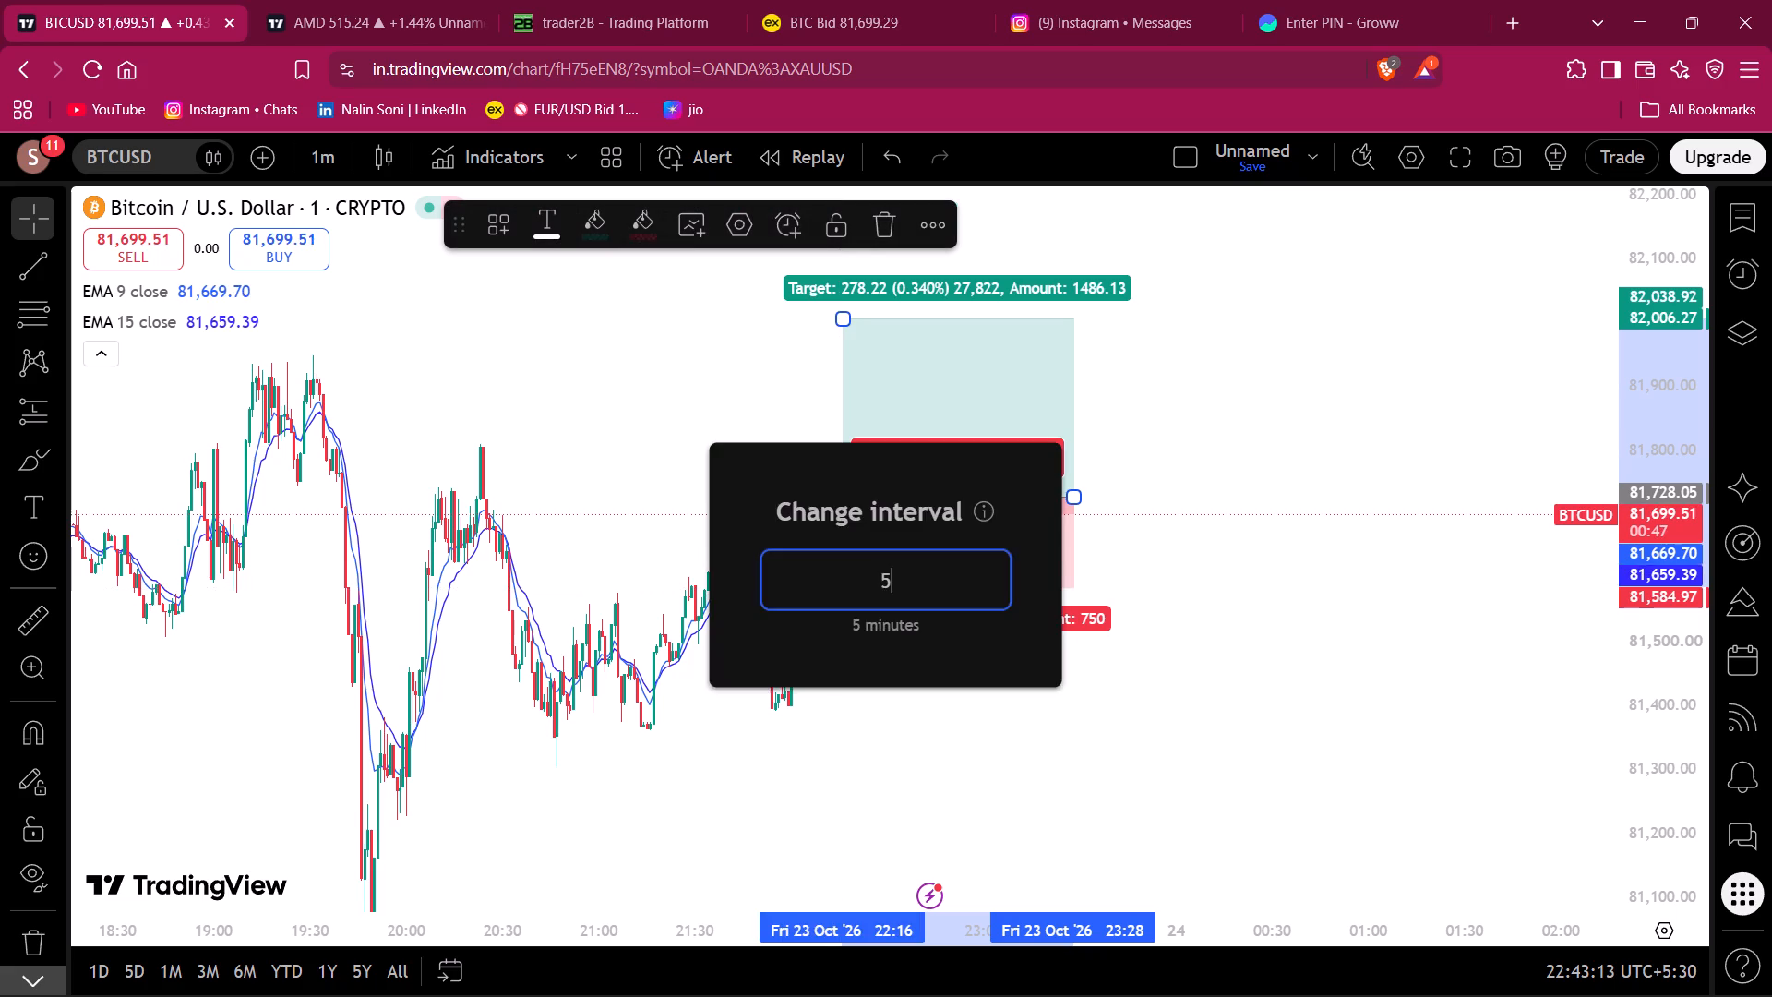
click(1093, 654)
drag(1049, 410, 1024, 324)
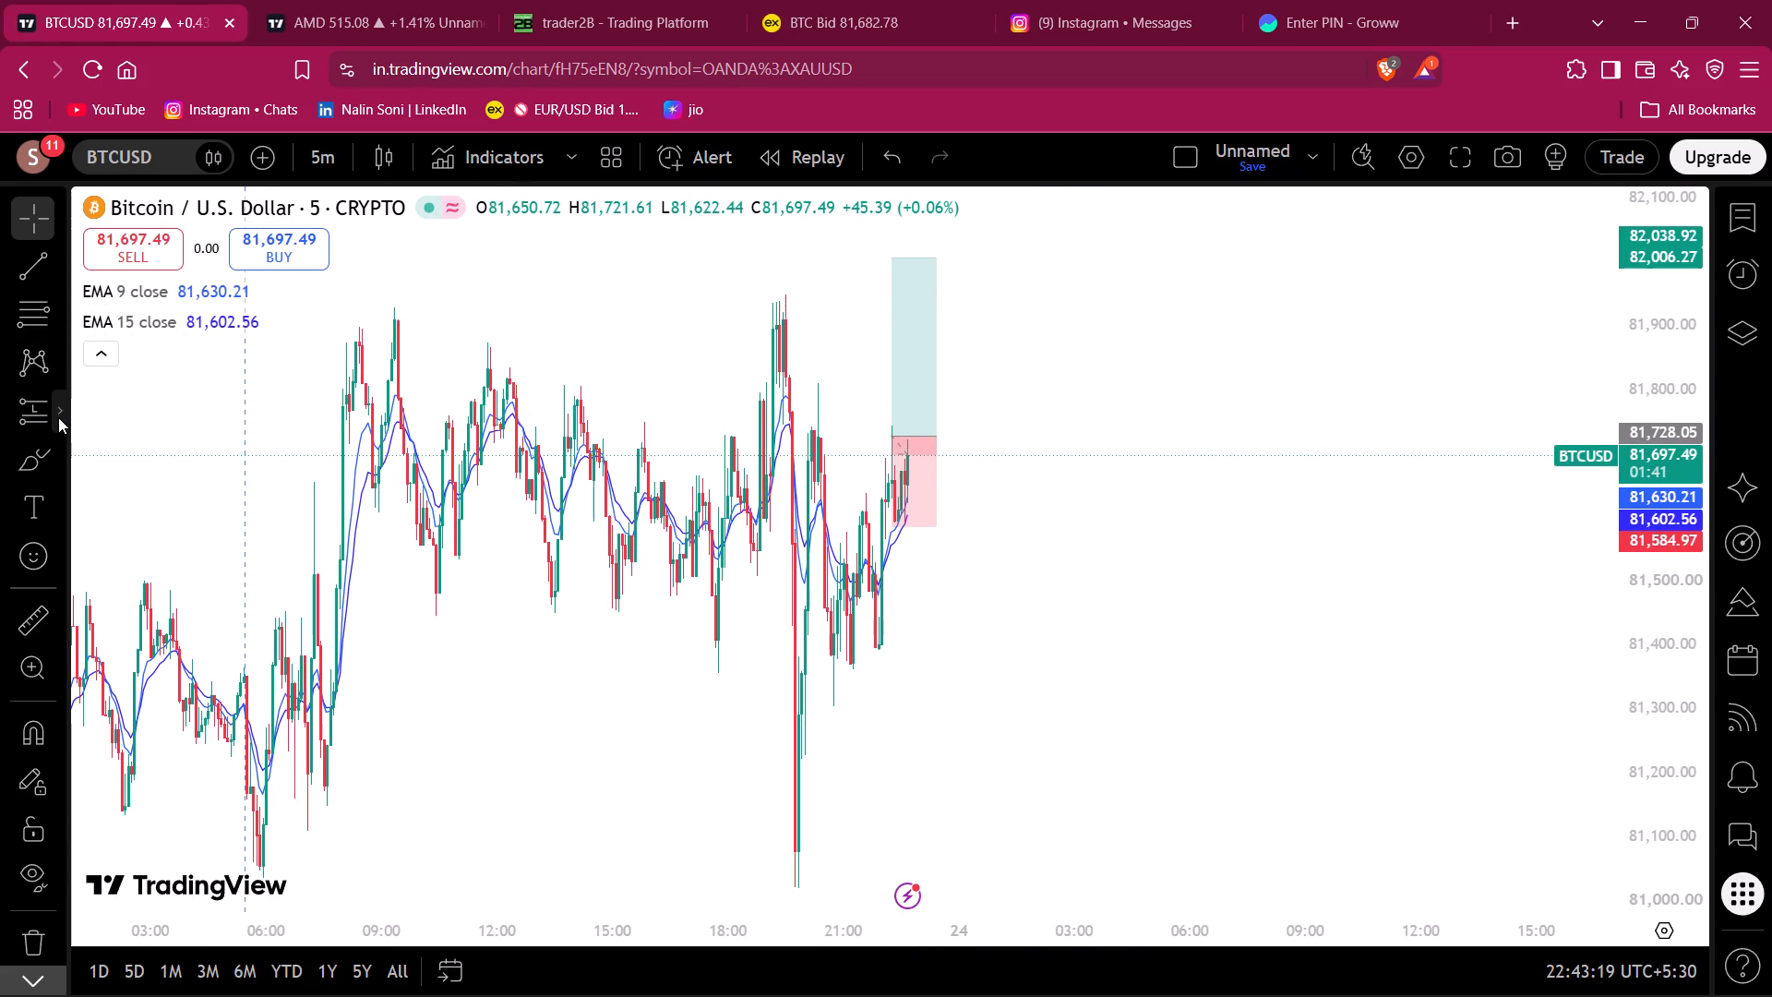
Draw a fixed range volume profile on the BTCUSD 5-minute chart from 08:25 to 20:35 on 23 Oct.
click(58, 417)
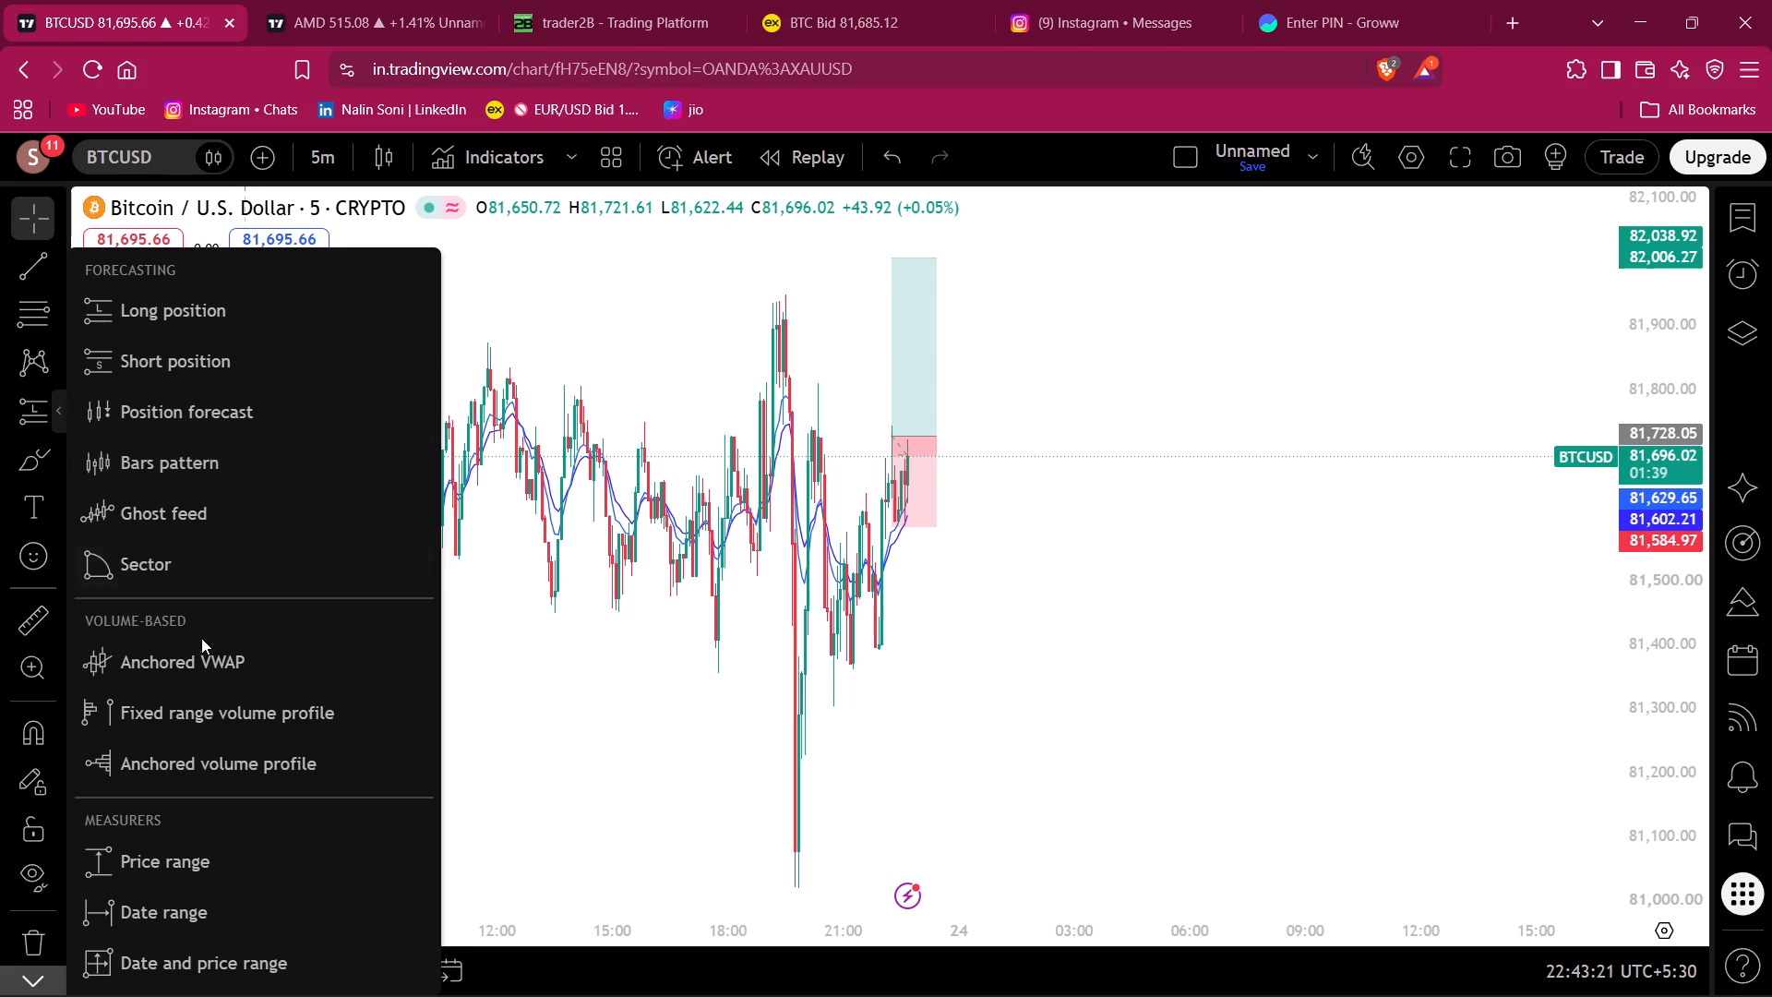
click(203, 704)
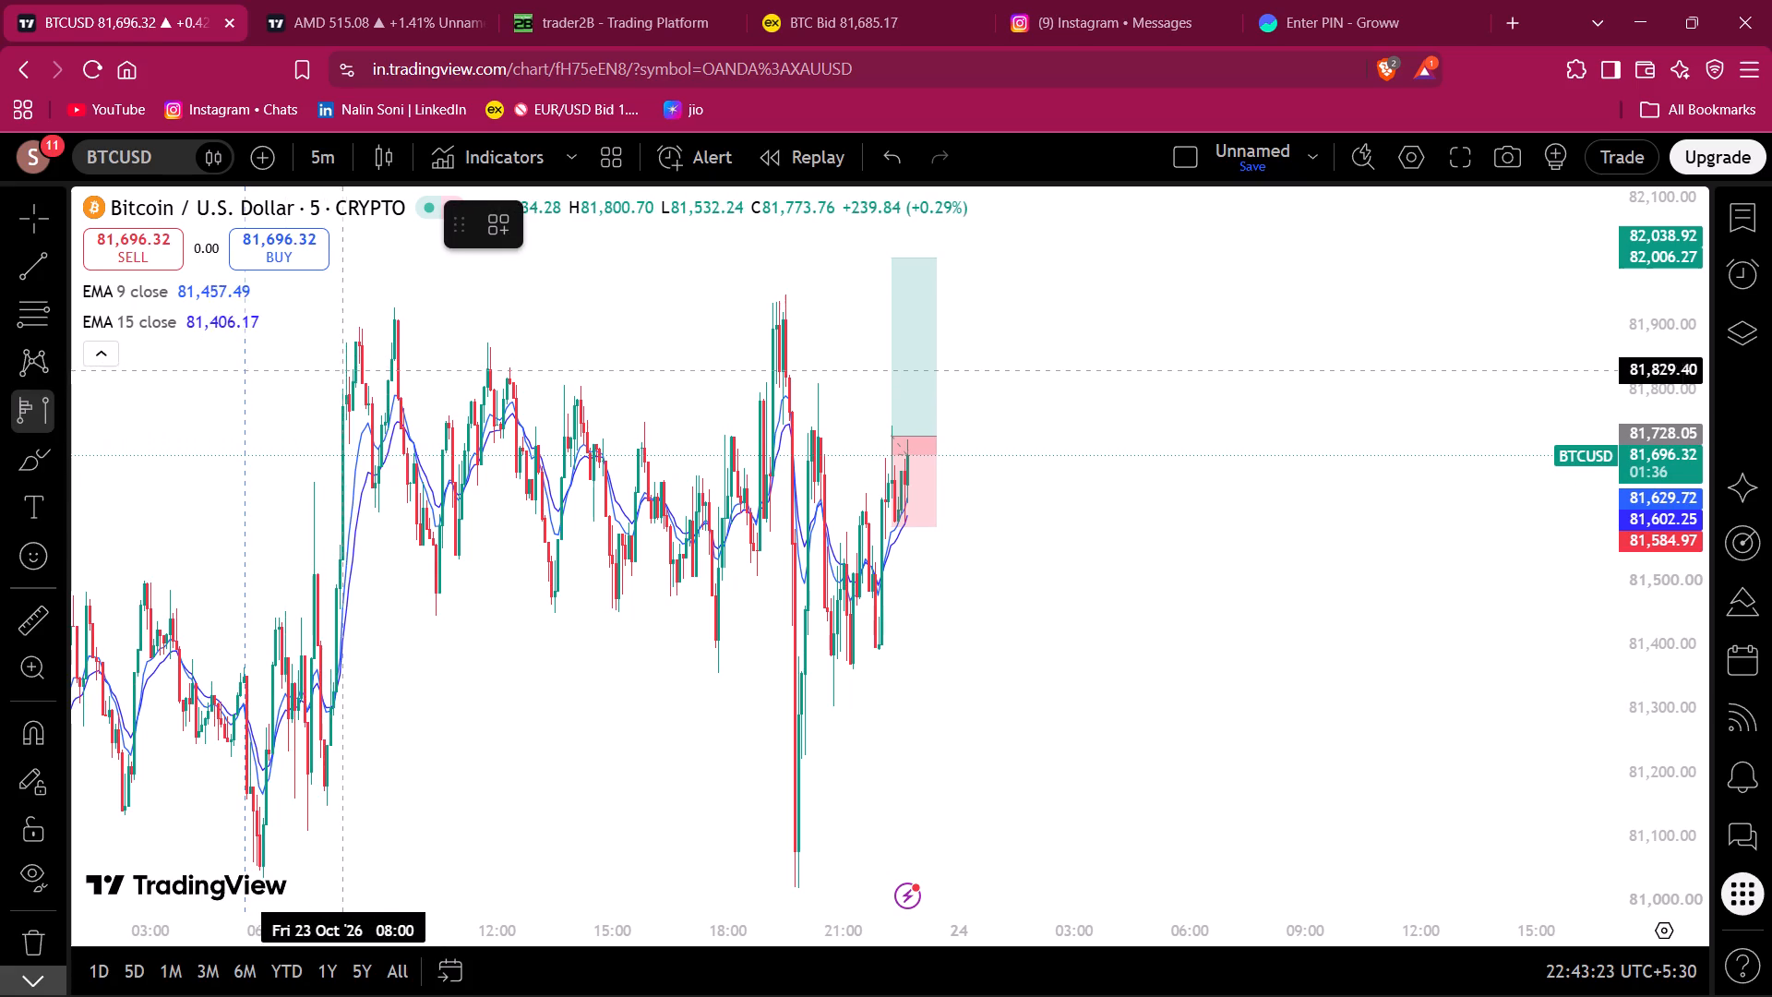
drag(358, 337, 721, 456)
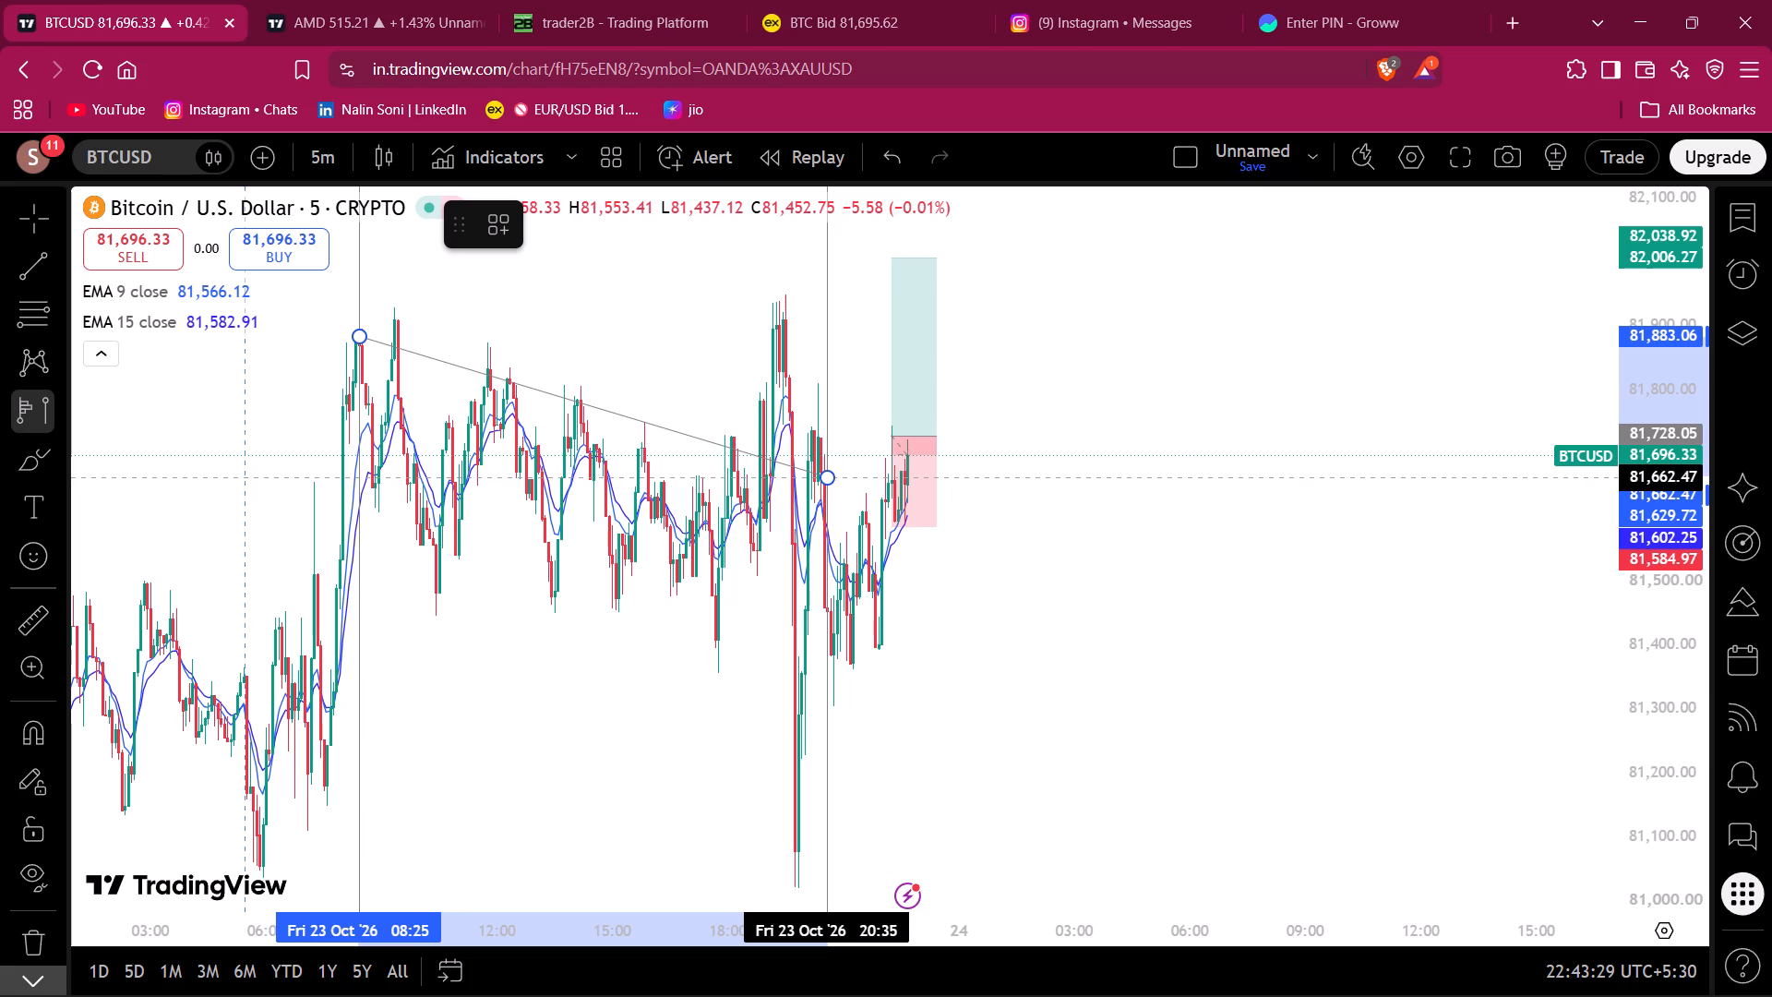
click(830, 477)
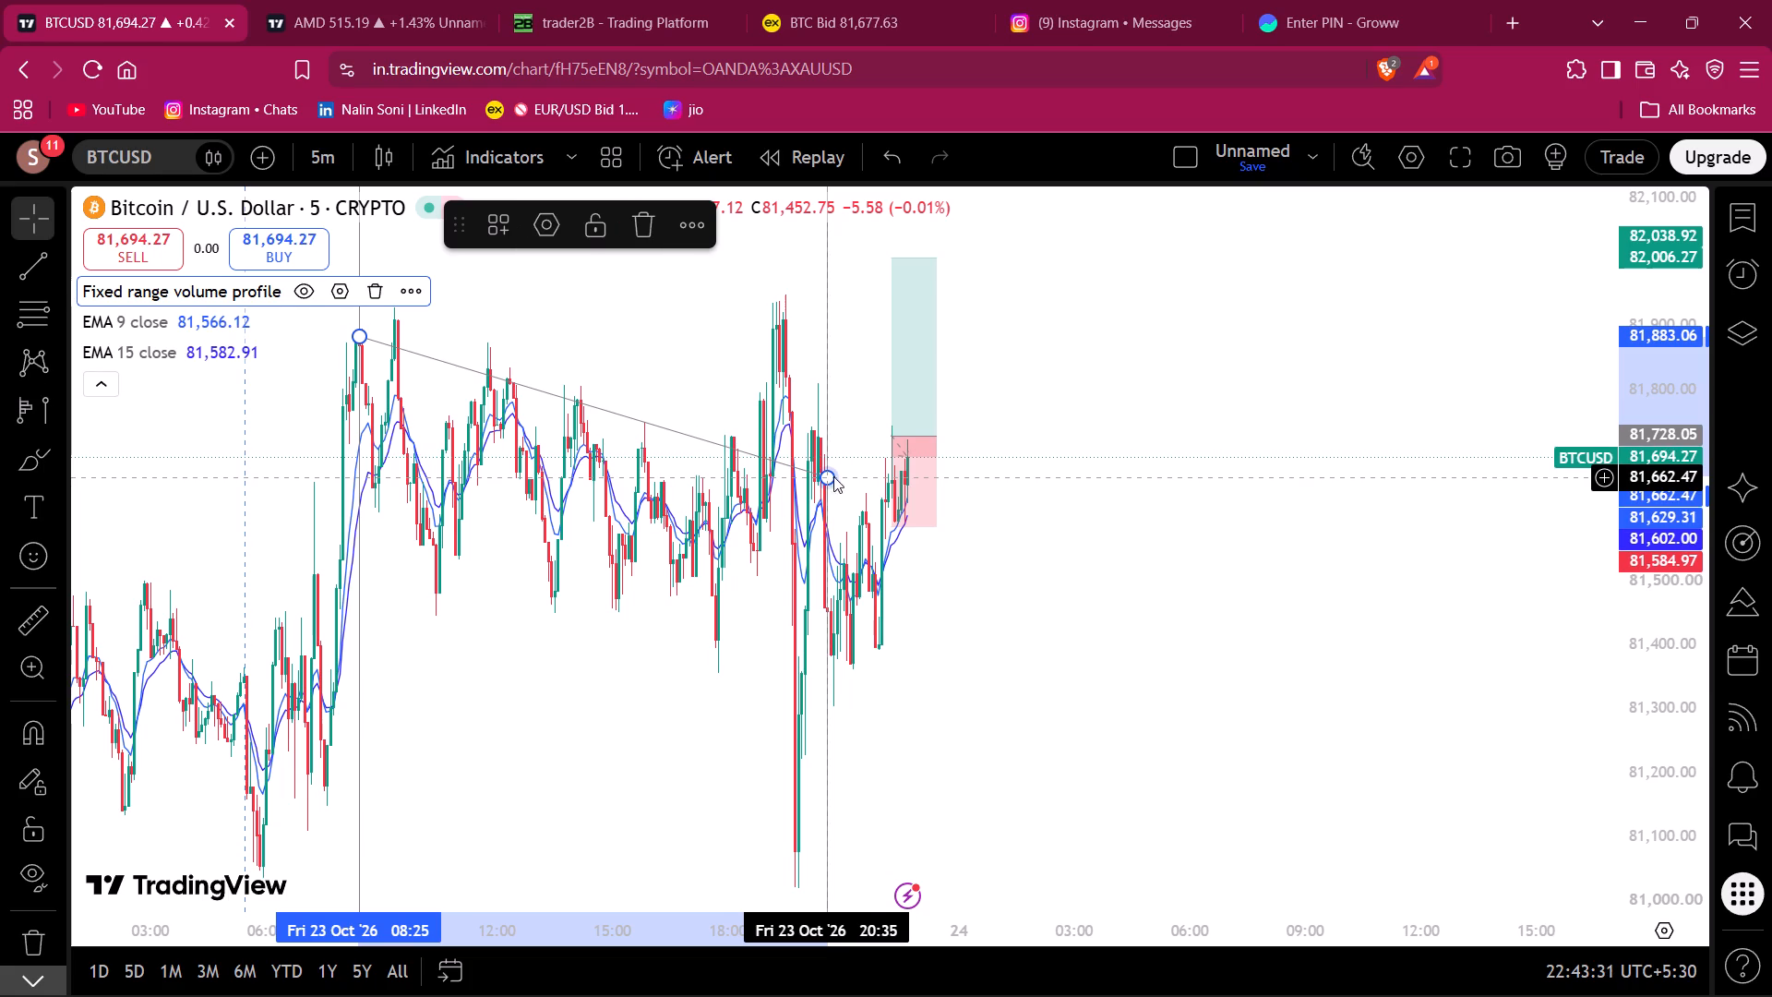
drag(1048, 434, 1108, 462)
drag(1108, 462, 1136, 370)
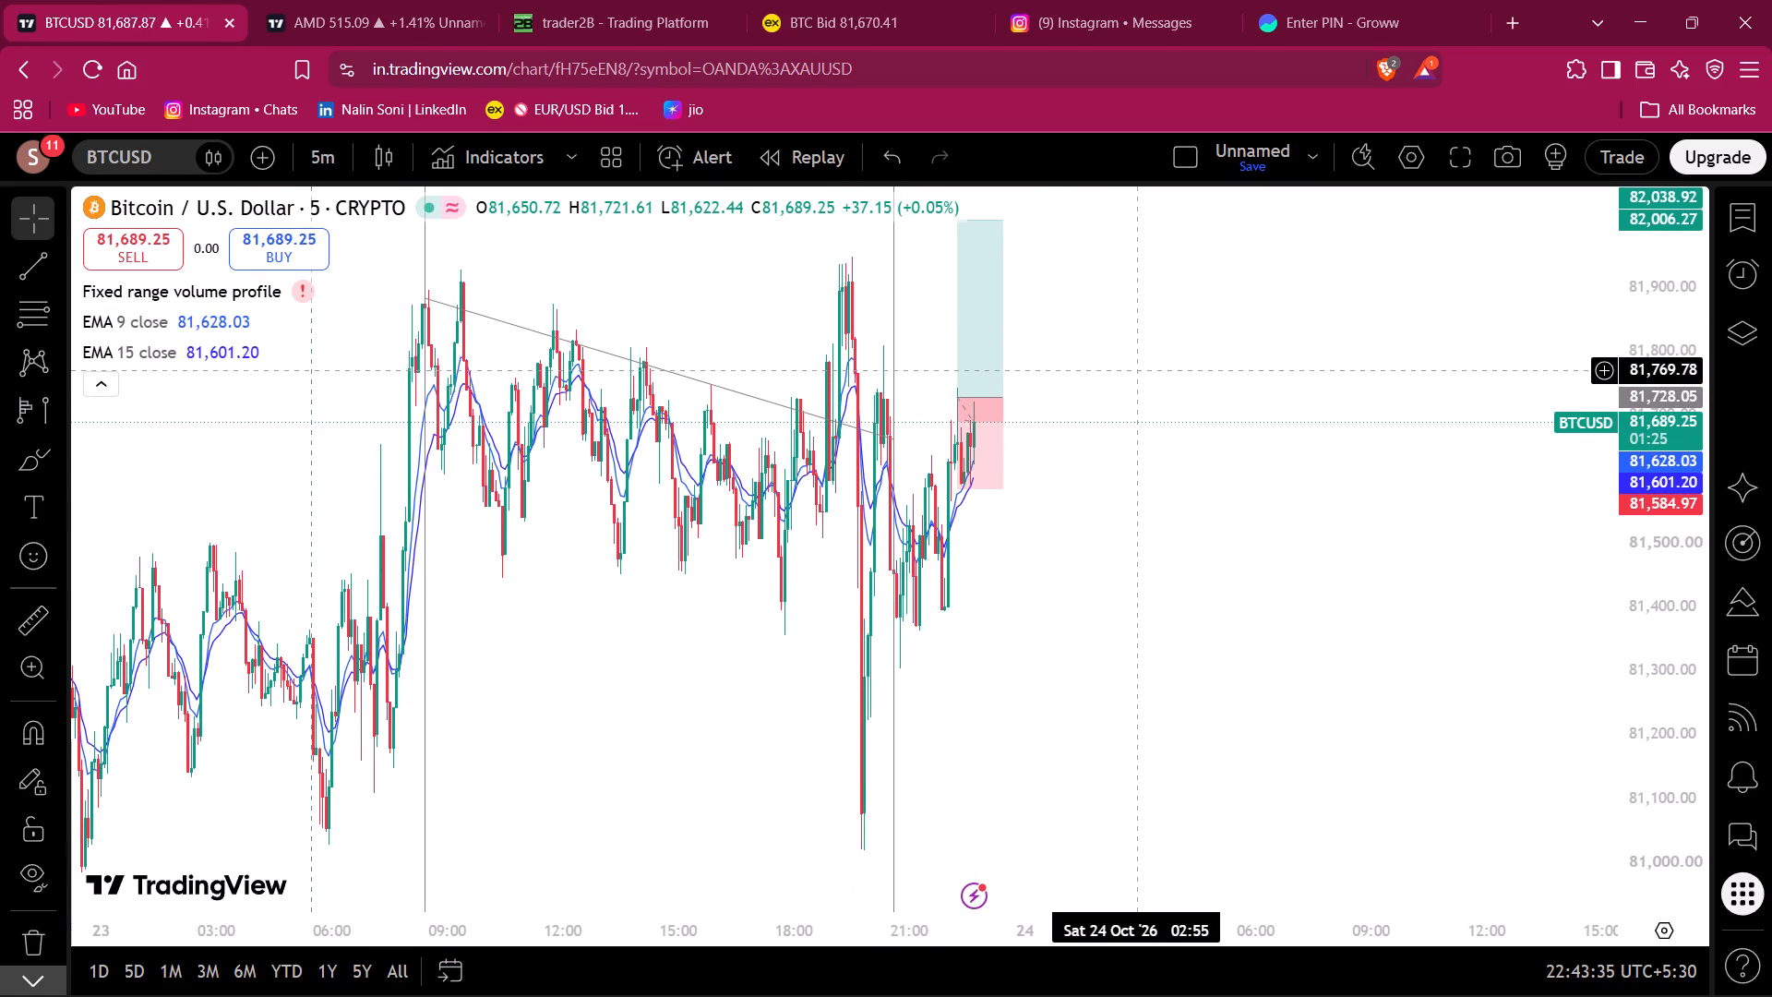
Switch back to Exness and examine Bitcoin's 5-minute price action against the volume profile and the 80,938.67 line.
click(928, 0)
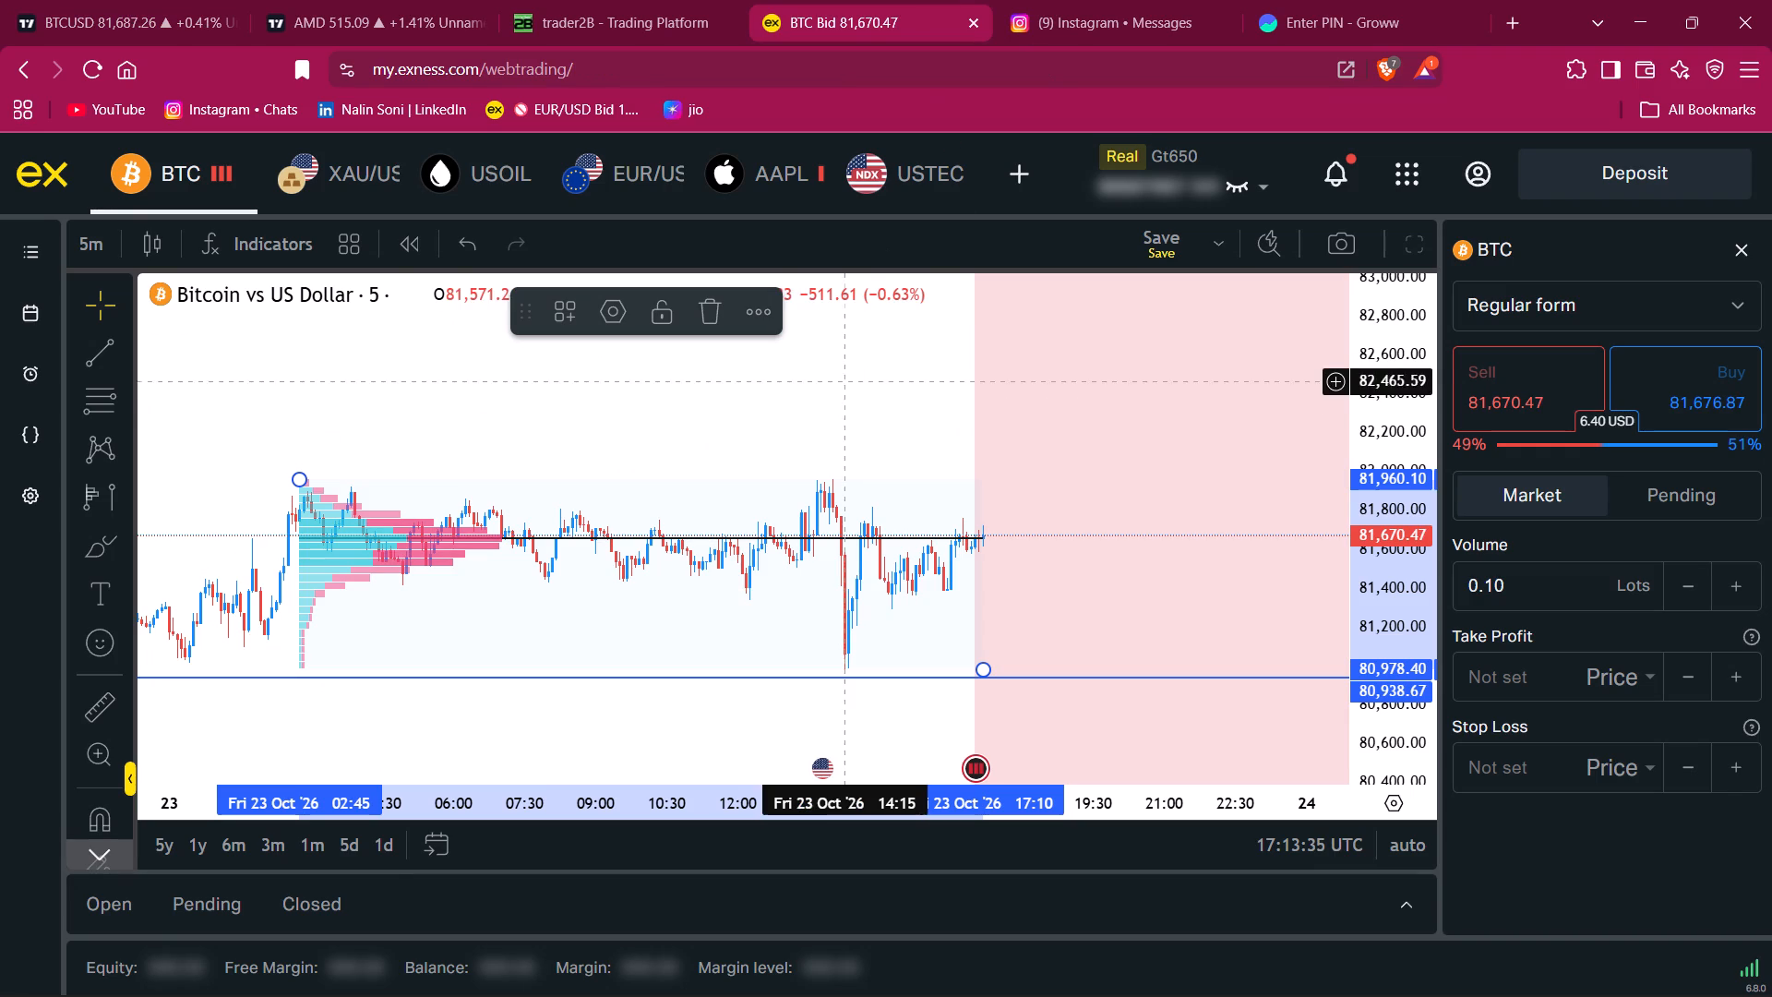
drag(857, 426, 825, 422)
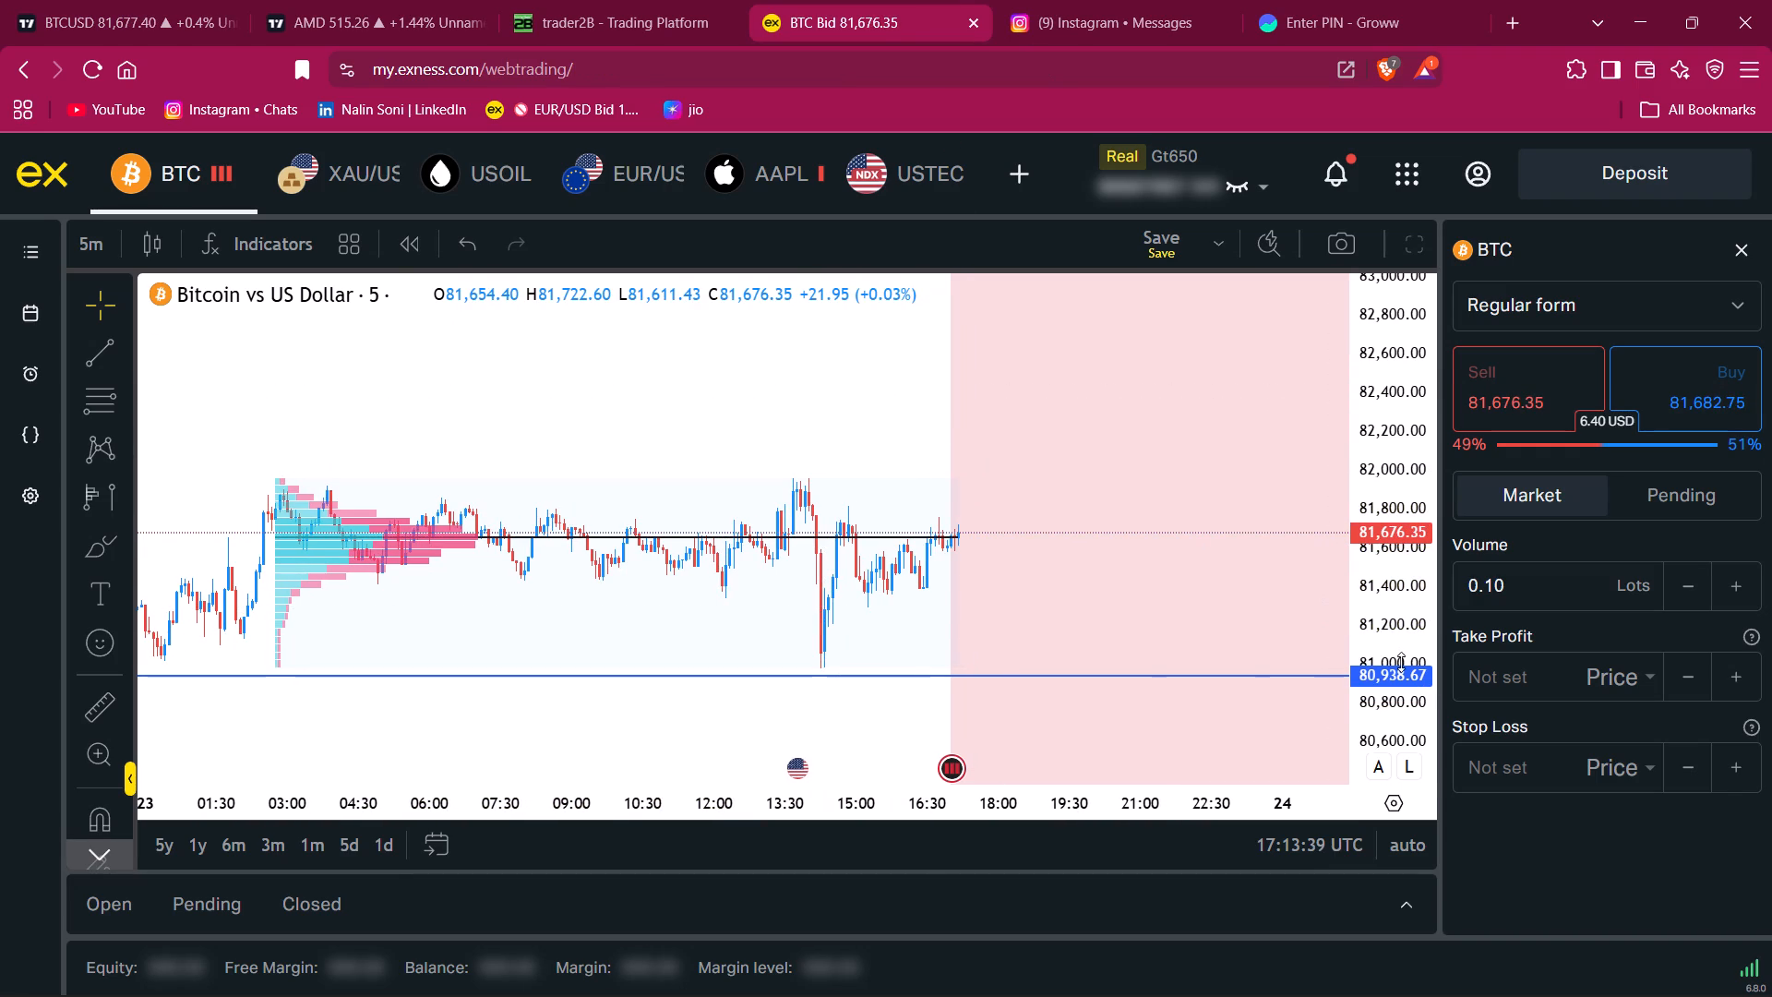
drag(1401, 662, 1387, 399)
drag(1195, 519, 1153, 374)
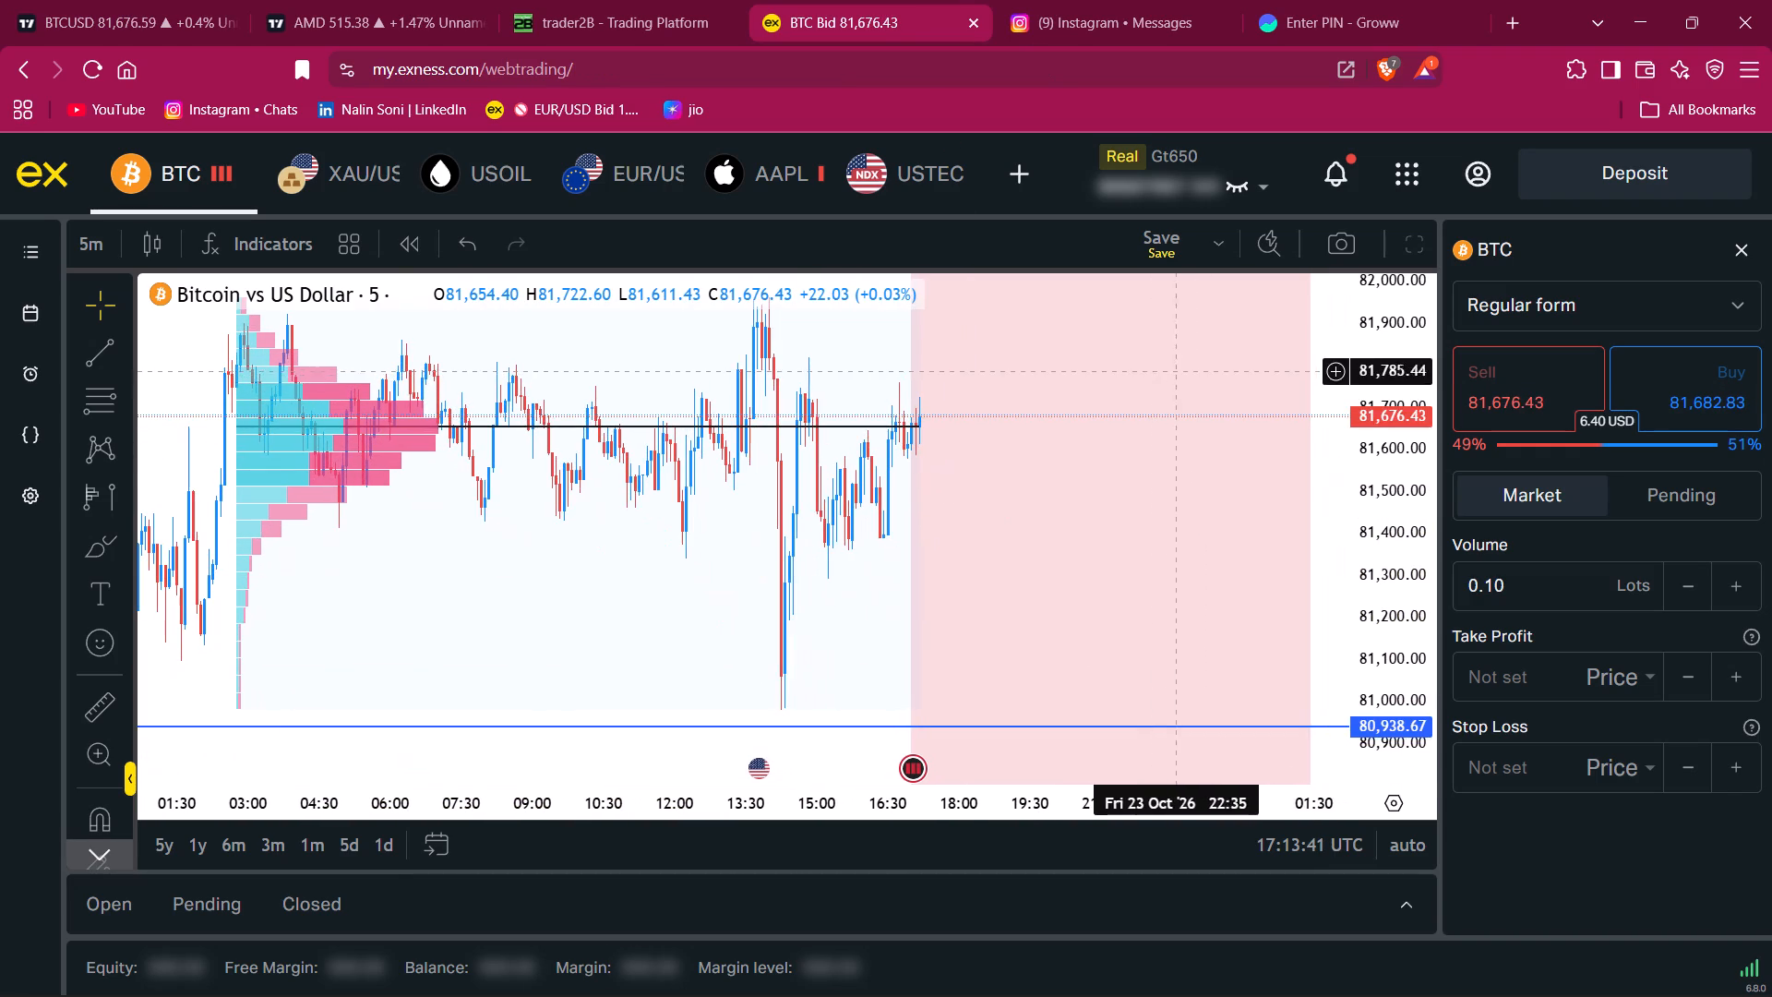
drag(1175, 430, 1204, 443)
drag(1354, 325, 1370, 419)
drag(1050, 402, 1072, 432)
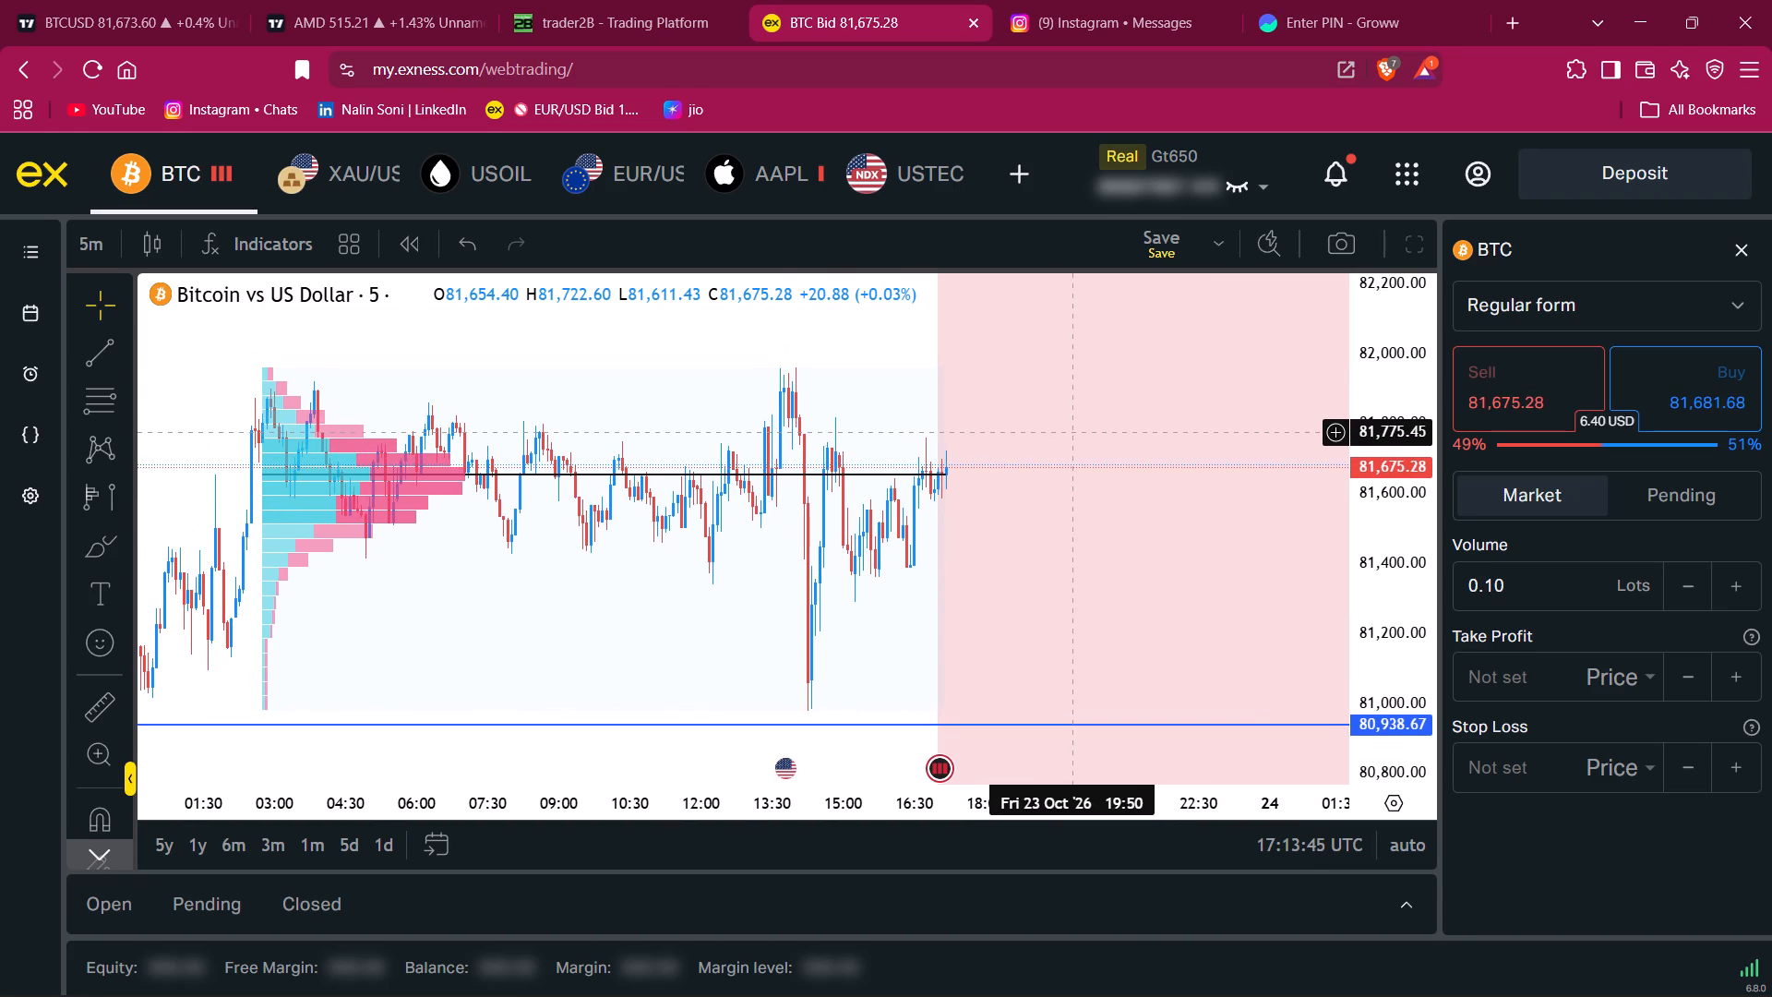